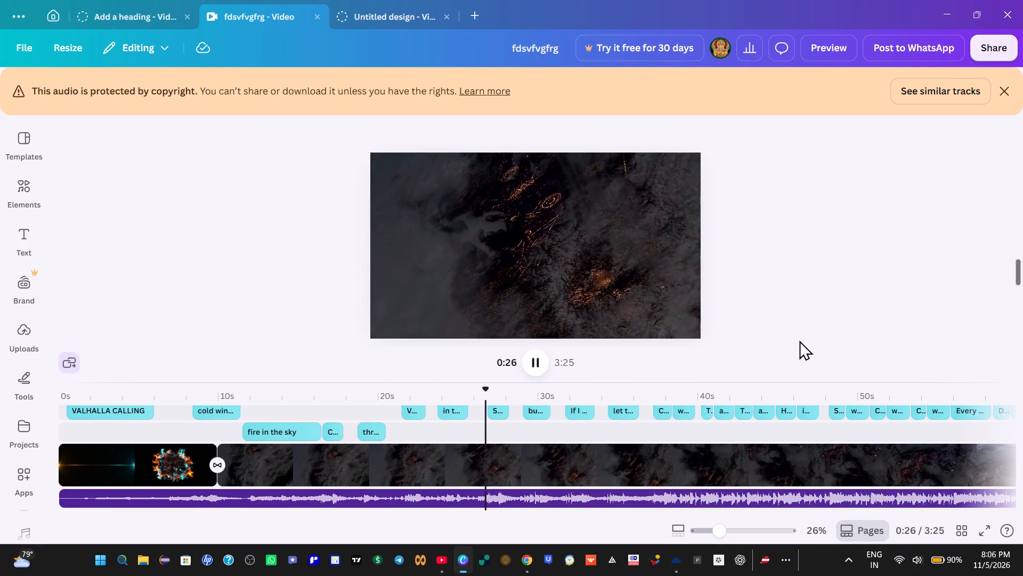
# Play the video from about 0:07, shortly before the lyric clip starting with "cold", to review the text timing.
pyautogui.click(182, 391)
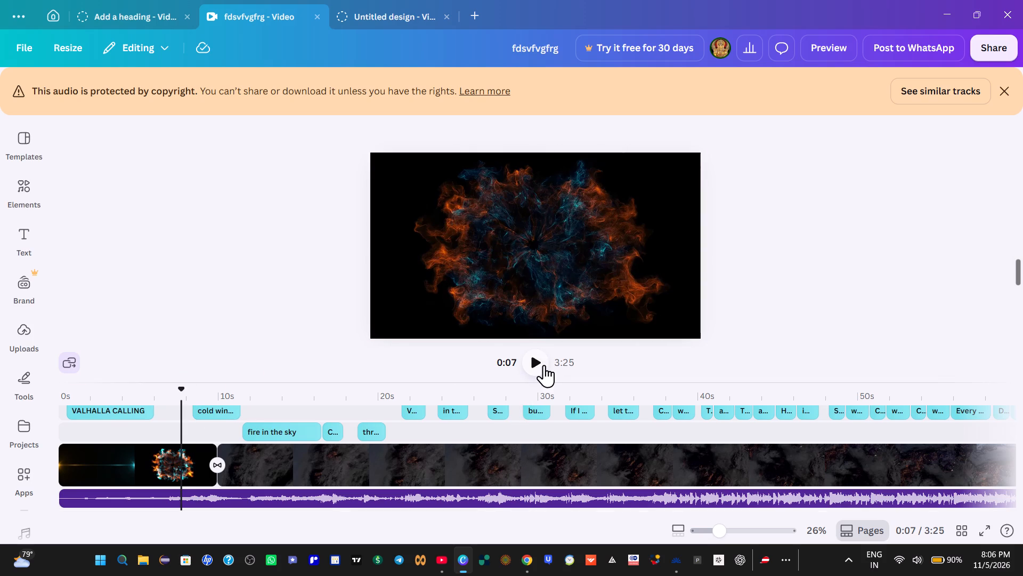
pyautogui.click(537, 365)
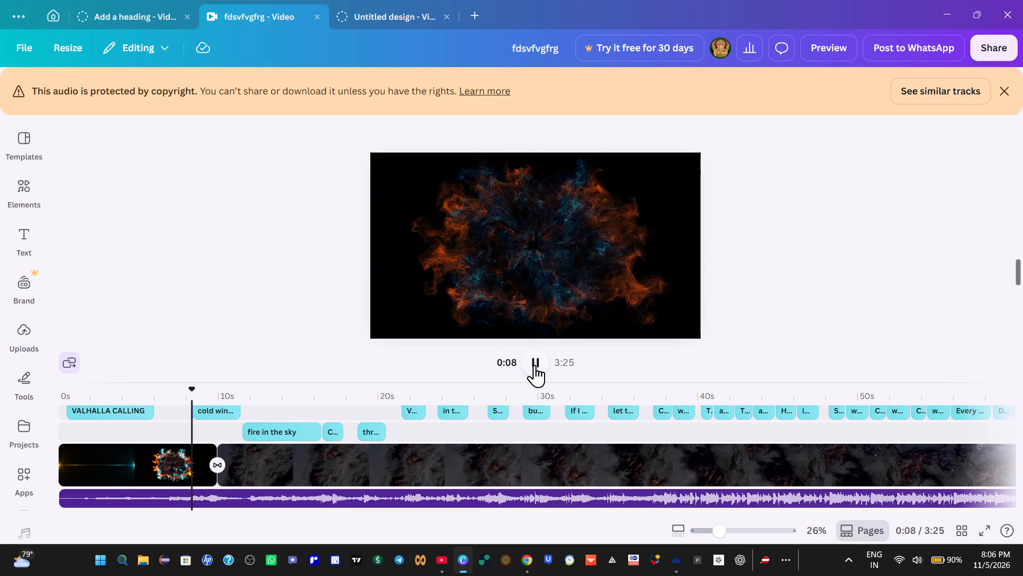
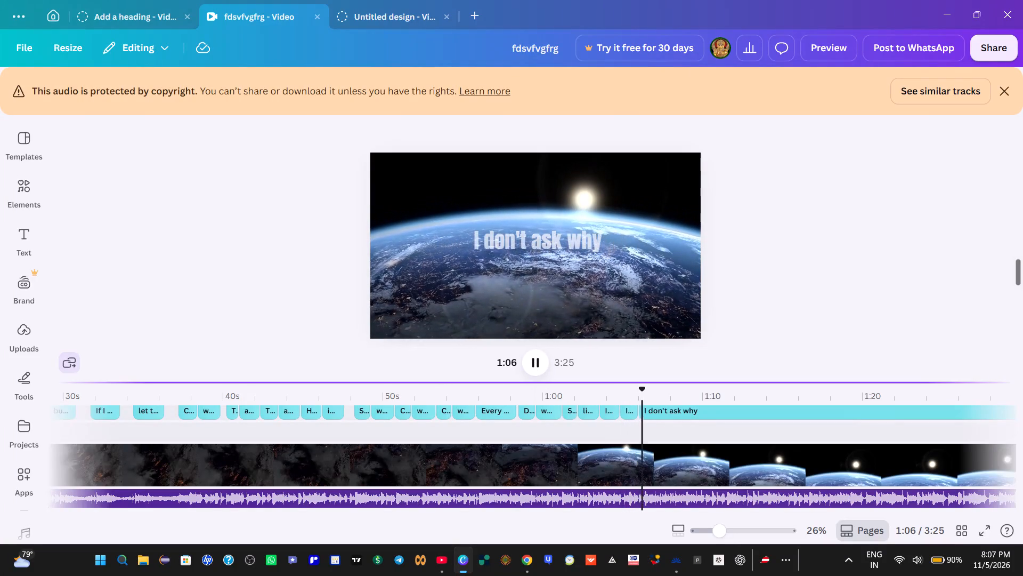
# Replay the section from about 1:03 to 1:07 several times to check the timing of the "I don't ask why" lyric clip.
pyautogui.click(538, 362)
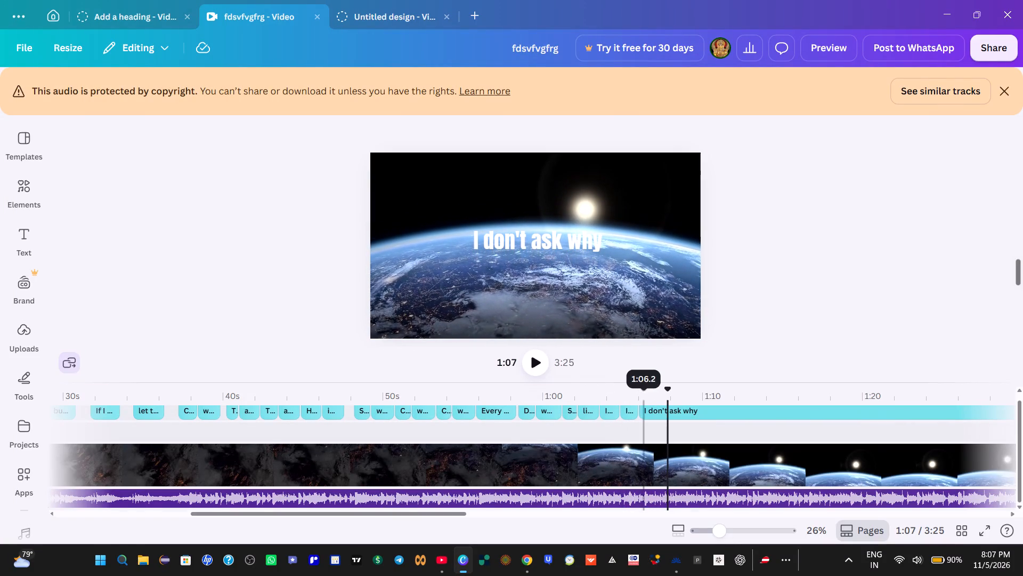
pyautogui.click(626, 389)
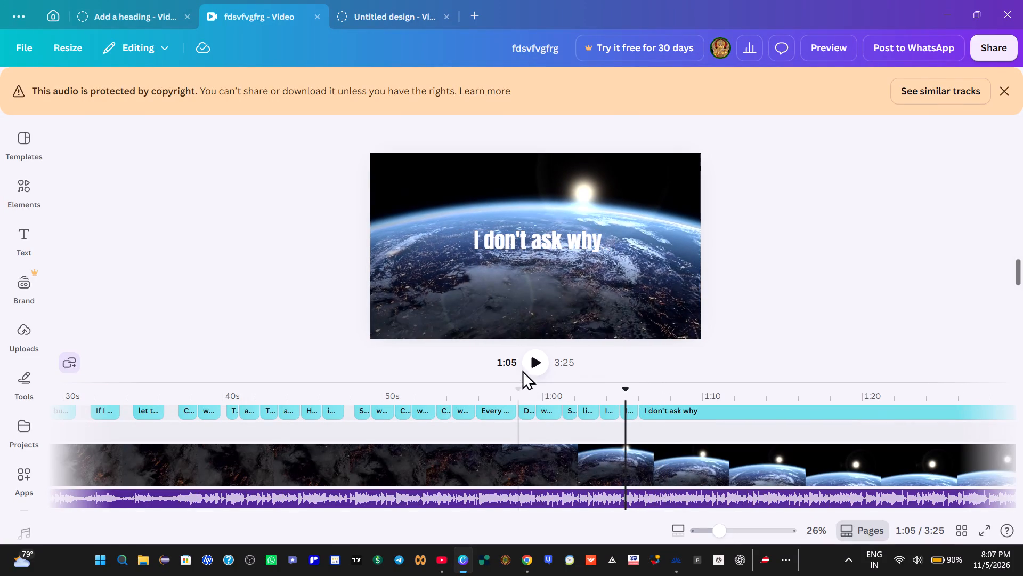
pyautogui.click(530, 356)
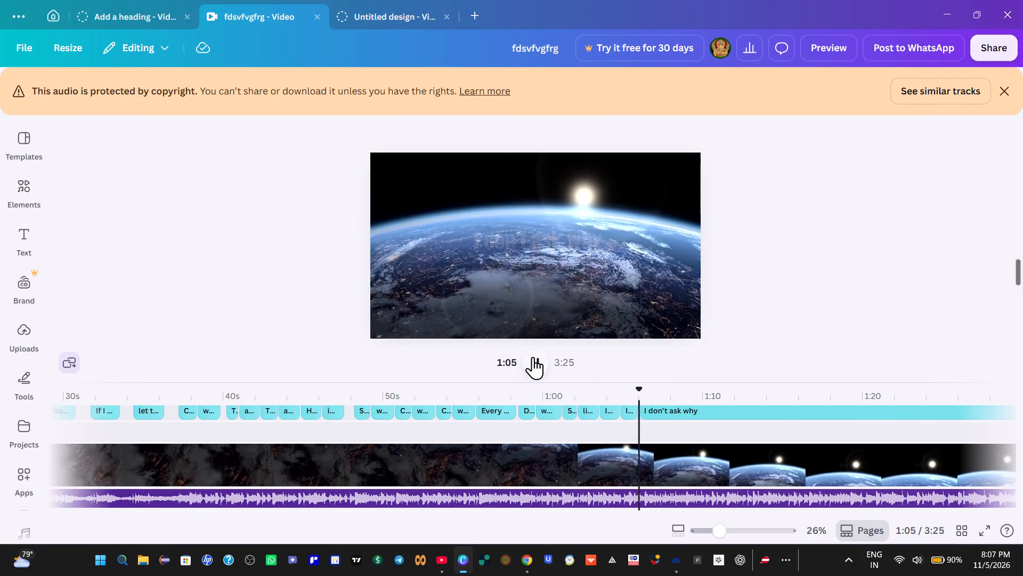
pyautogui.click(533, 357)
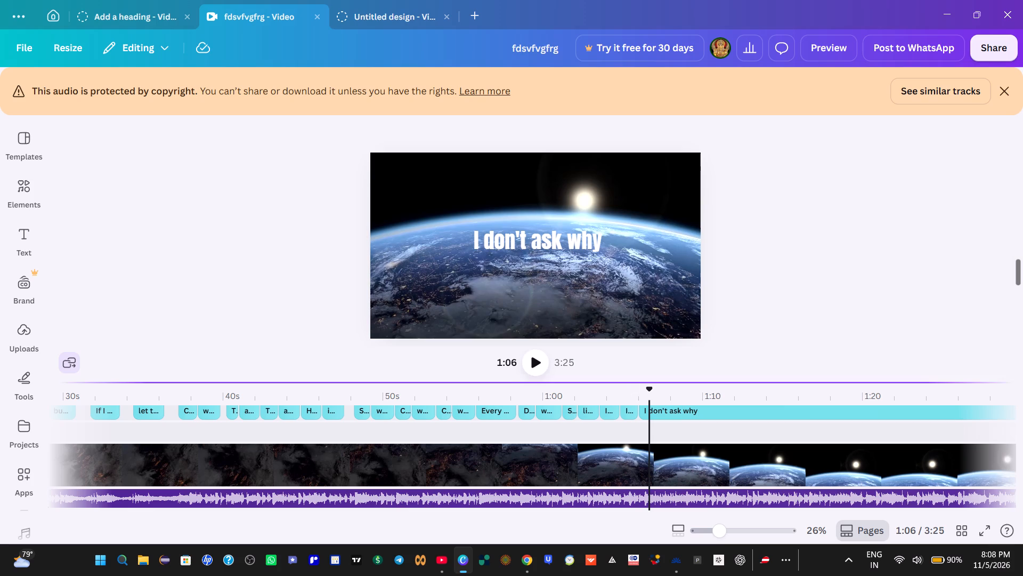
pyautogui.click(617, 403)
pyautogui.click(537, 365)
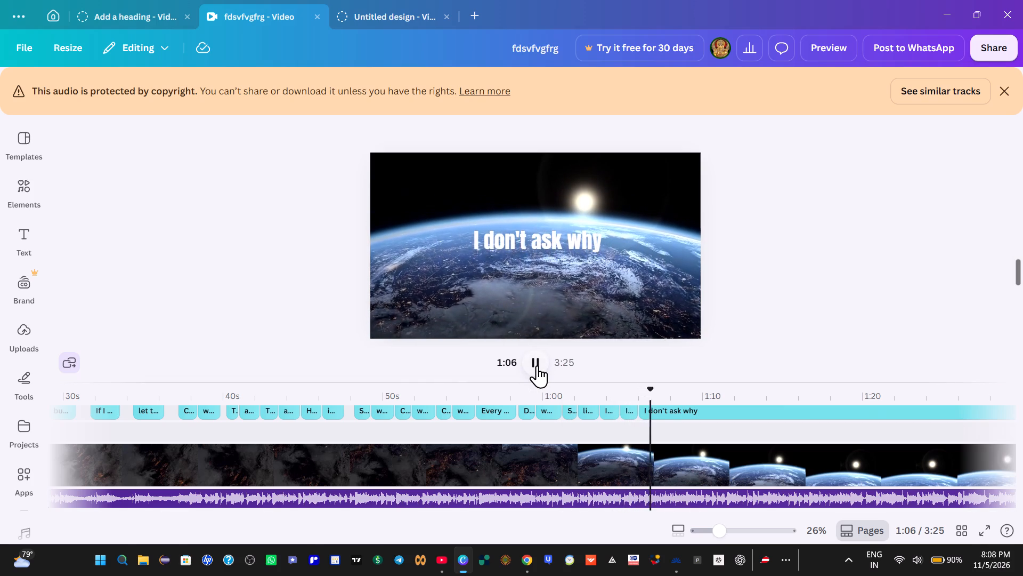
pyautogui.click(537, 365)
pyautogui.click(601, 400)
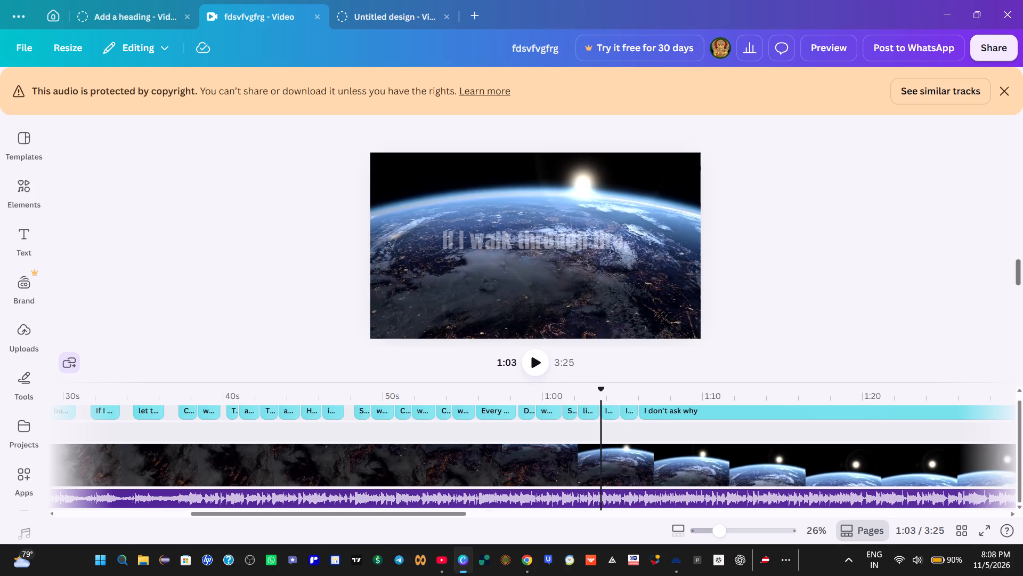
pyautogui.click(536, 365)
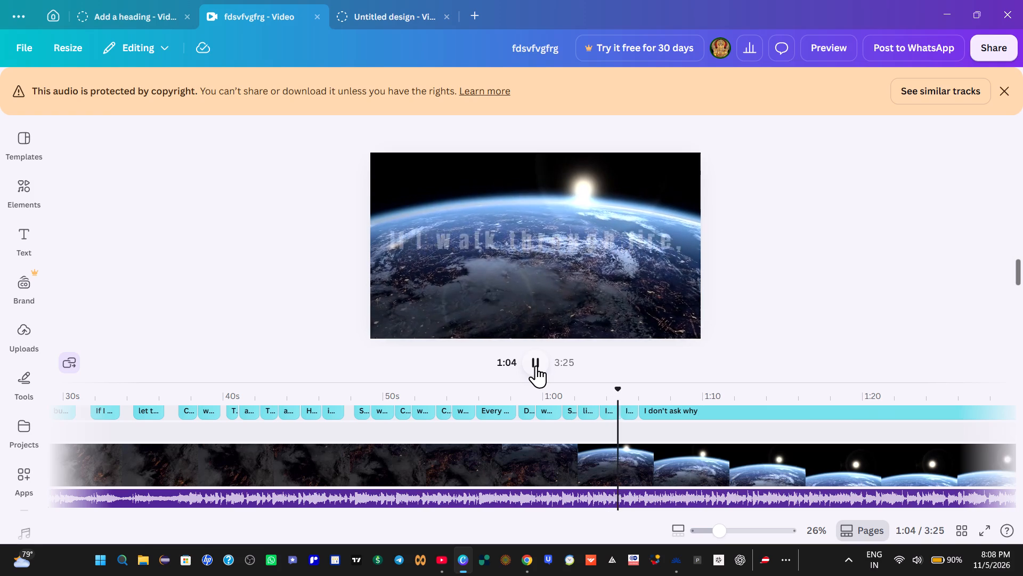
pyautogui.click(537, 366)
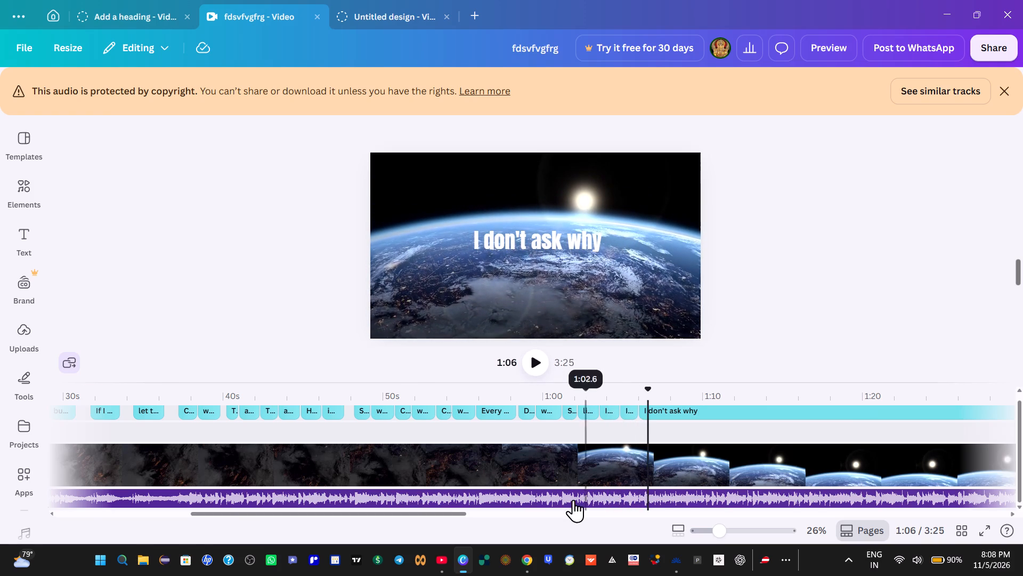
# Switch to the Valhalla Calling lyrics page in Google Chrome.
pyautogui.click(530, 561)
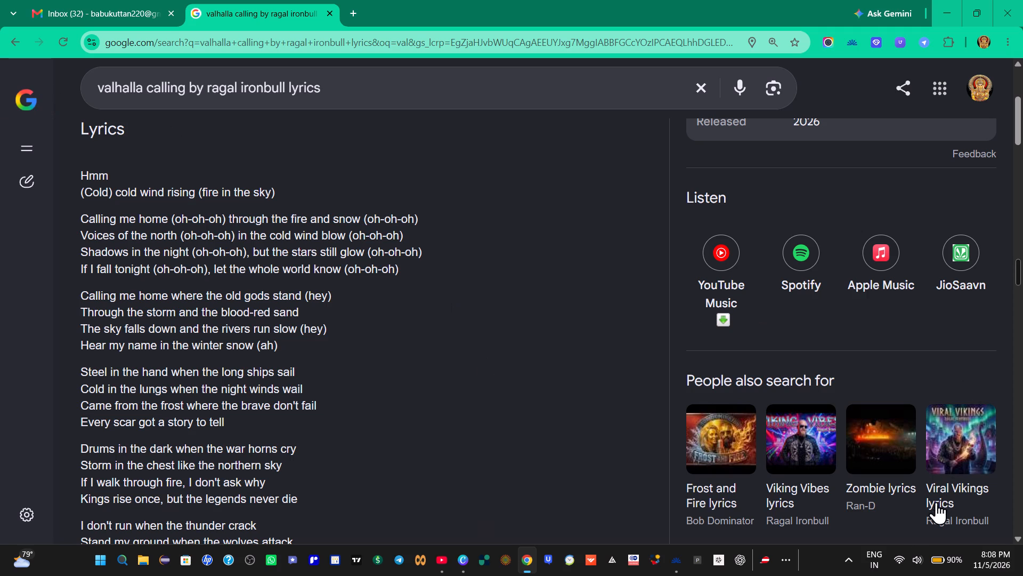
# Disconnect the OG TUNE 1 GEN 2 Bluetooth headset.
pyautogui.click(930, 555)
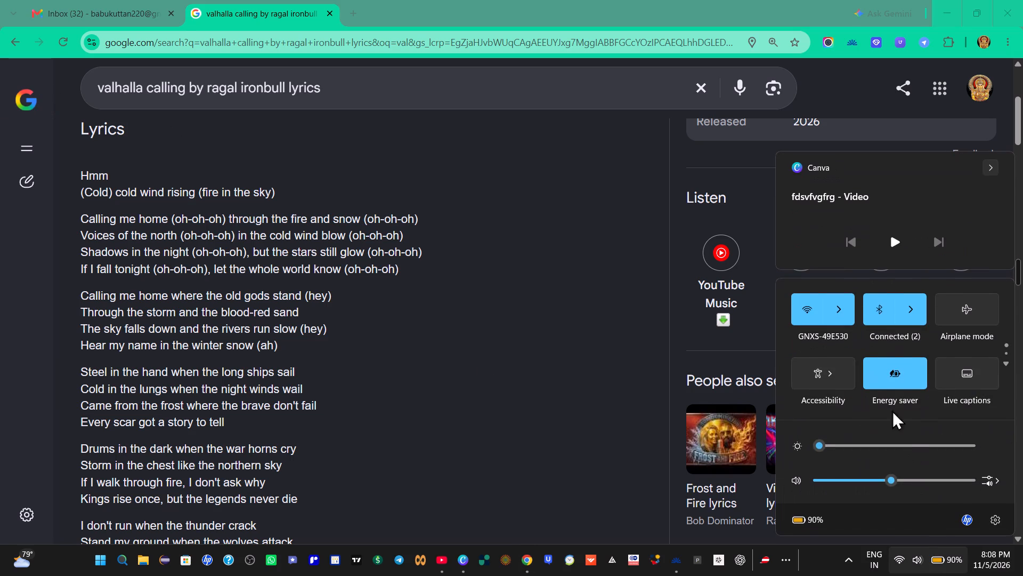
pyautogui.click(909, 314)
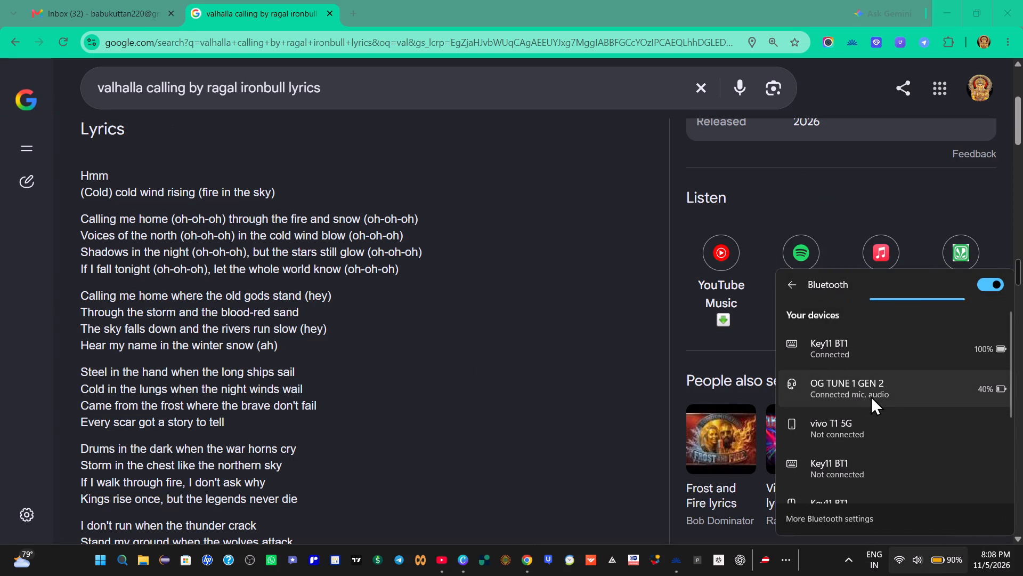
pyautogui.click(878, 396)
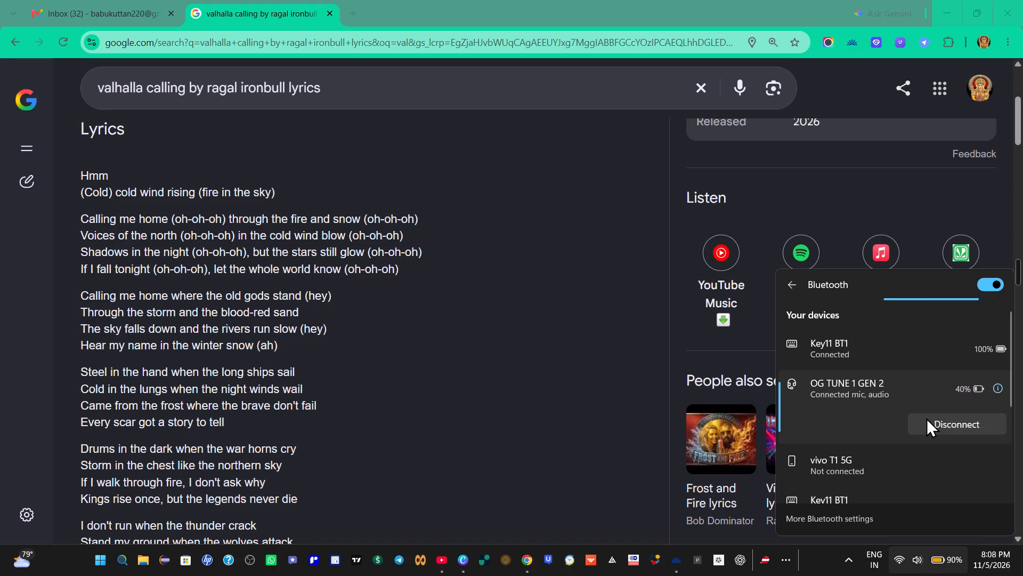
pyautogui.click(929, 418)
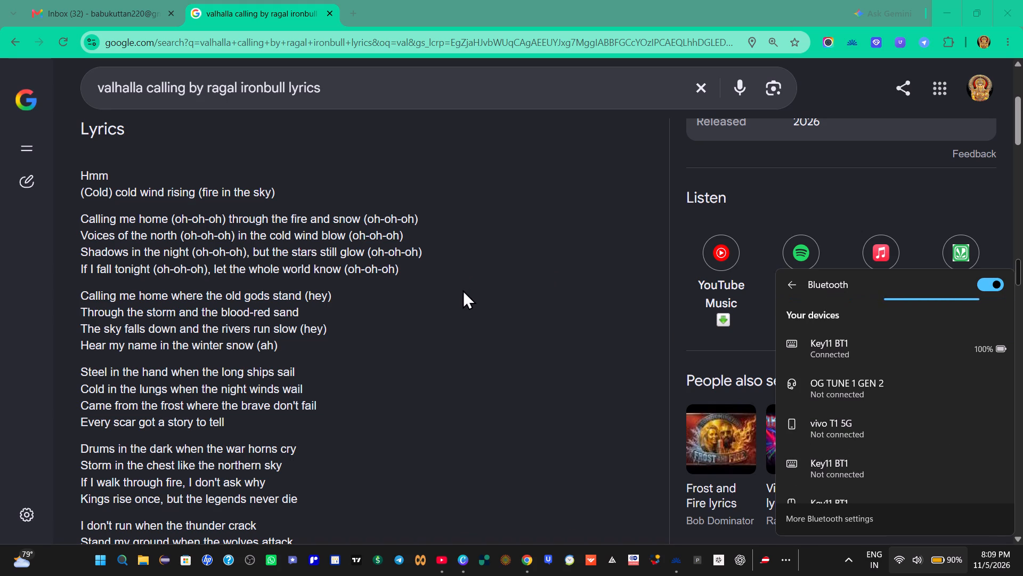
# Look over the lyrics and replay the Ragal Ironbull lyric video on YouTube from about 1:04 to find the line after "I don't ask why".
pyautogui.scroll(-2, 464, 292)
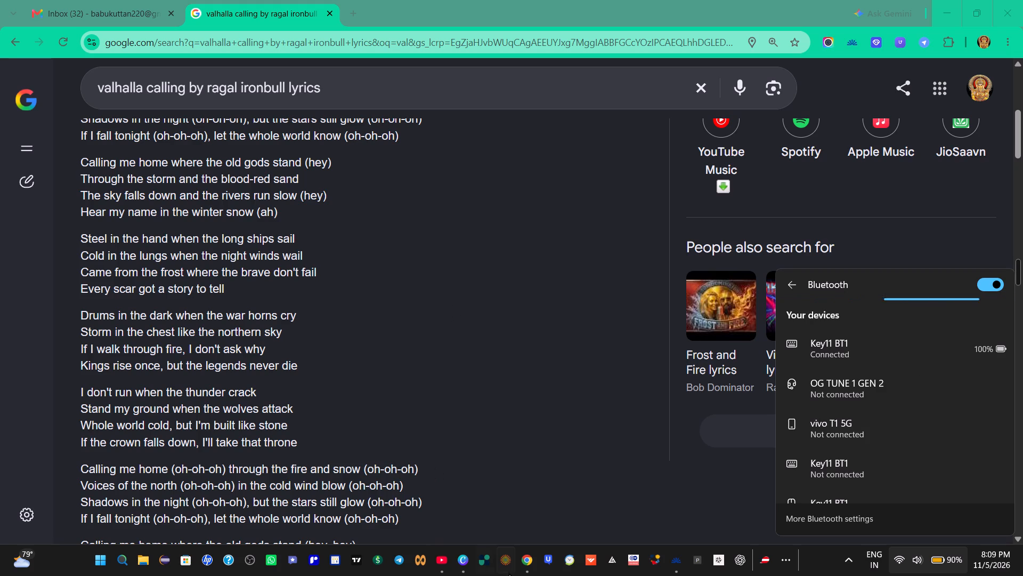
pyautogui.click(465, 557)
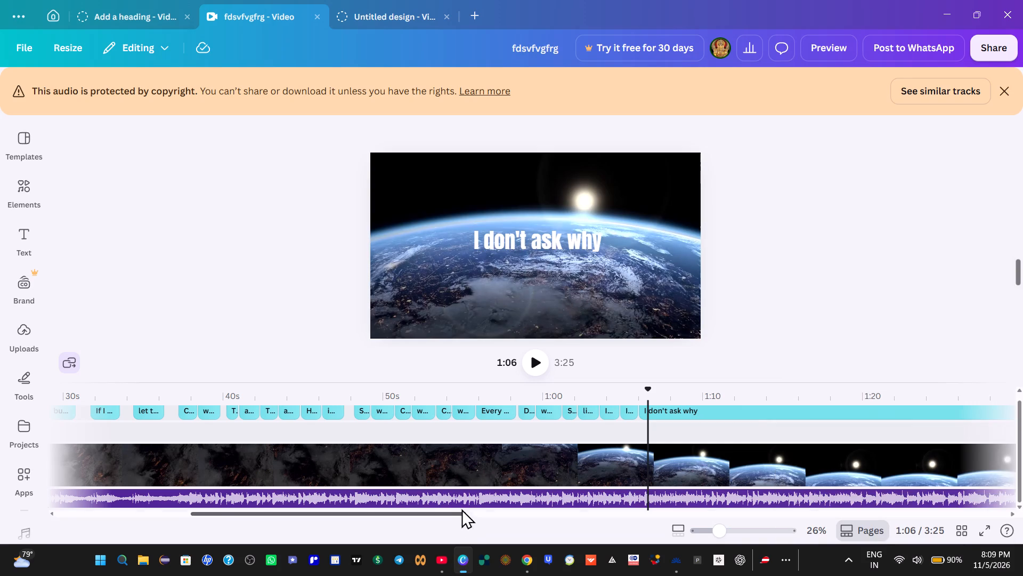
pyautogui.click(437, 563)
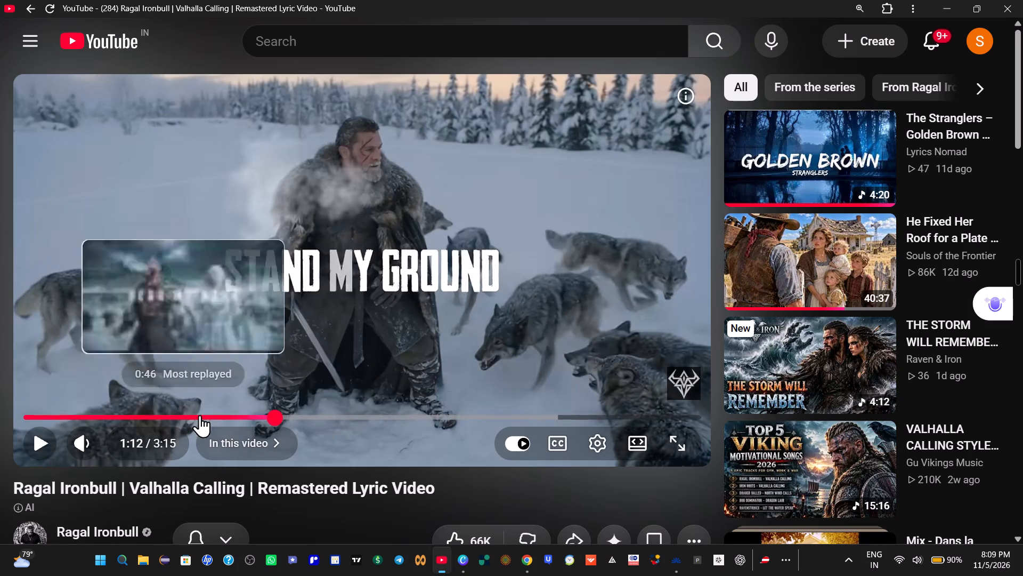
pyautogui.click(247, 416)
pyautogui.click(366, 331)
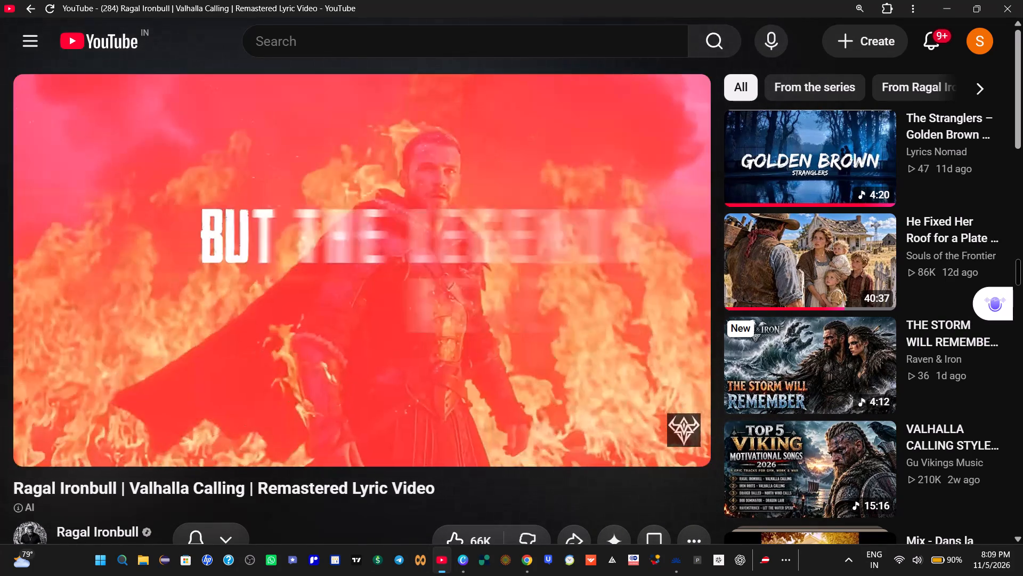
pyautogui.click(366, 331)
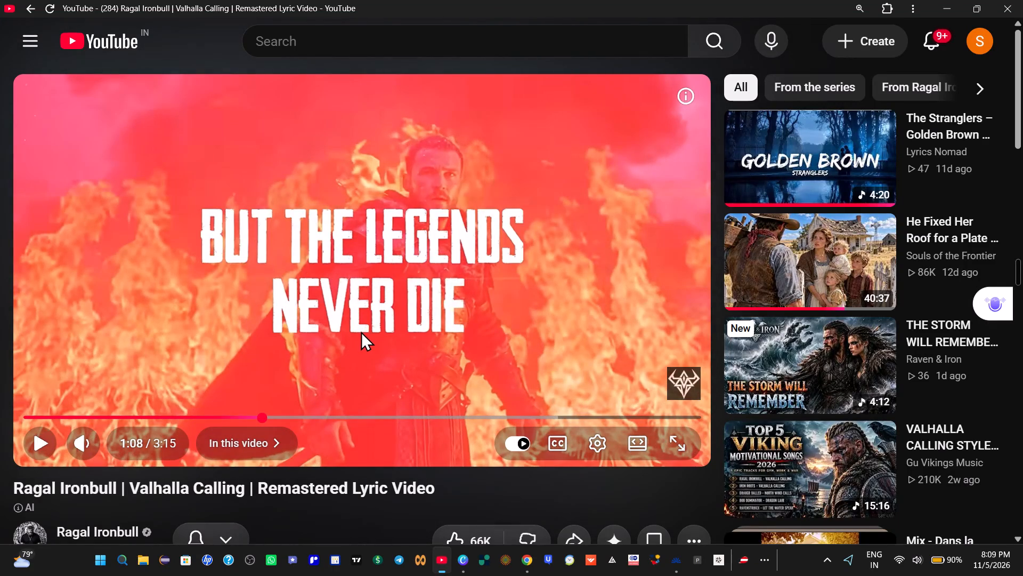
pyautogui.click(259, 416)
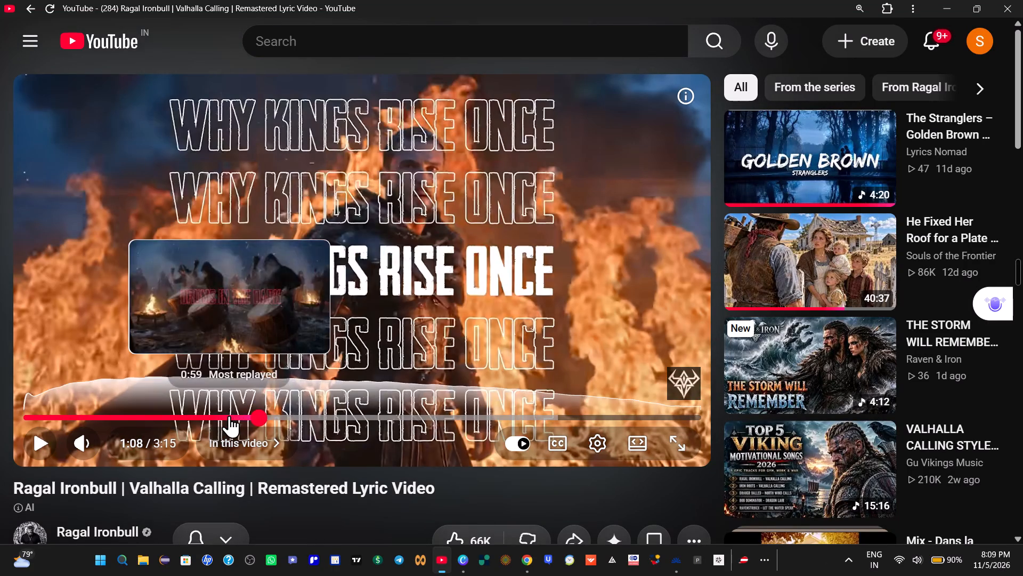
pyautogui.click(246, 414)
pyautogui.click(376, 330)
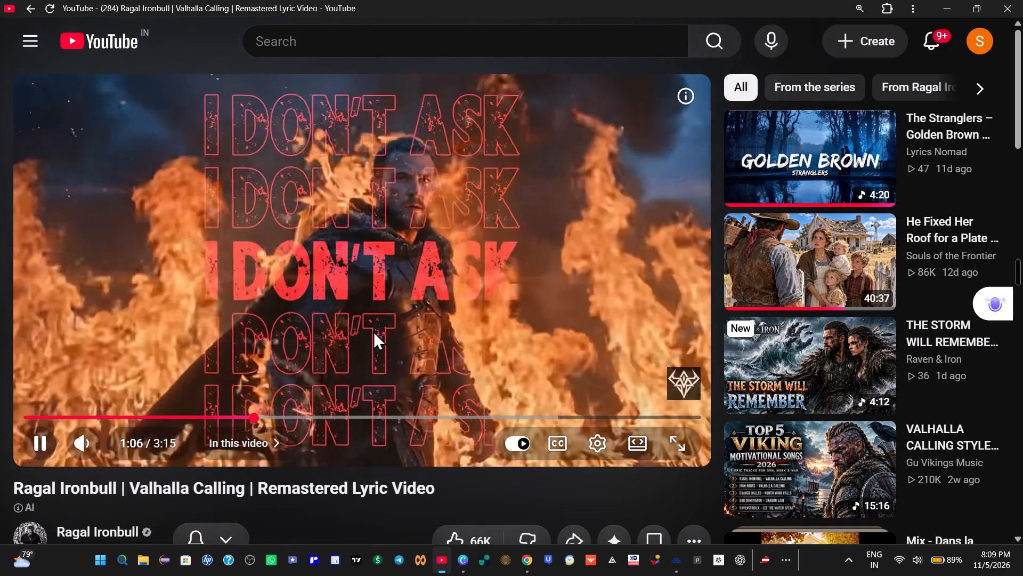
pyautogui.click(373, 331)
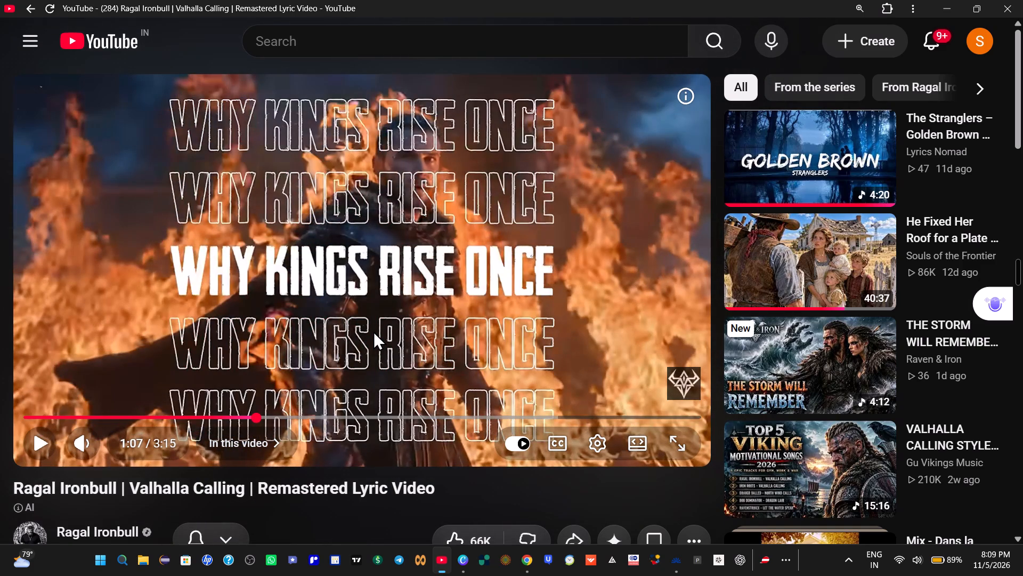
# Copy the words "Kings rise once," from the song lyrics on the Google Chrome page.
pyautogui.click(523, 560)
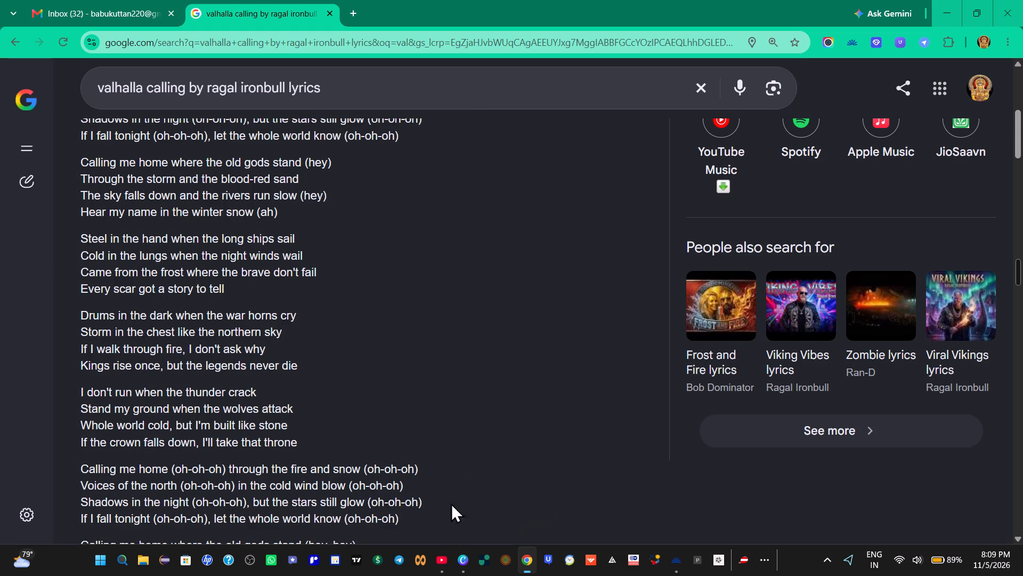
pyautogui.moveTo(78, 362); pyautogui.dragTo(118, 362)
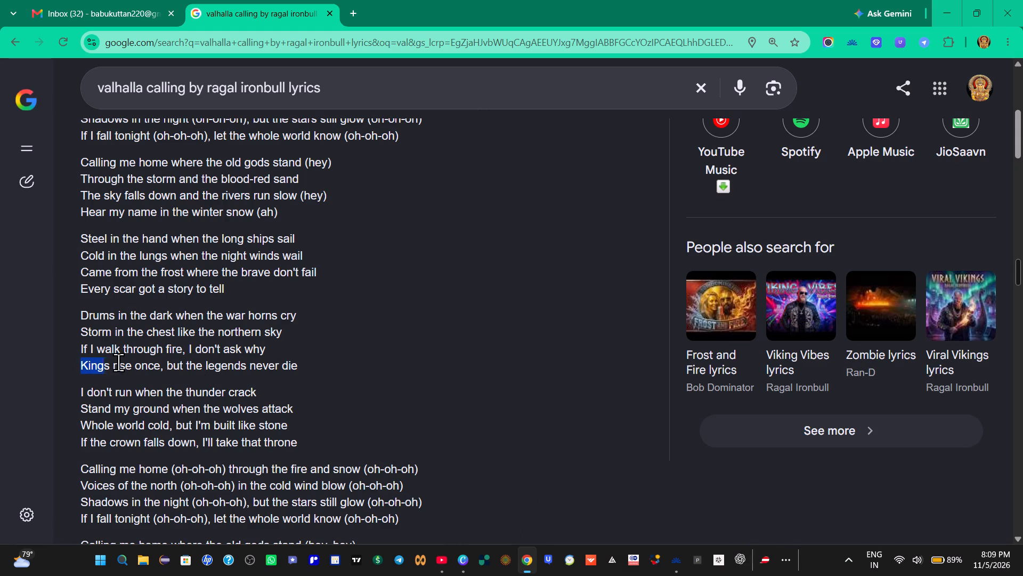
pyautogui.moveTo(118, 362); pyautogui.dragTo(165, 367)
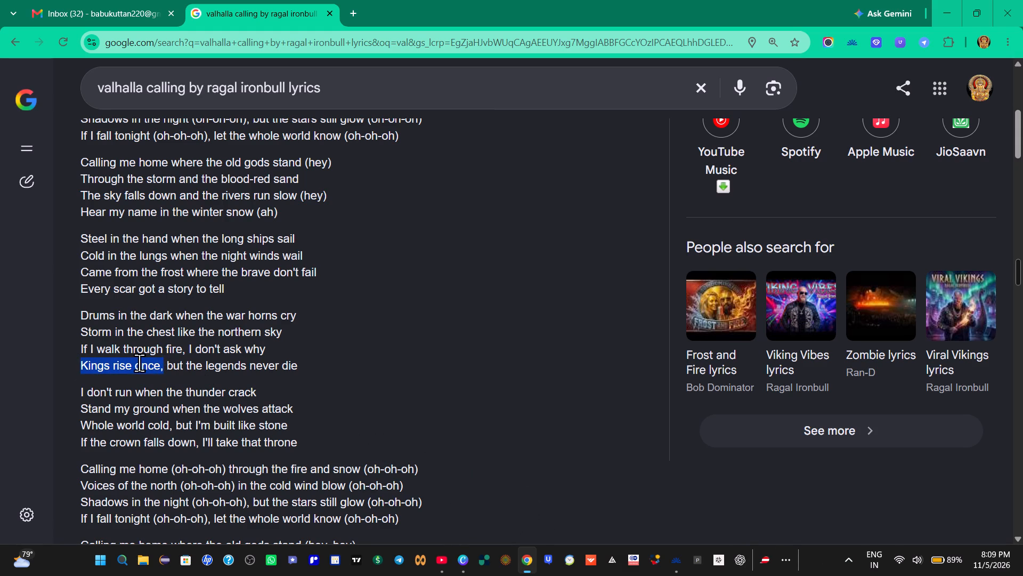
pyautogui.rightClick(139, 363)
pyautogui.click(185, 174)
# Switch to Canva and replace the text of the long "I don't ask why" clip at about 1:06 with the copied "Kings rise once,".
pyautogui.click(461, 557)
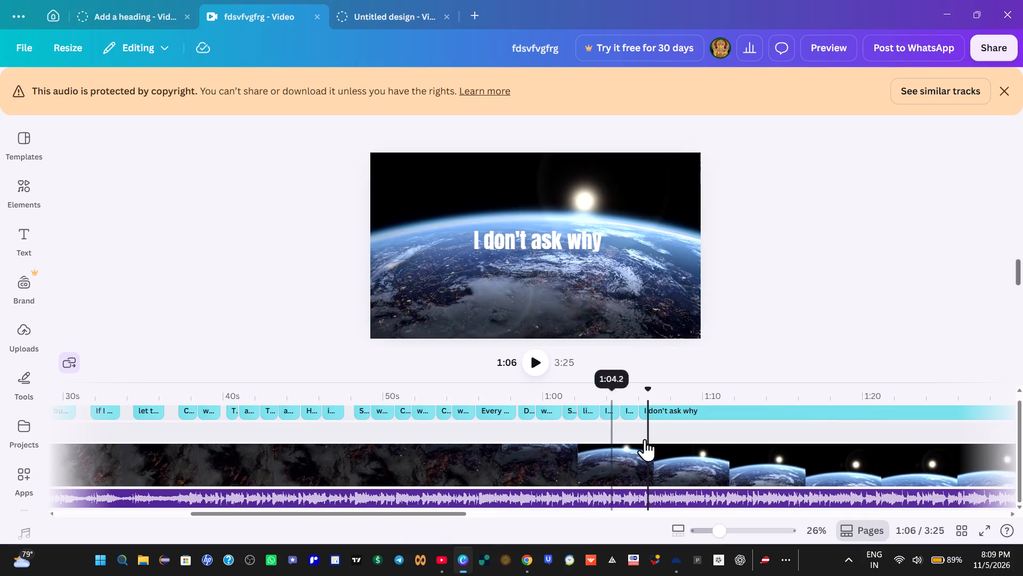
pyautogui.click(541, 244)
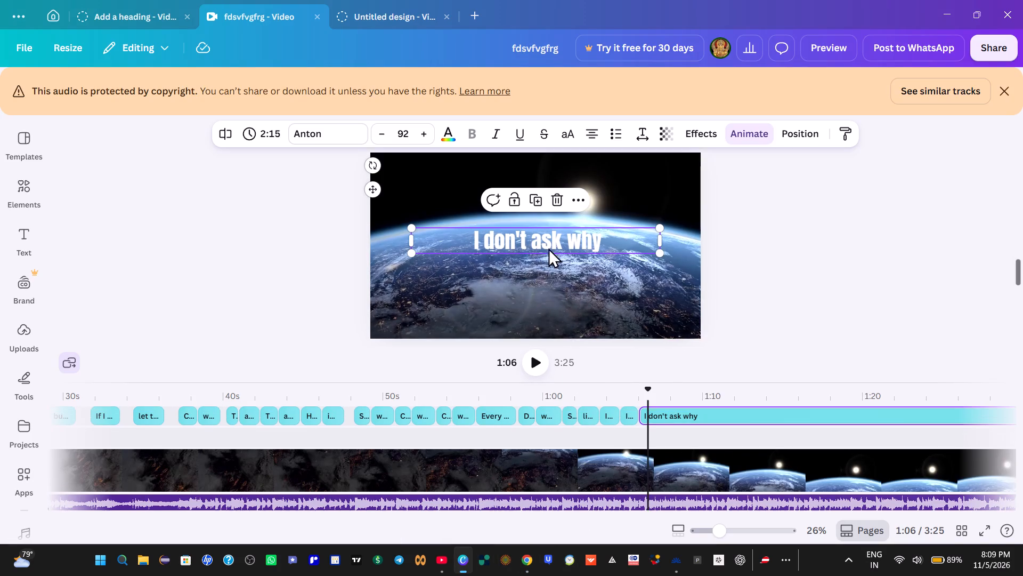
pyautogui.click(551, 277)
pyautogui.click(561, 250)
pyautogui.click(561, 250)
pyautogui.press('BackSpace')
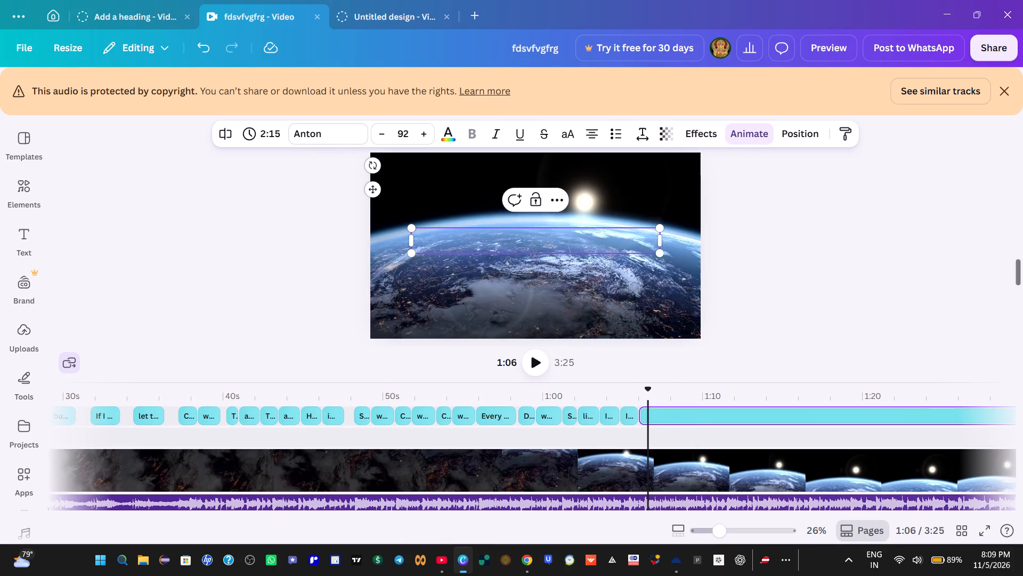
pyautogui.hotkey('ctrl', 'v')
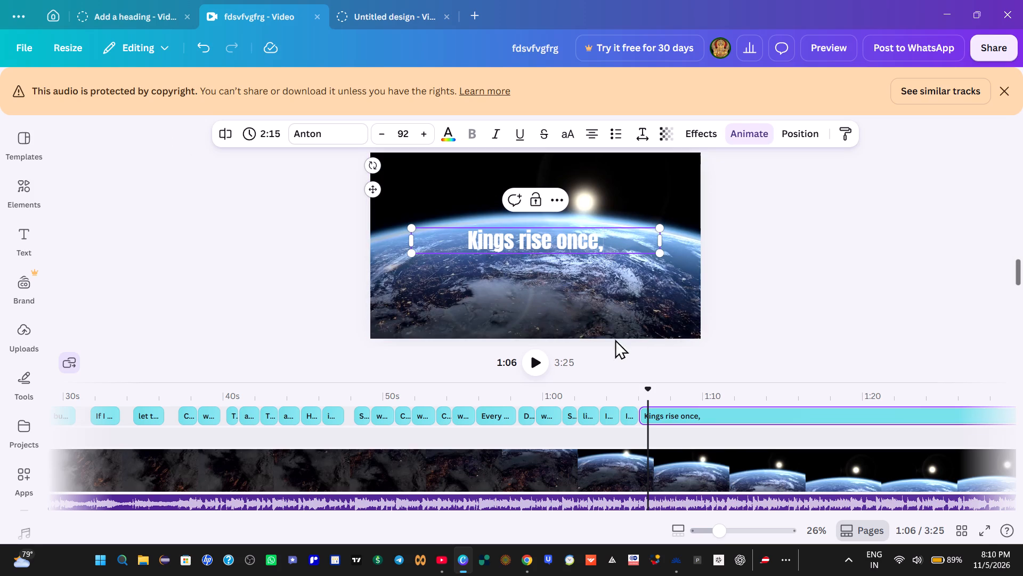
# Play the video from about 1:05 to 1:06 to check the start of the "Kings rise once," clip.
pyautogui.click(624, 394)
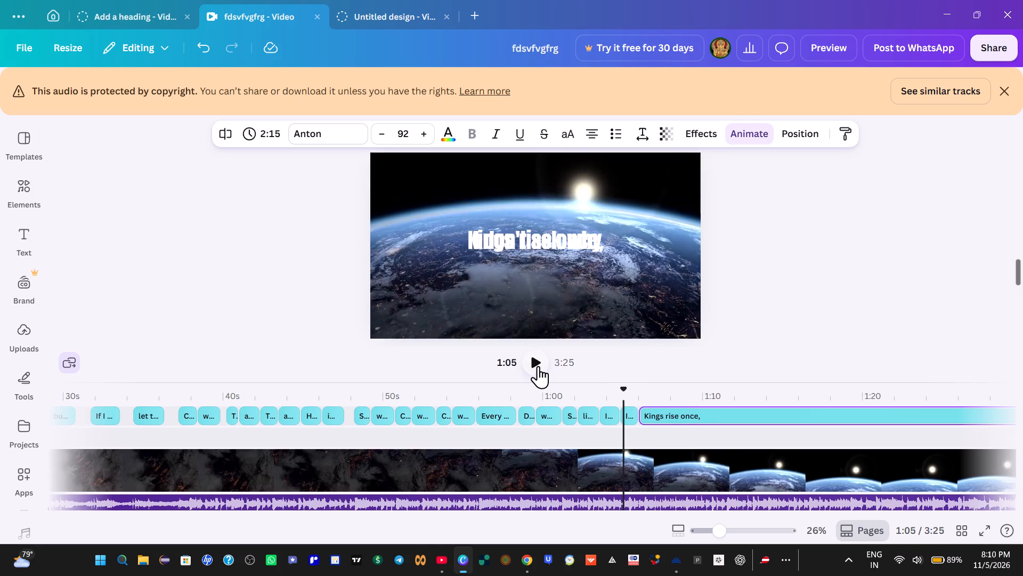
pyautogui.click(538, 366)
pyautogui.click(539, 365)
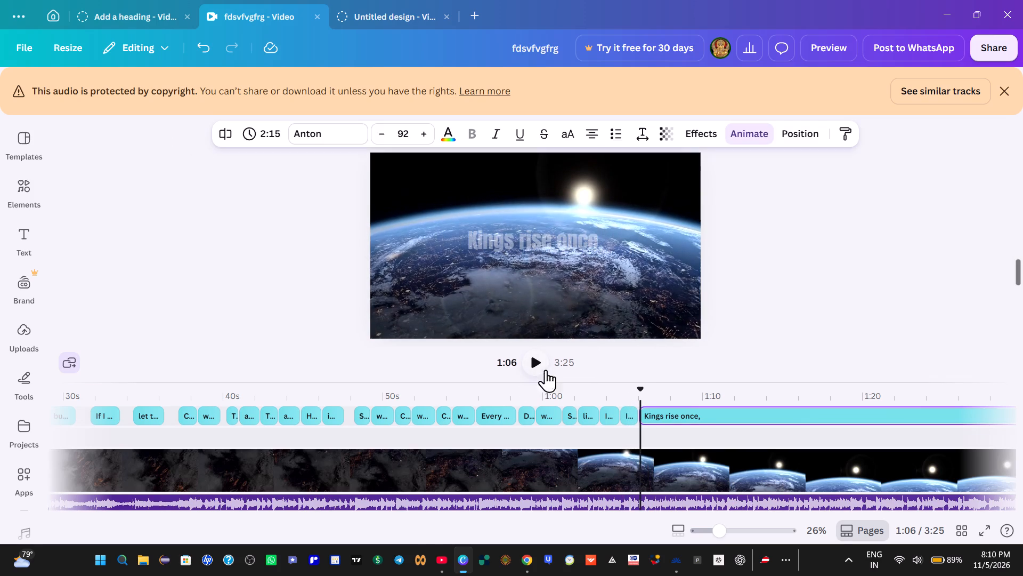
# Lower the system sound volume.
pyautogui.click(919, 560)
pyautogui.click(860, 477)
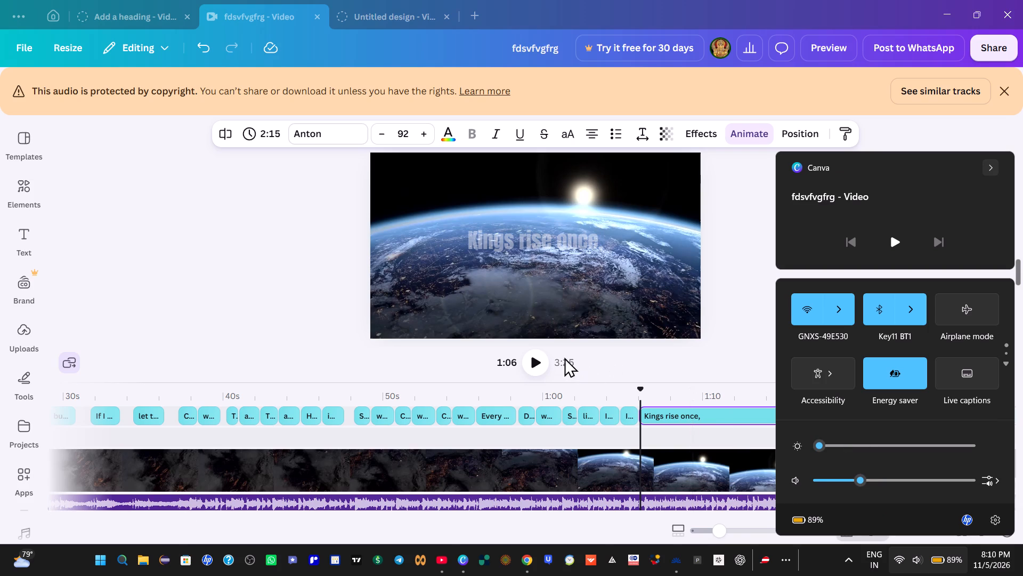
# Play the section from about 1:04 to find where the sung "Kings rise once," ends, and split its clip at about 1:07.
pyautogui.click(609, 398)
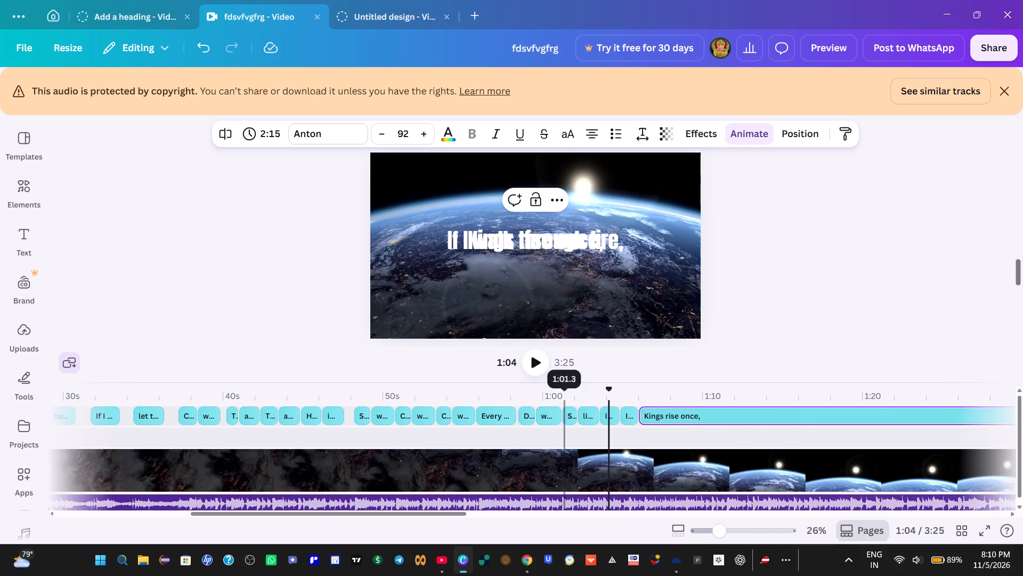
pyautogui.click(538, 369)
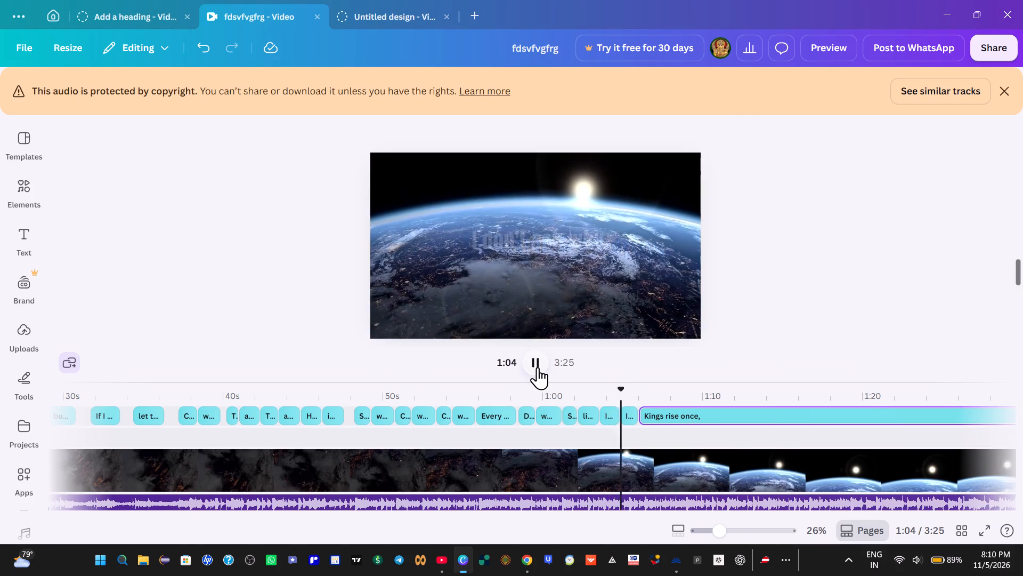
pyautogui.click(538, 367)
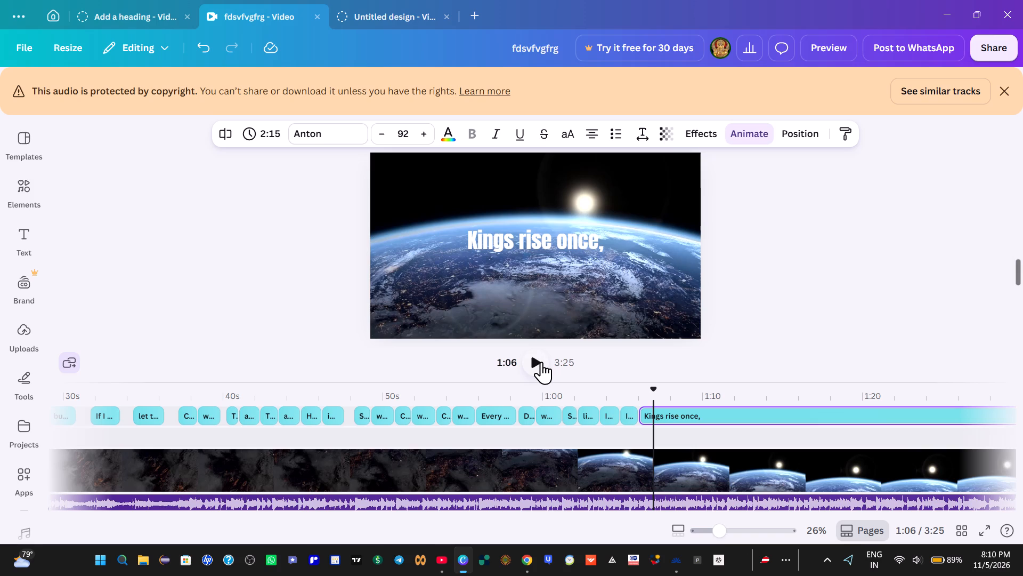
pyautogui.click(539, 363)
pyautogui.click(539, 362)
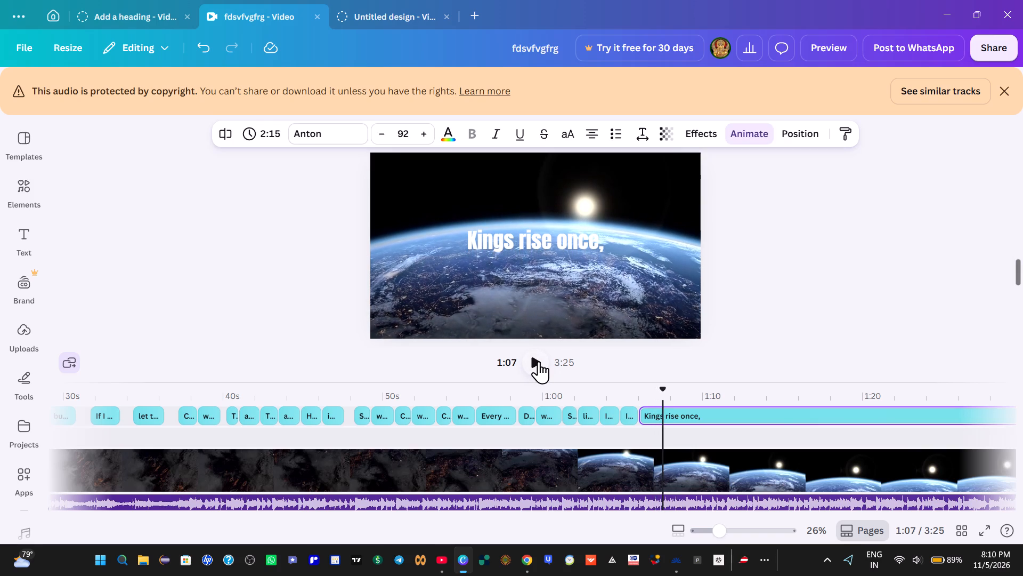
pyautogui.click(523, 555)
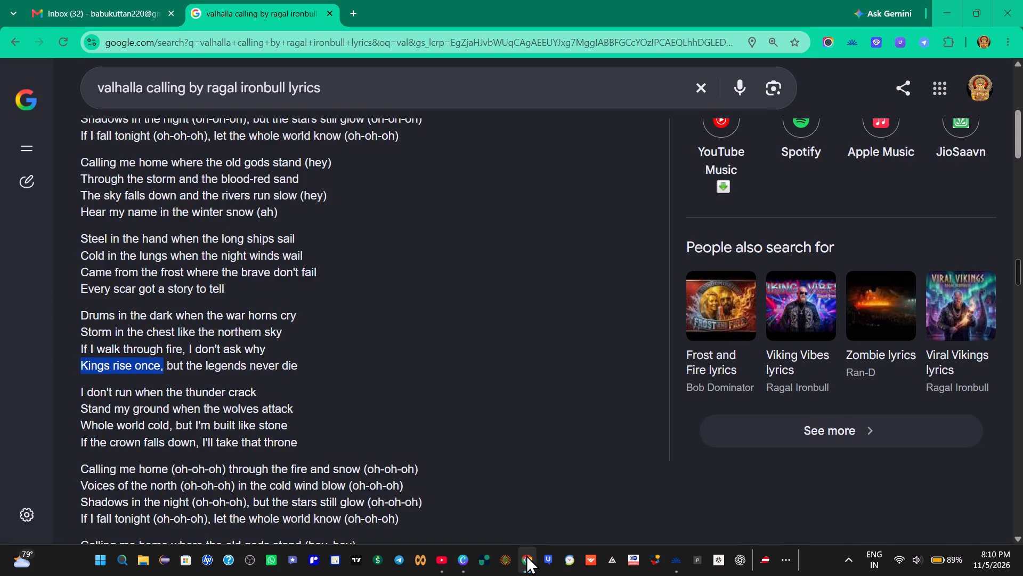
pyautogui.click(464, 559)
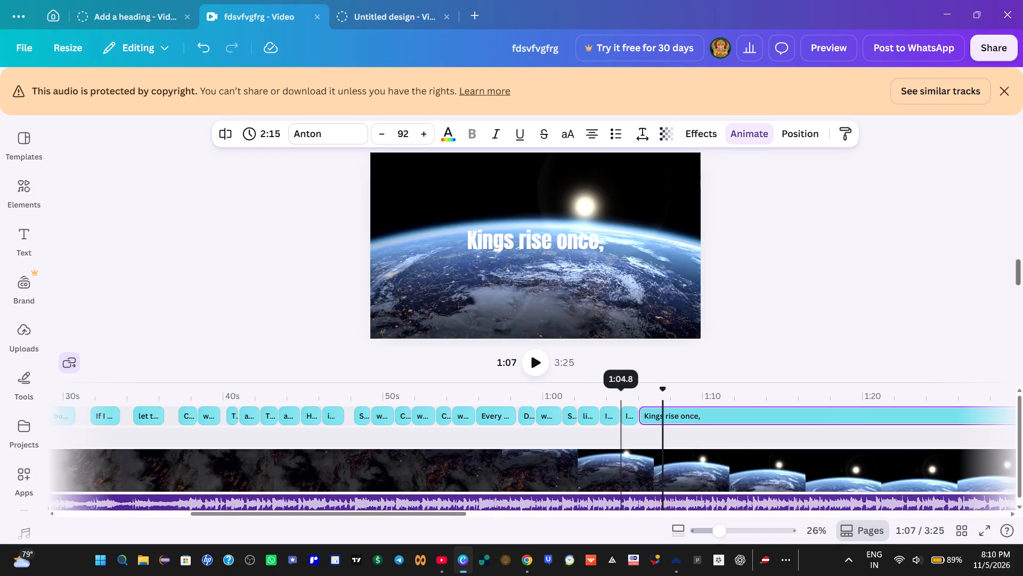
pyautogui.click(621, 404)
pyautogui.click(535, 365)
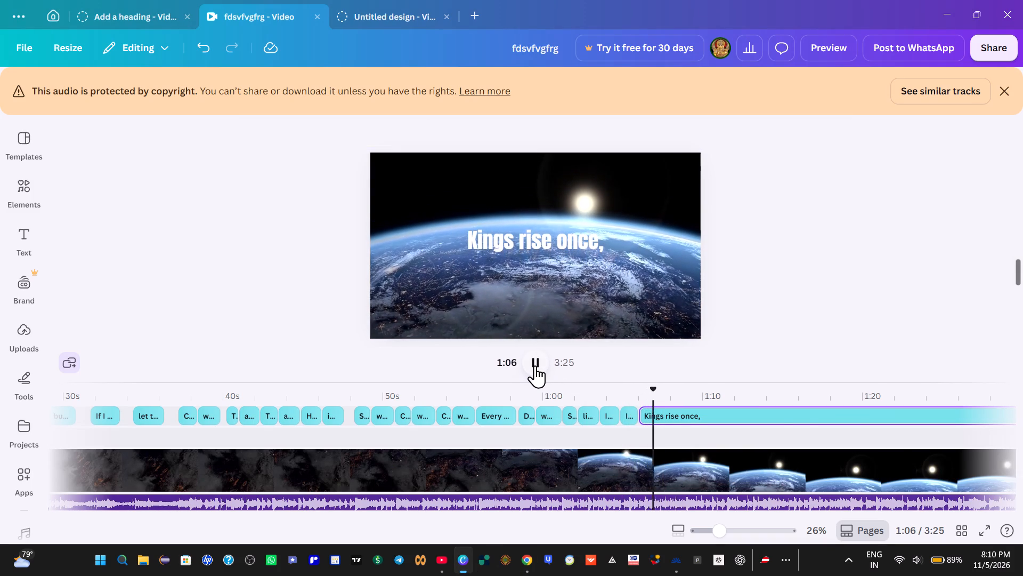
pyautogui.click(534, 365)
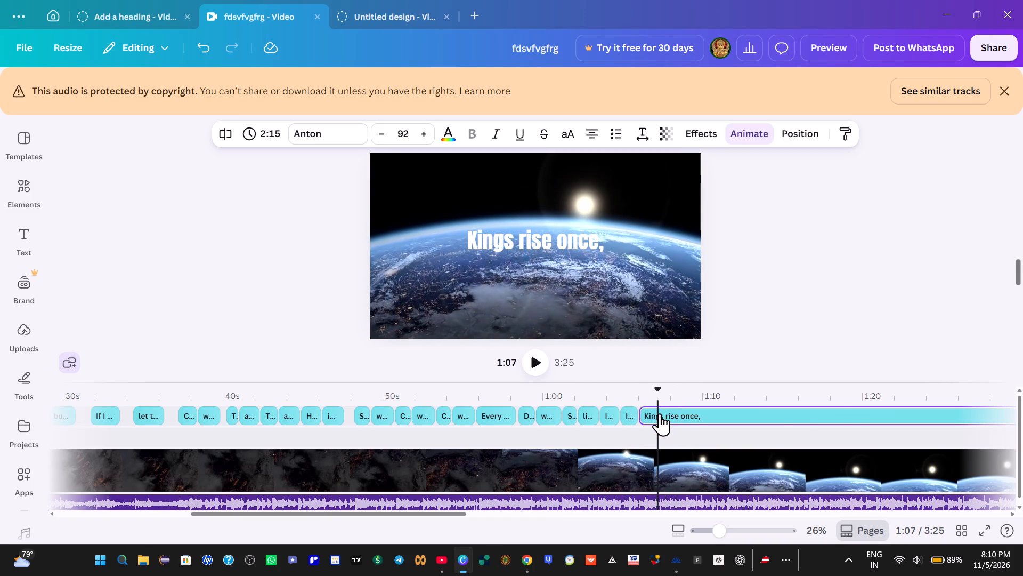
pyautogui.rightClick(660, 413)
pyautogui.click(689, 355)
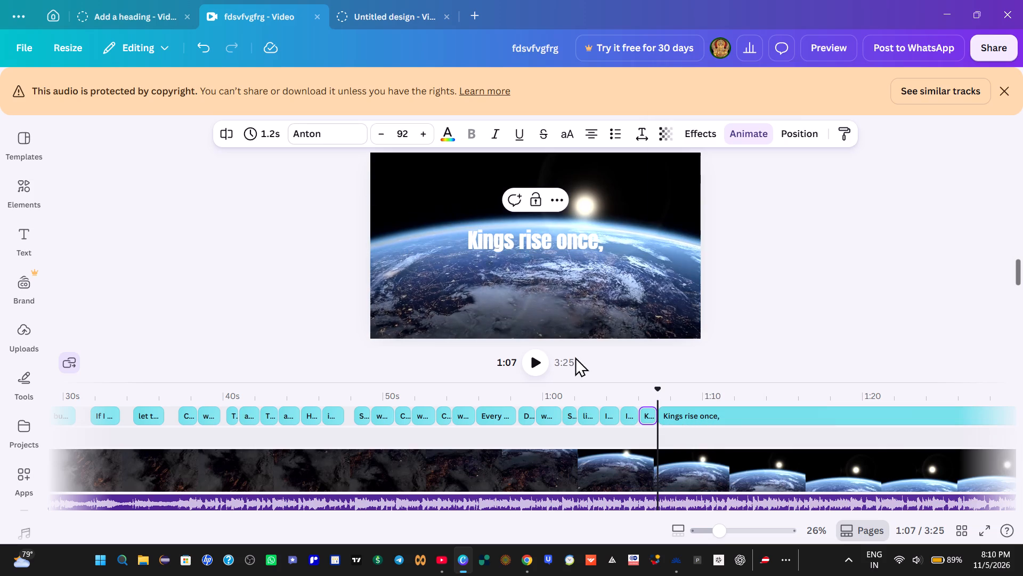
# Play the video from about 1:05 to 1:07 to check the timing of the split "Kings rise once," clip.
pyautogui.click(538, 362)
pyautogui.click(538, 362)
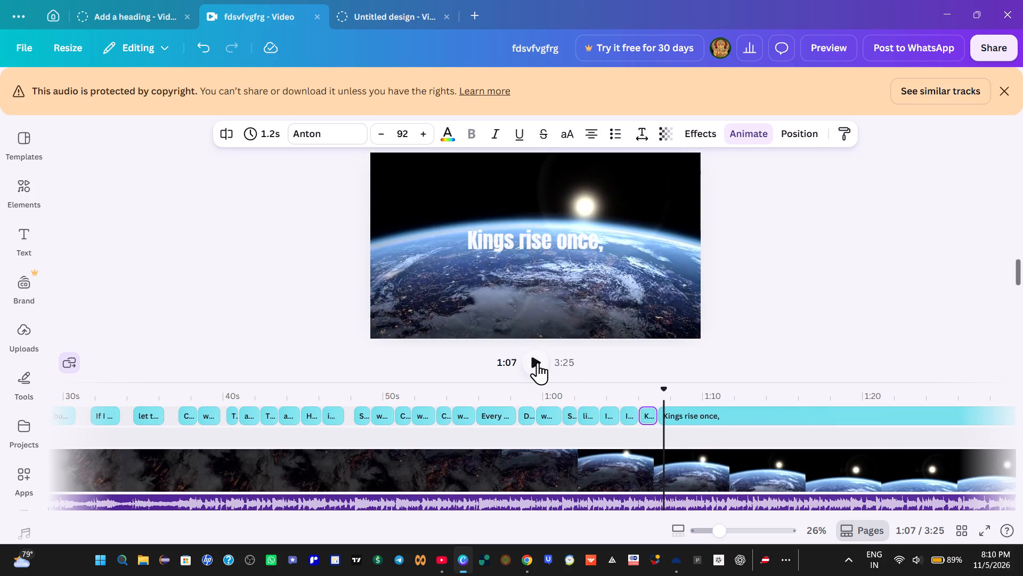
pyautogui.click(638, 402)
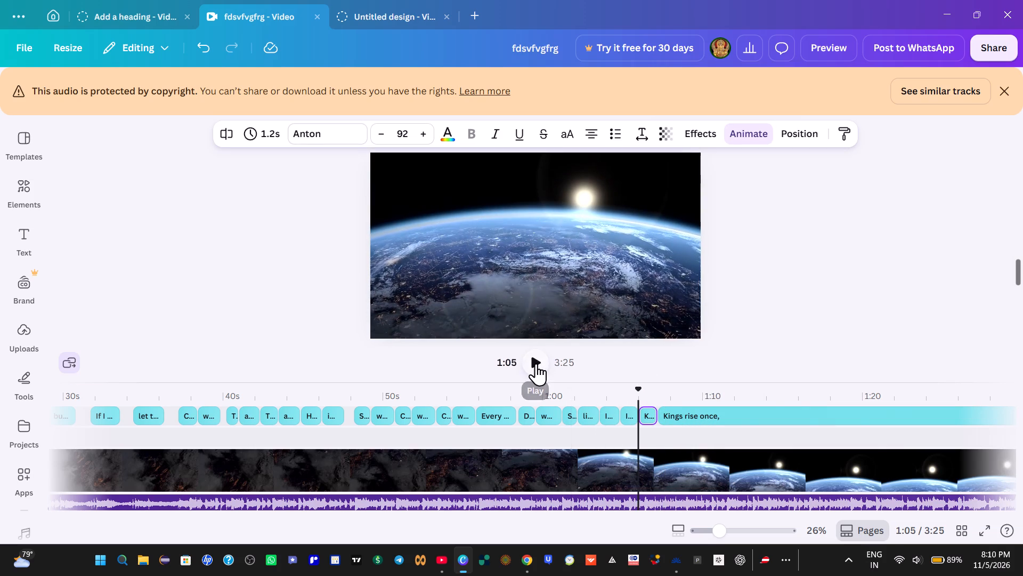
pyautogui.click(536, 363)
pyautogui.click(539, 367)
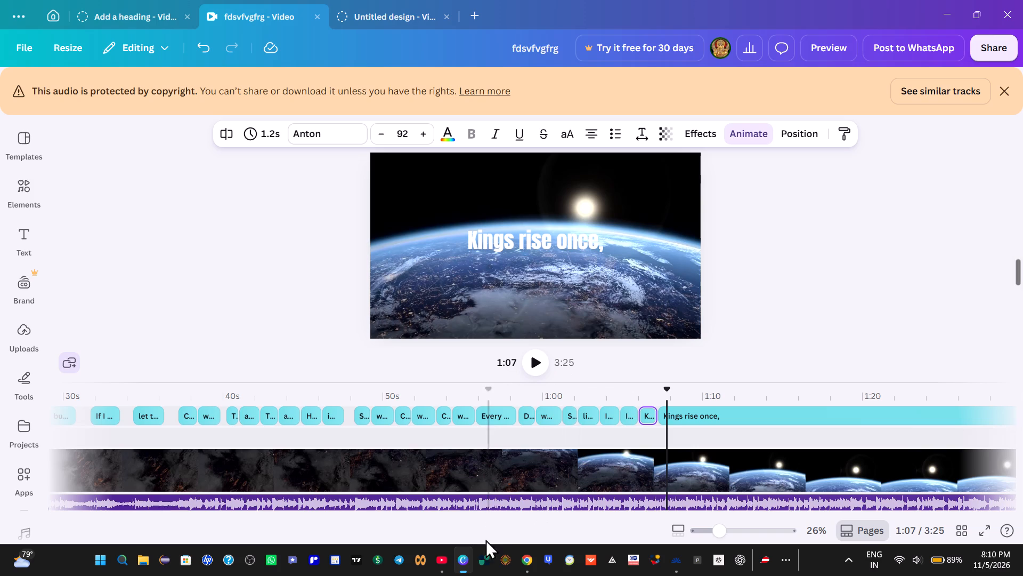
# Switch to the song lyrics in Google Chrome and copy the words "but the legends never die".
pyautogui.click(520, 561)
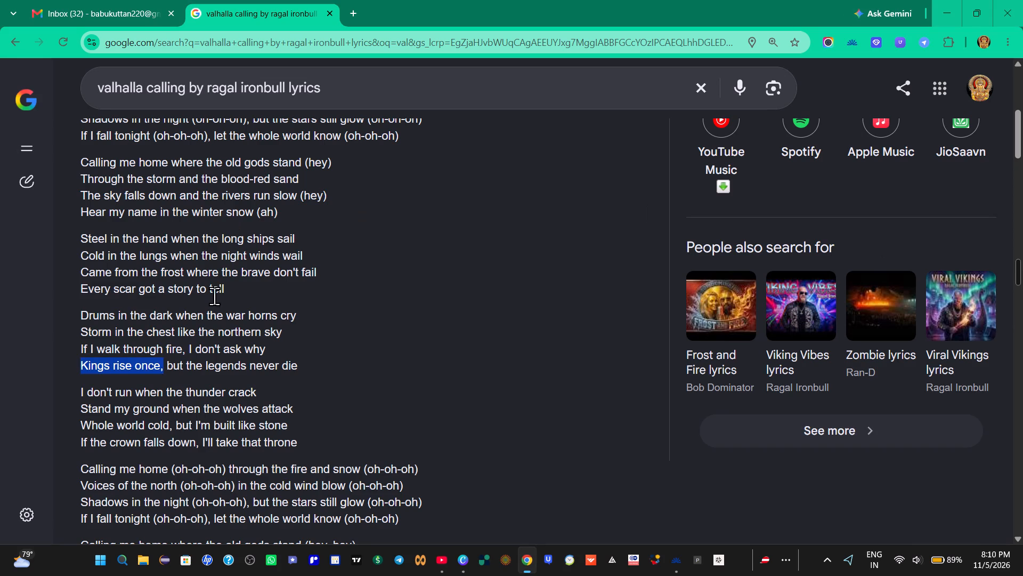
pyautogui.moveTo(168, 366); pyautogui.dragTo(298, 365)
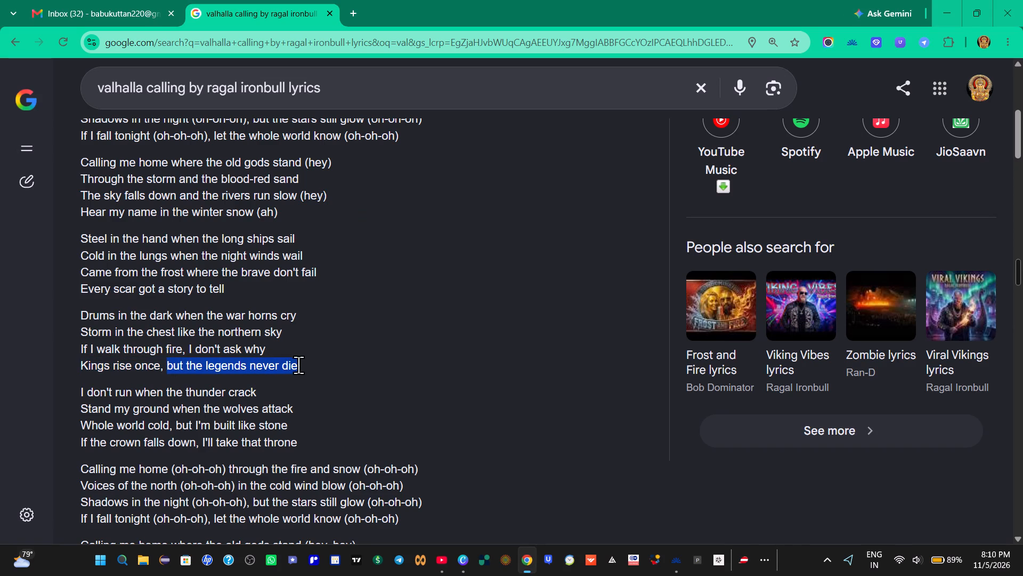
pyautogui.moveTo(298, 365); pyautogui.dragTo(304, 365)
pyautogui.rightClick(254, 357)
pyautogui.click(548, 269)
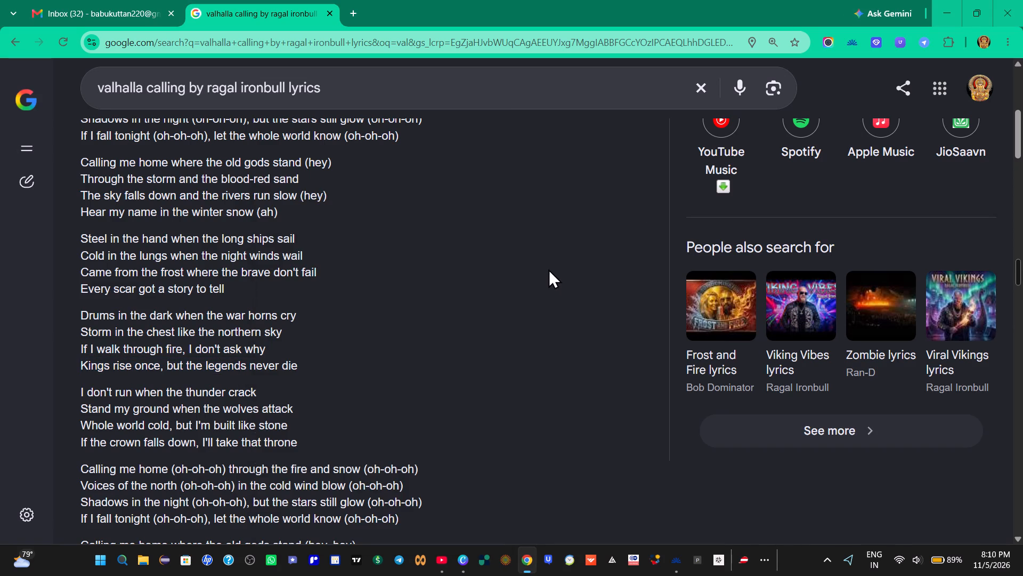
pyautogui.moveTo(167, 366); pyautogui.dragTo(310, 362)
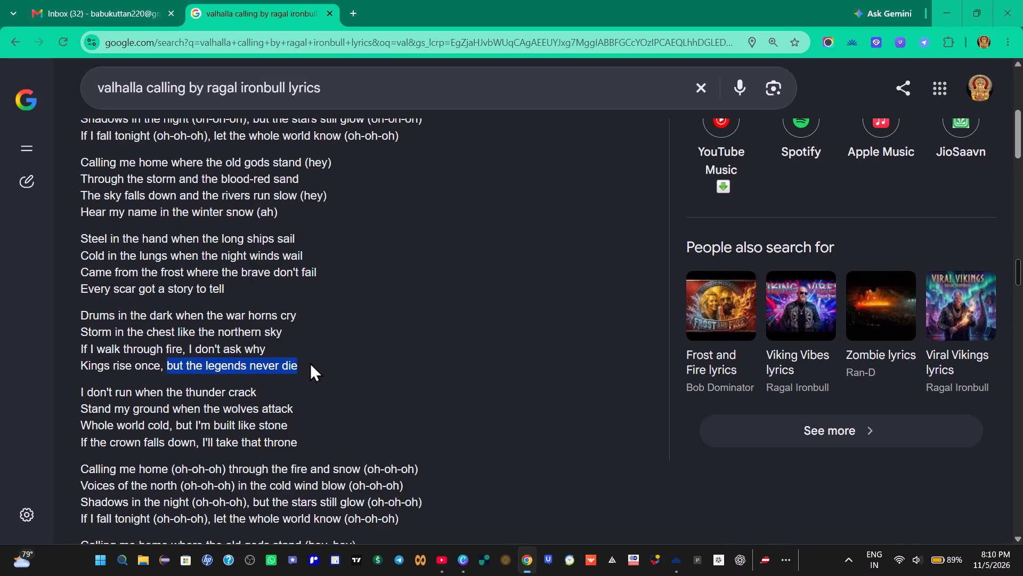
pyautogui.moveTo(310, 362); pyautogui.dragTo(311, 362)
pyautogui.rightClick(272, 366)
pyautogui.click(310, 180)
# Switch to Canva and replace the text of the long "Kings rise once," clip after 1:07 with the copied "but the legends never die".
pyautogui.click(466, 559)
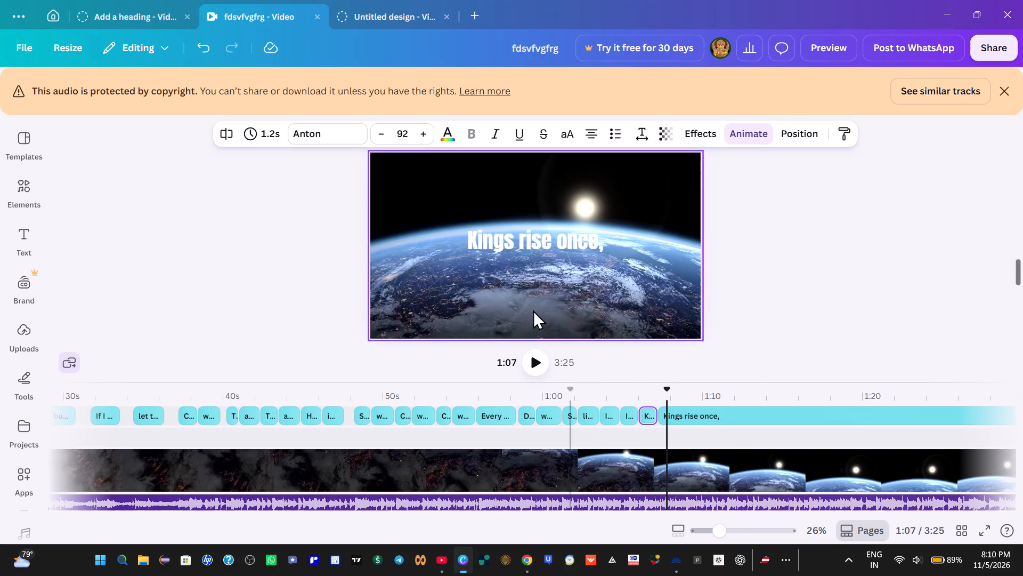
pyautogui.click(539, 244)
pyautogui.click(563, 273)
pyautogui.doubleClick(560, 250)
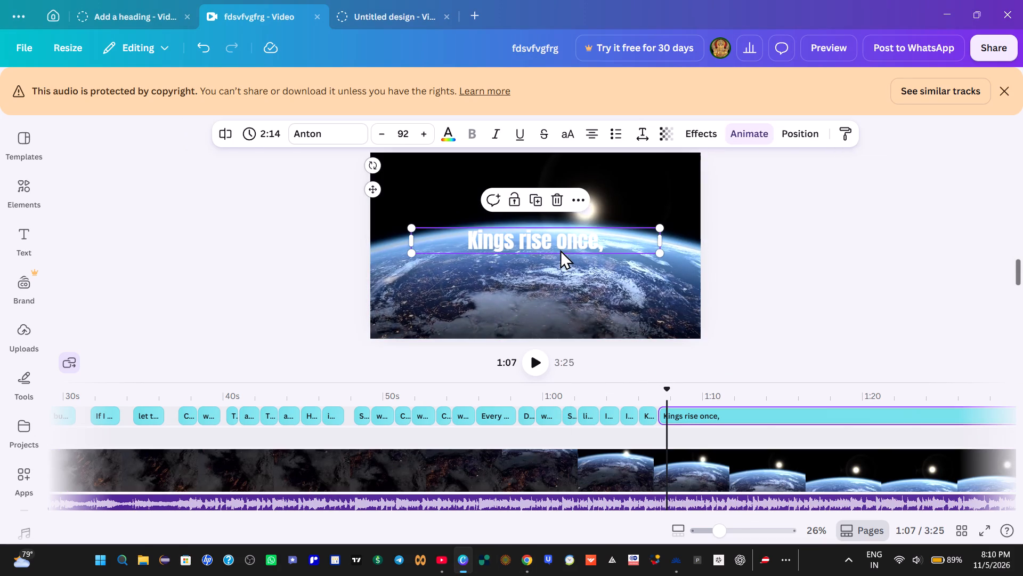
pyautogui.press('BackSpace')
pyautogui.hotkey('ctrl', 'v')
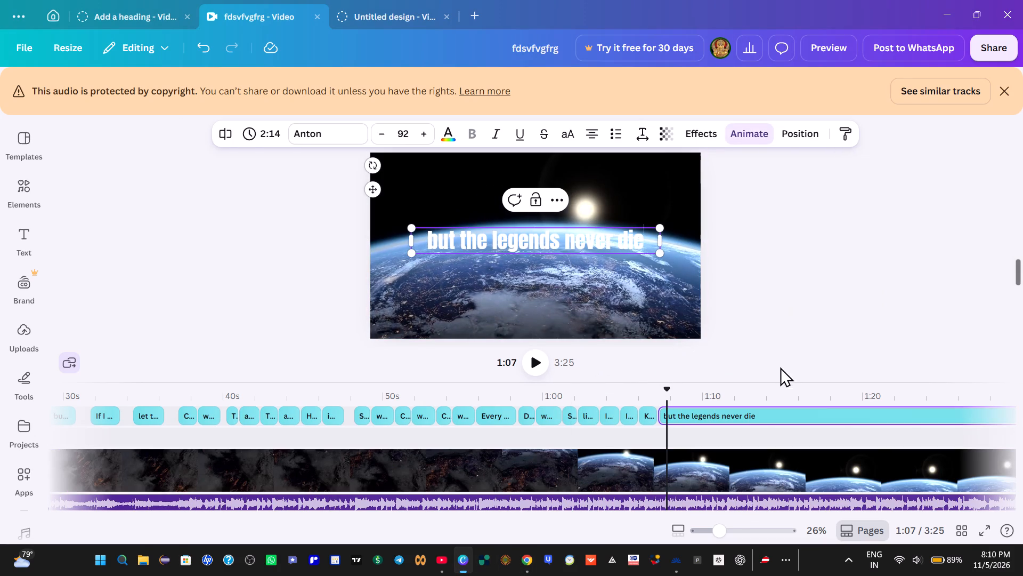
# Play the section from about 1:05 to find where the "but the legends never die" line ends, and split its clip at about 1:08.
pyautogui.click(630, 415)
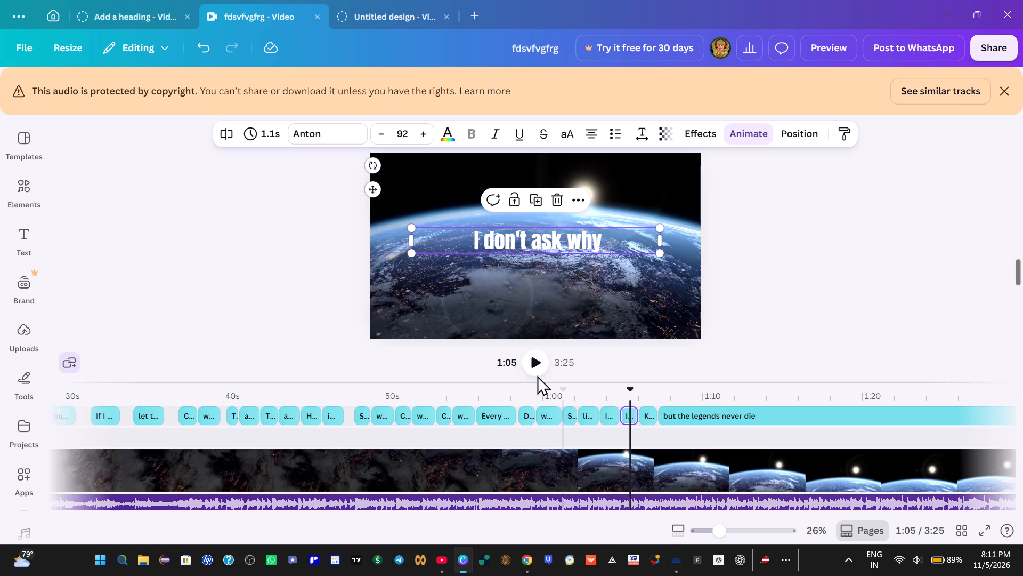
pyautogui.click(534, 369)
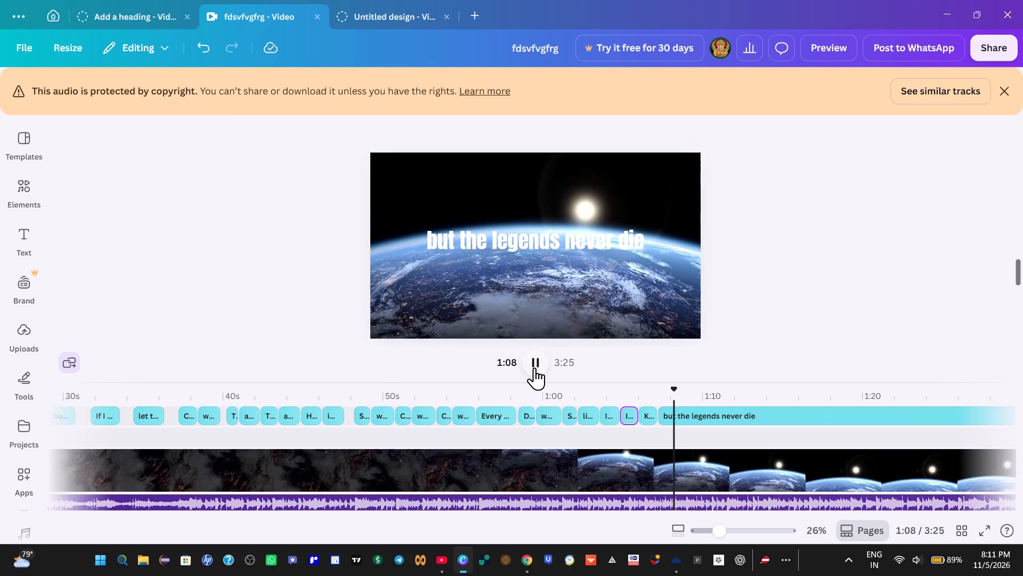
pyautogui.click(534, 367)
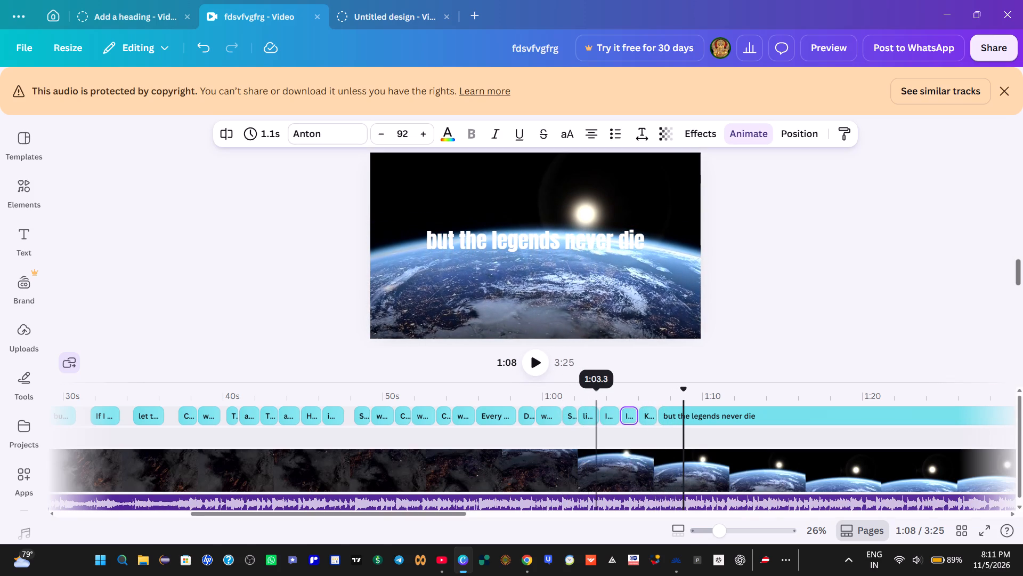
pyautogui.click(618, 401)
pyautogui.click(535, 361)
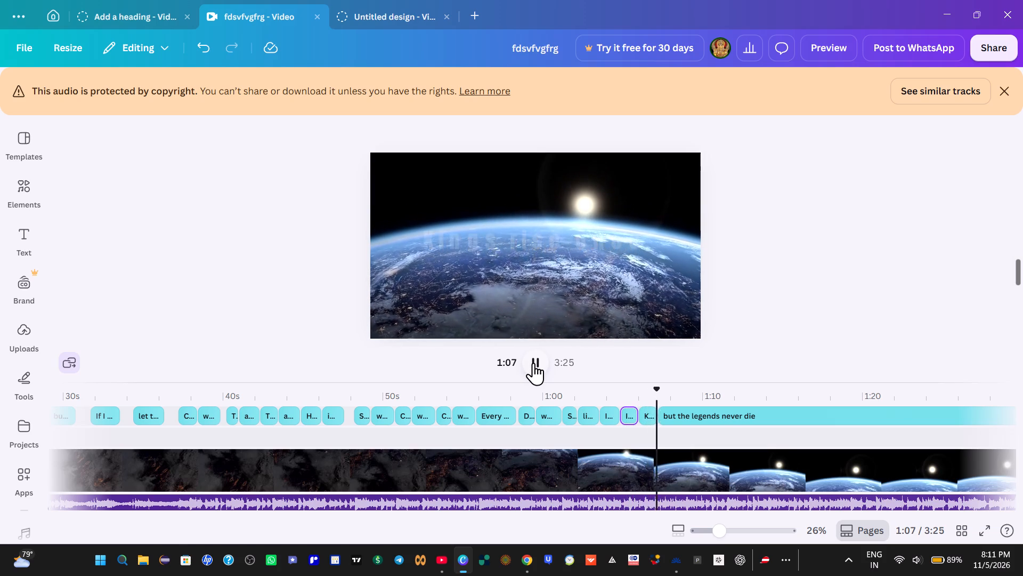
pyautogui.click(533, 363)
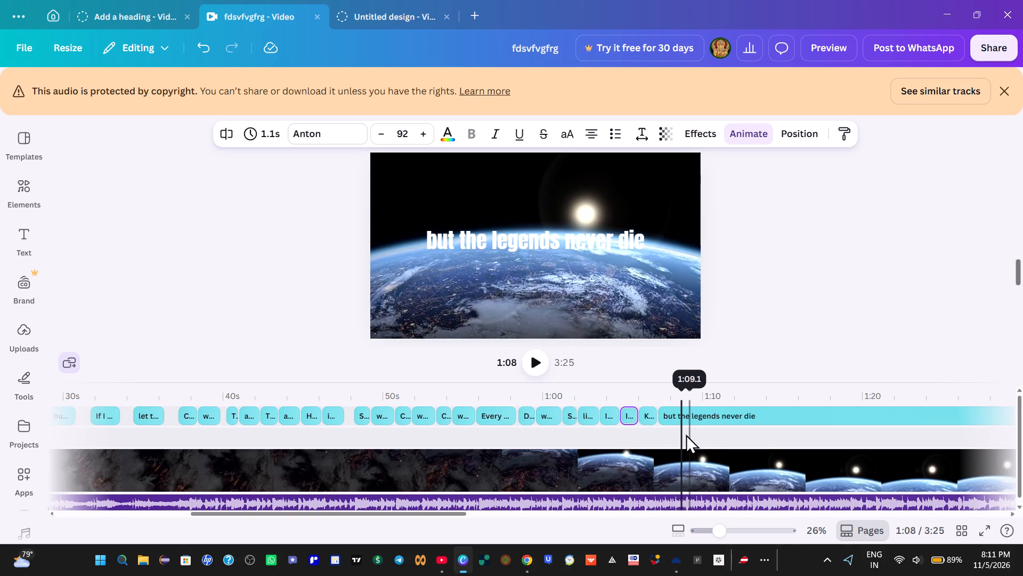
pyautogui.press('Left')
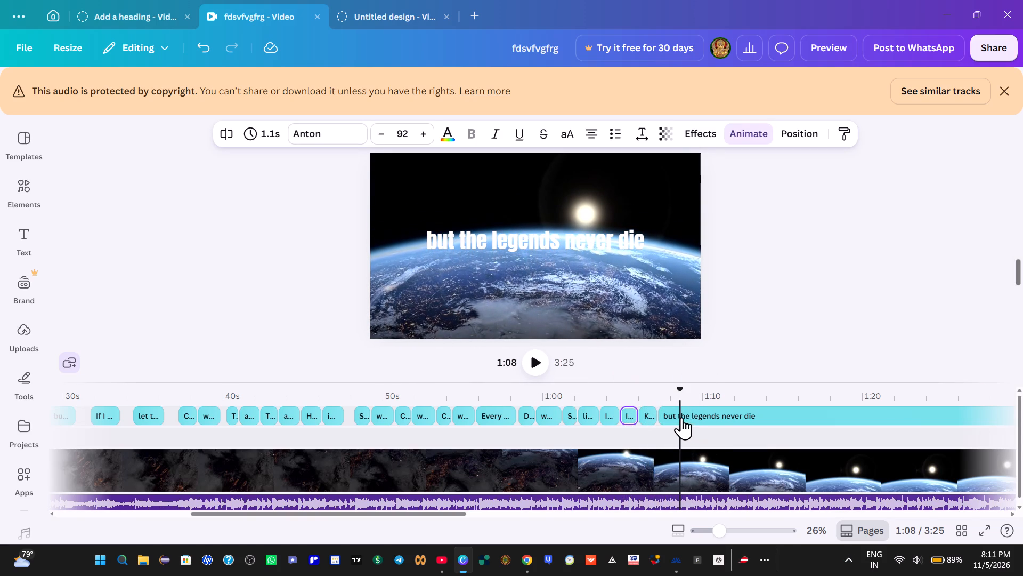
pyautogui.rightClick(681, 416)
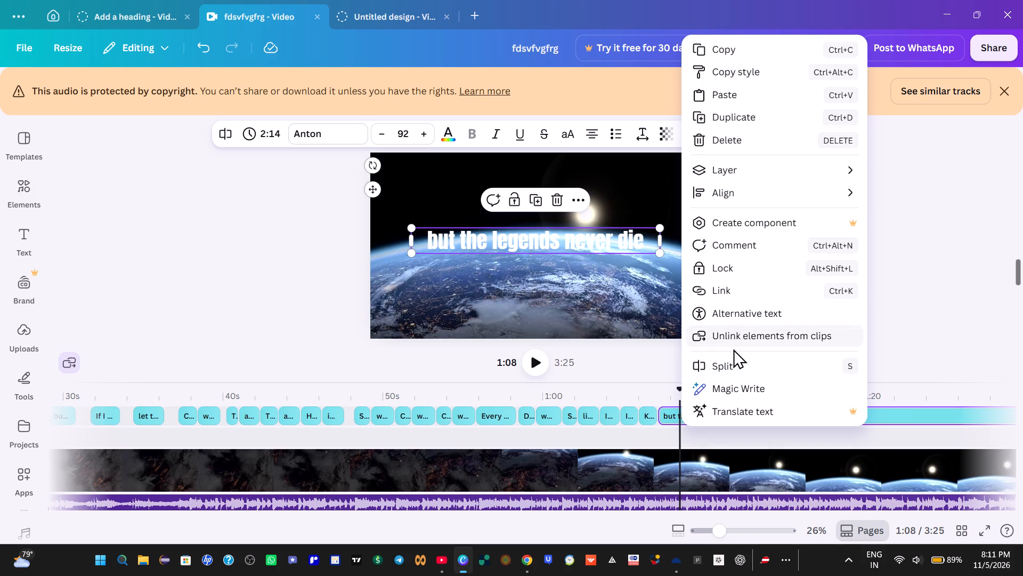
pyautogui.click(720, 366)
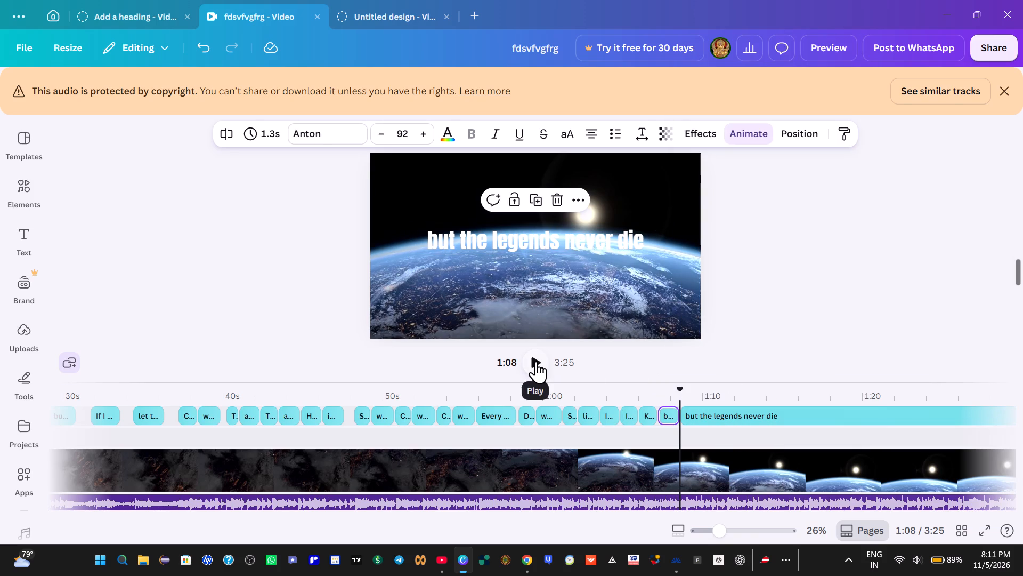
# Play the video from about 1:06 to 1:08 to check the timing of the short "but the legends never die" clip.
pyautogui.click(536, 361)
pyautogui.click(533, 363)
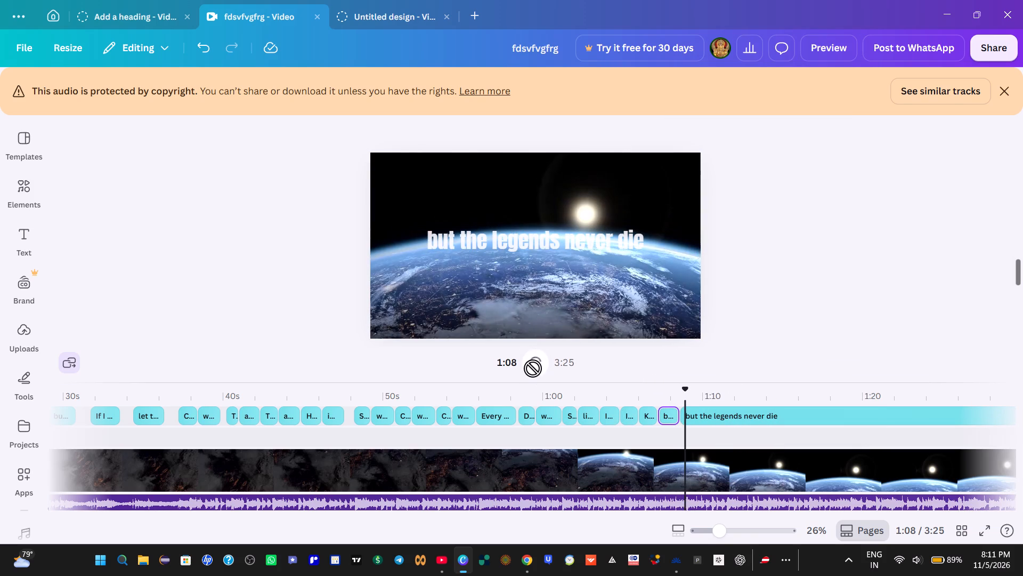
pyautogui.click(532, 368)
pyautogui.click(654, 405)
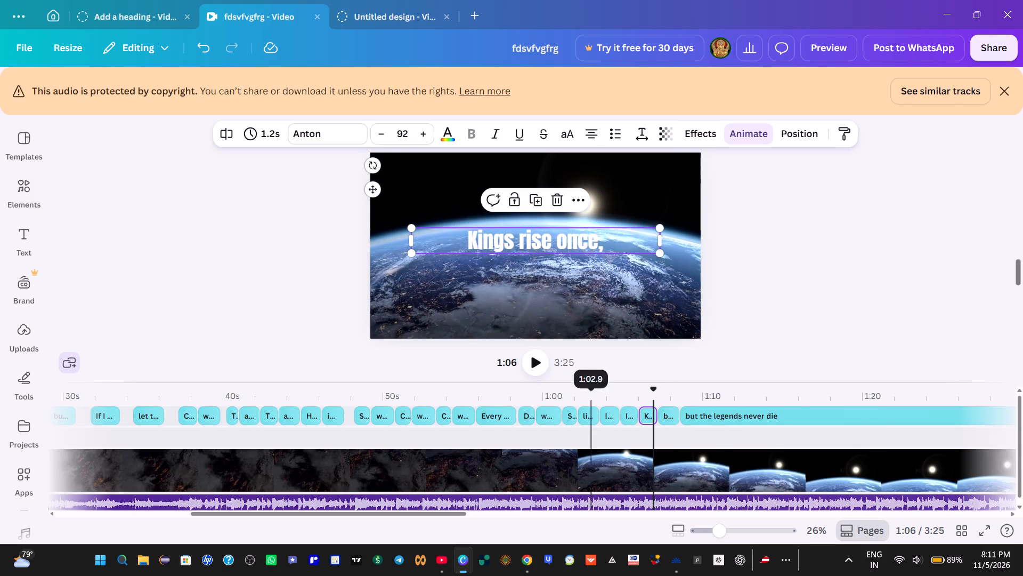
pyautogui.click(534, 363)
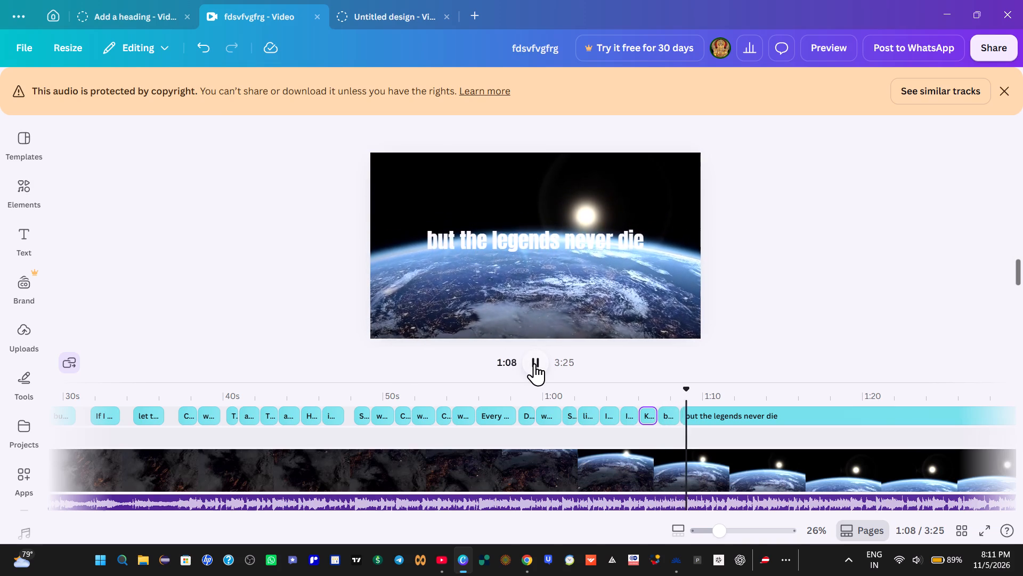
pyautogui.click(534, 363)
# Switch to the Valhalla Calling lyric video on YouTube and play it up to about 1:12 to check how the next lines are phrased.
pyautogui.click(442, 561)
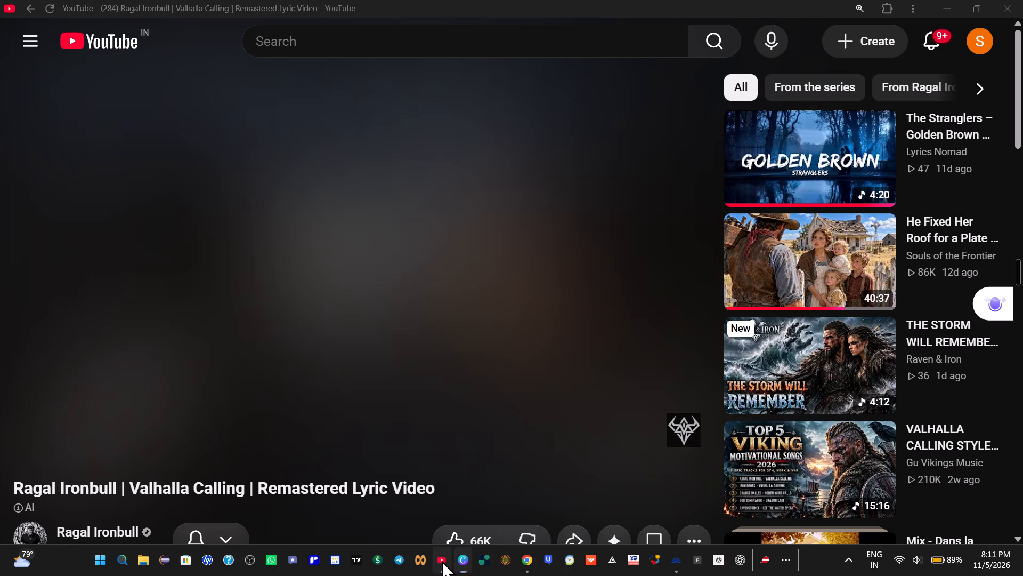
pyautogui.click(458, 341)
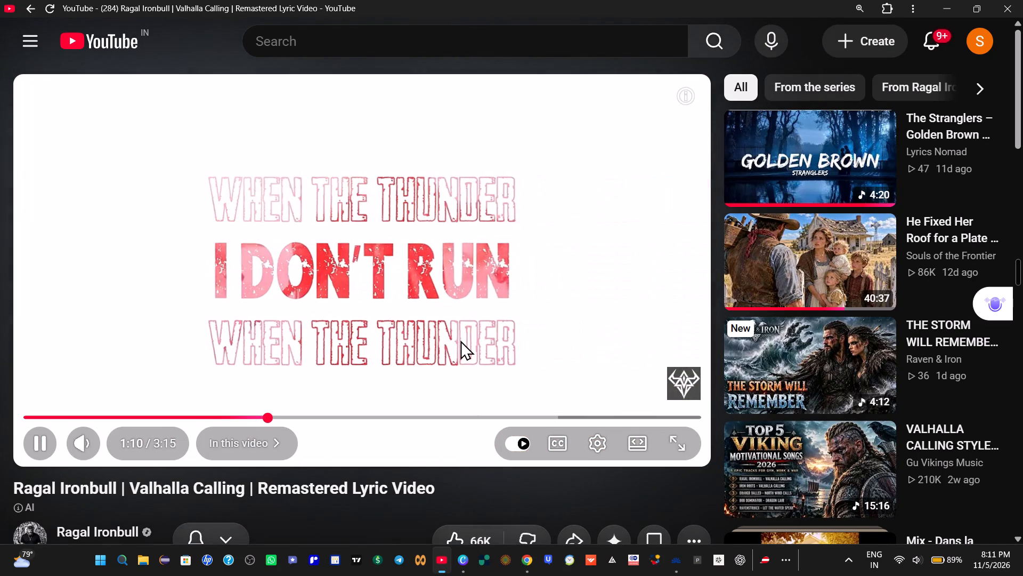
pyautogui.click(460, 340)
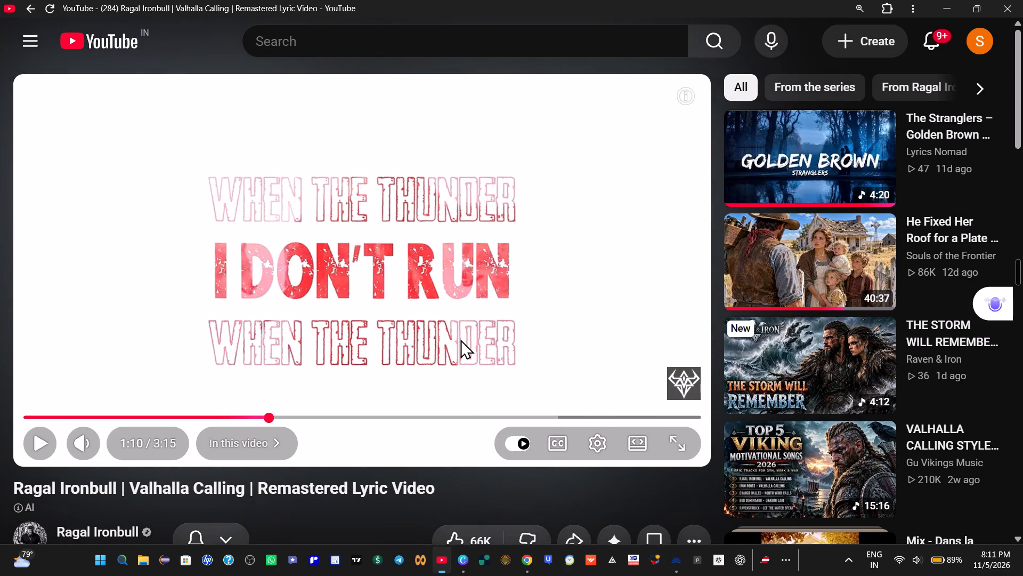
pyautogui.click(460, 339)
pyautogui.click(460, 339)
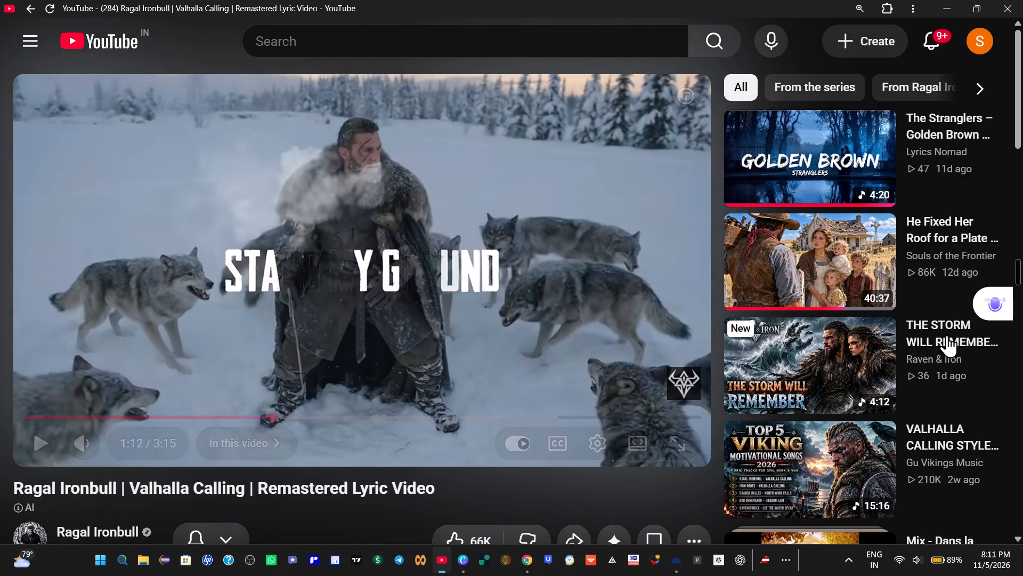
# Replay the YouTube lyric video from about 1:10 to 1:12 to check how the "I don't run" line is phrased.
pyautogui.click(118, 443)
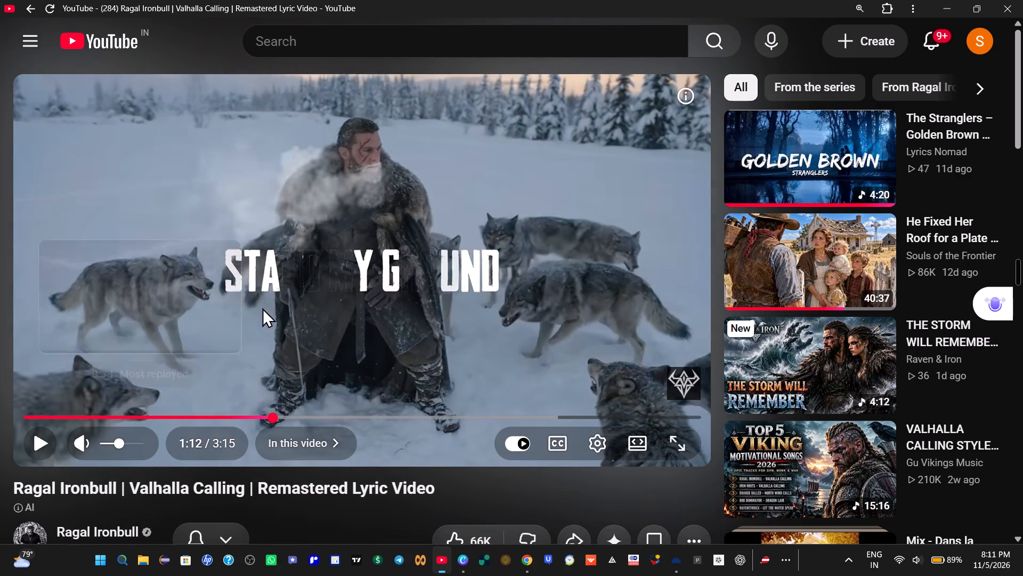
pyautogui.click(264, 418)
pyautogui.click(360, 306)
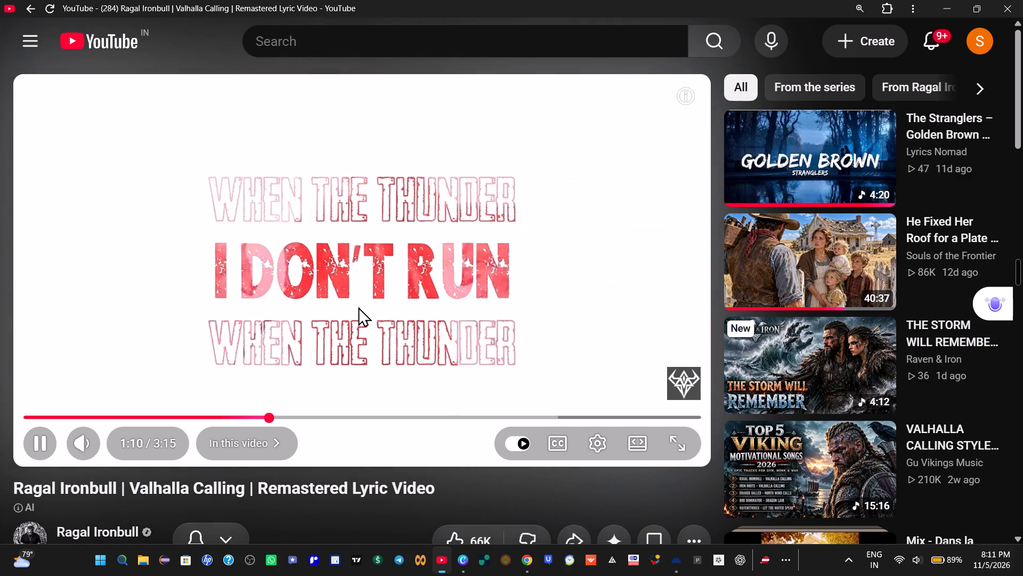
pyautogui.click(358, 307)
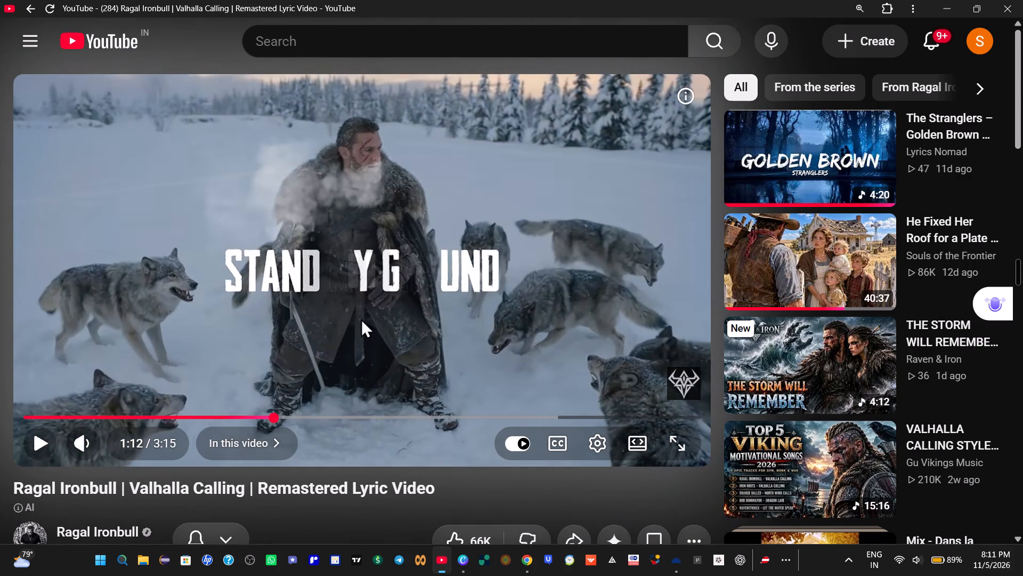
# Switch to the Google lyrics page in Chrome and copy "I don't run" from the verse after "Kings rise once".
pyautogui.click(523, 566)
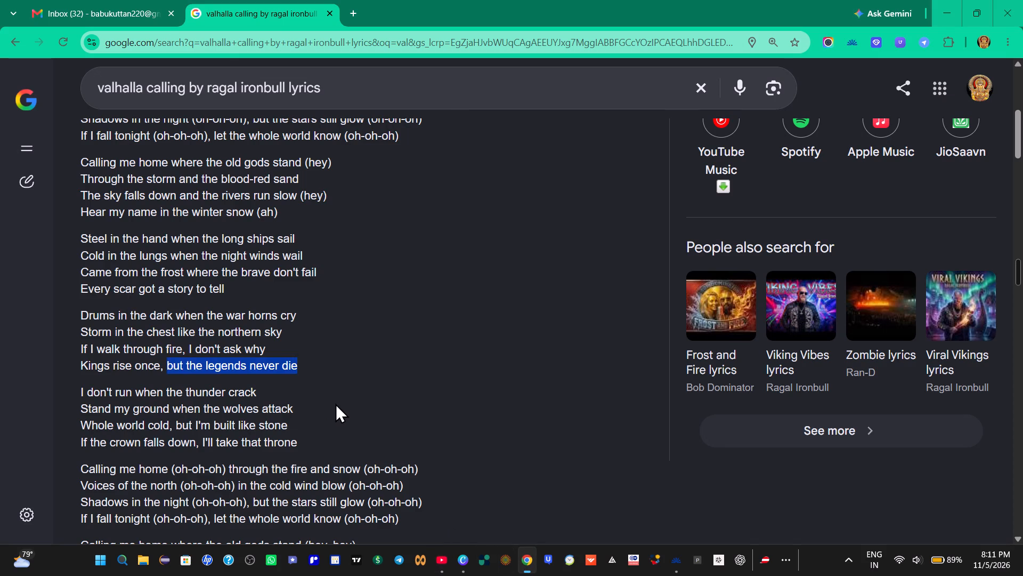
pyautogui.click(335, 404)
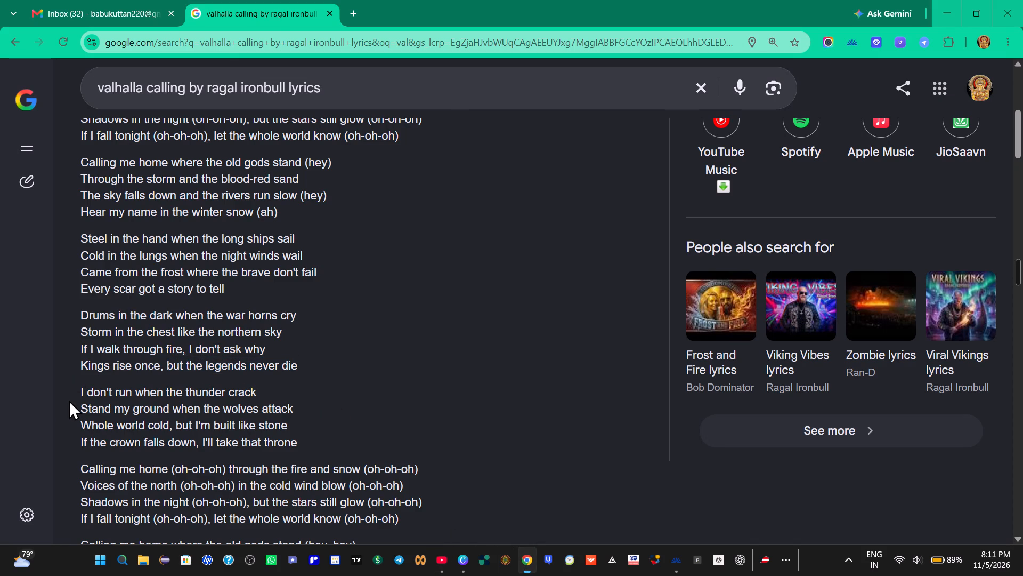
pyautogui.moveTo(75, 394); pyautogui.dragTo(133, 398)
pyautogui.rightClick(119, 395)
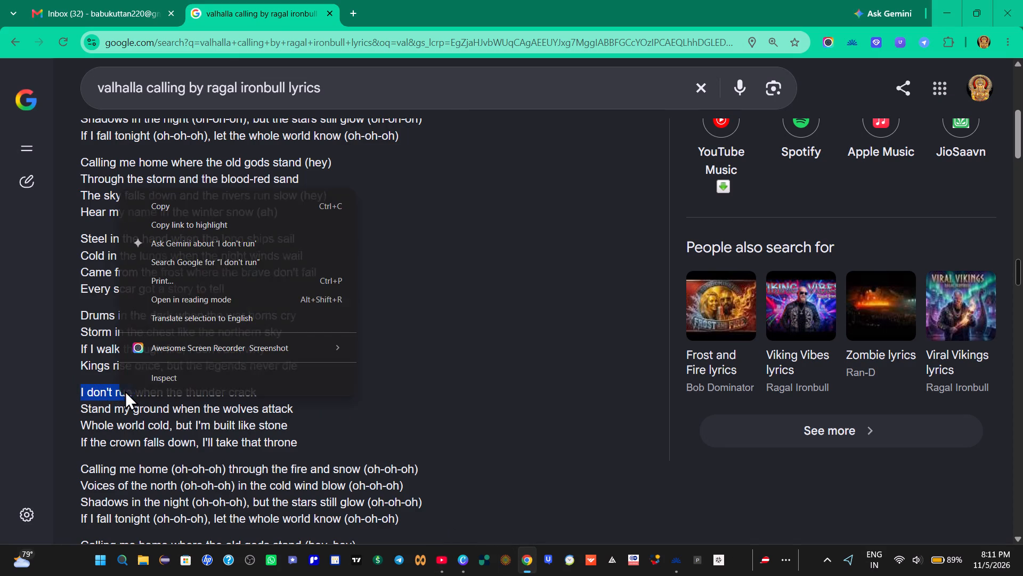
pyautogui.click(184, 205)
# Switch to Canva and replace the text of the long "but the legends never die" clip after 1:08 with the copied "I don't run".
pyautogui.click(460, 559)
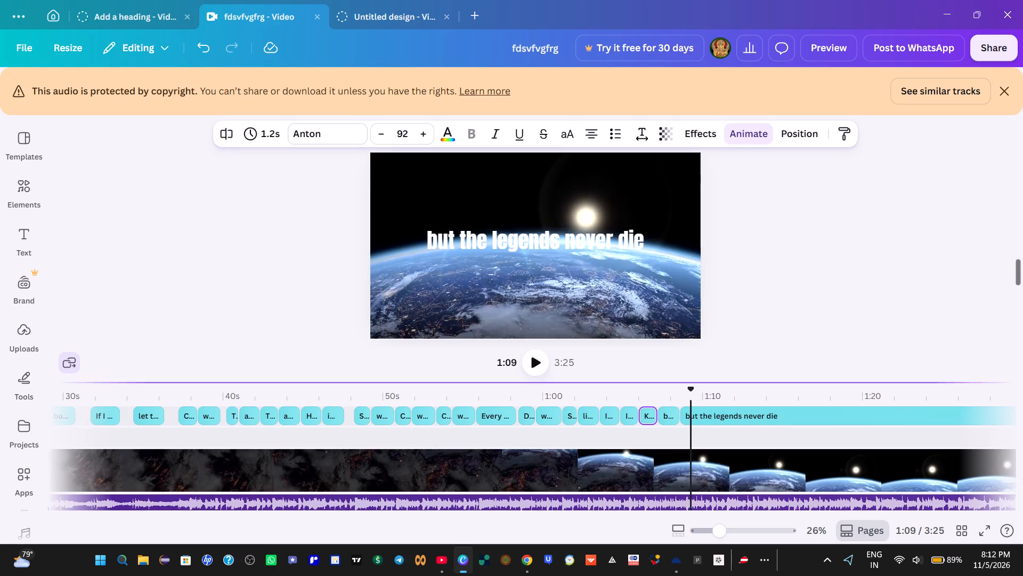
pyautogui.click(532, 244)
pyautogui.click(532, 244)
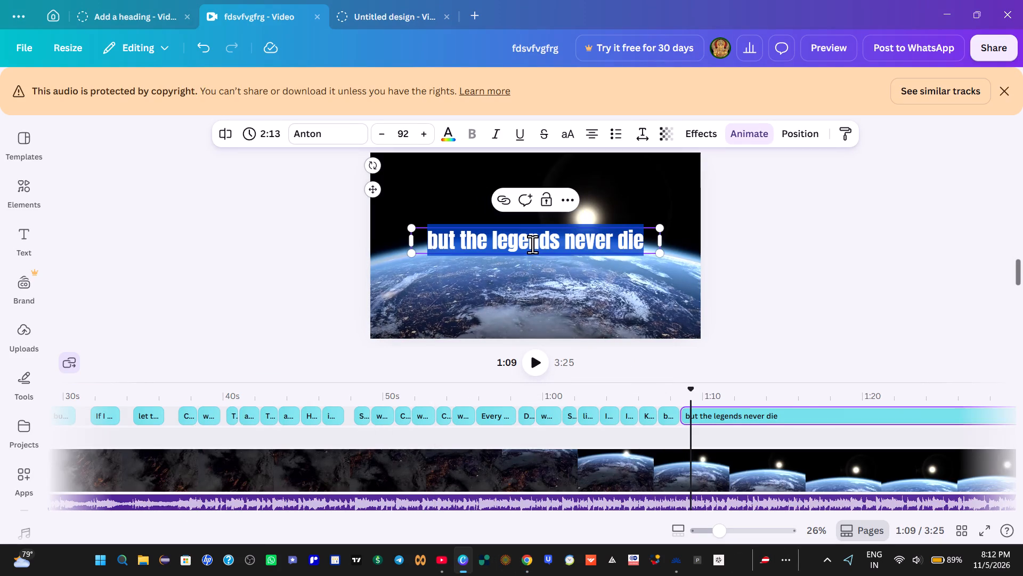
pyautogui.press('BackSpace')
pyautogui.hotkey('ctrl', 'v')
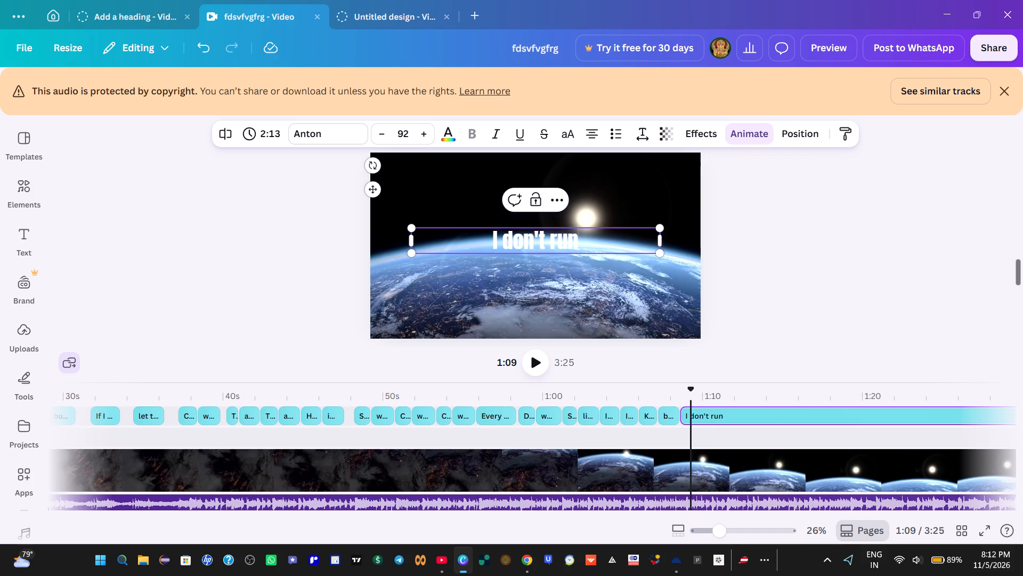
# Play the section from about 1:07 to find where the "I don't run" line ends, and split its clip at about 1:09.
pyautogui.click(653, 420)
pyautogui.click(537, 369)
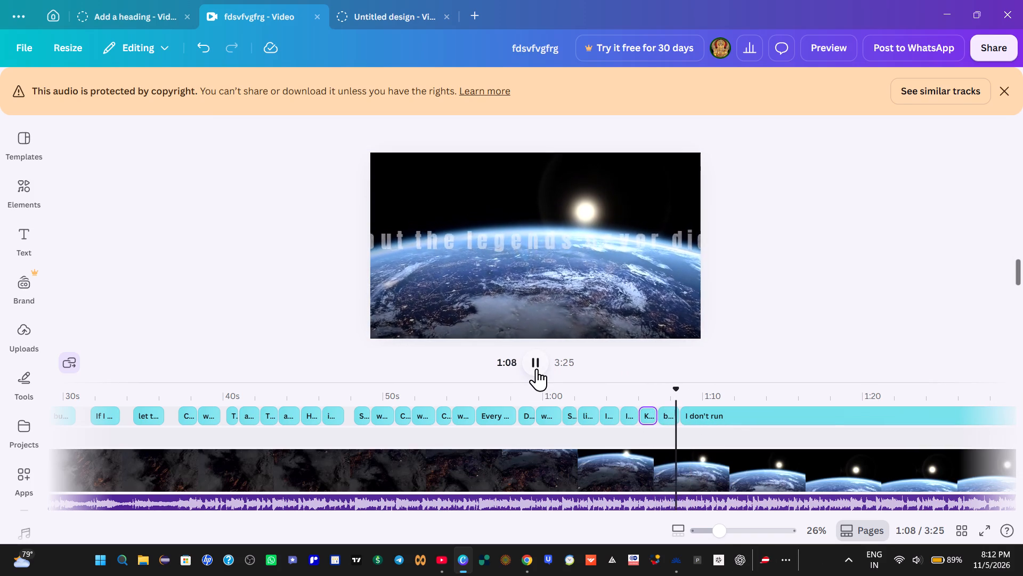
pyautogui.click(537, 369)
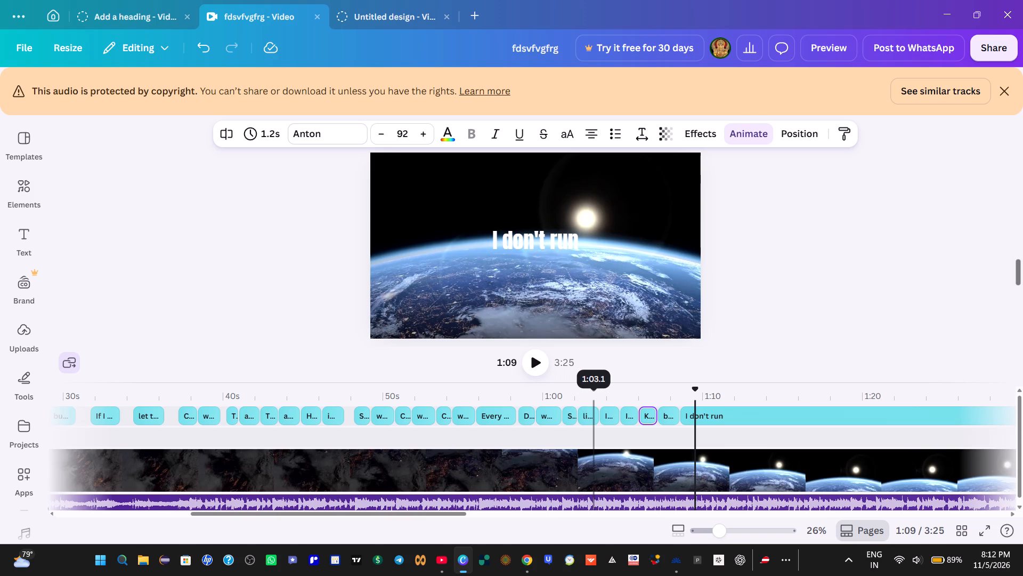
pyautogui.press('Left')
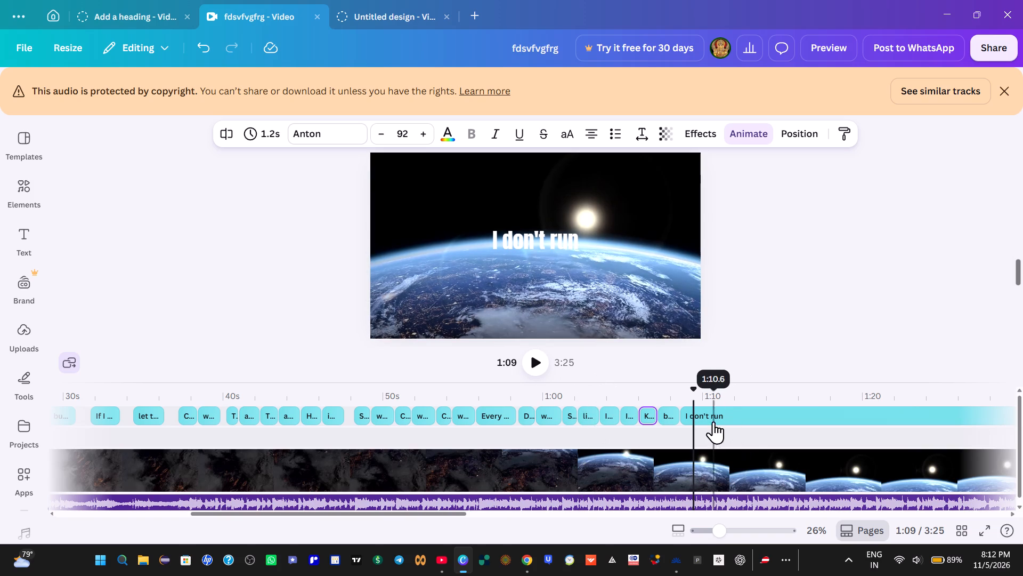
pyautogui.rightClick(695, 413)
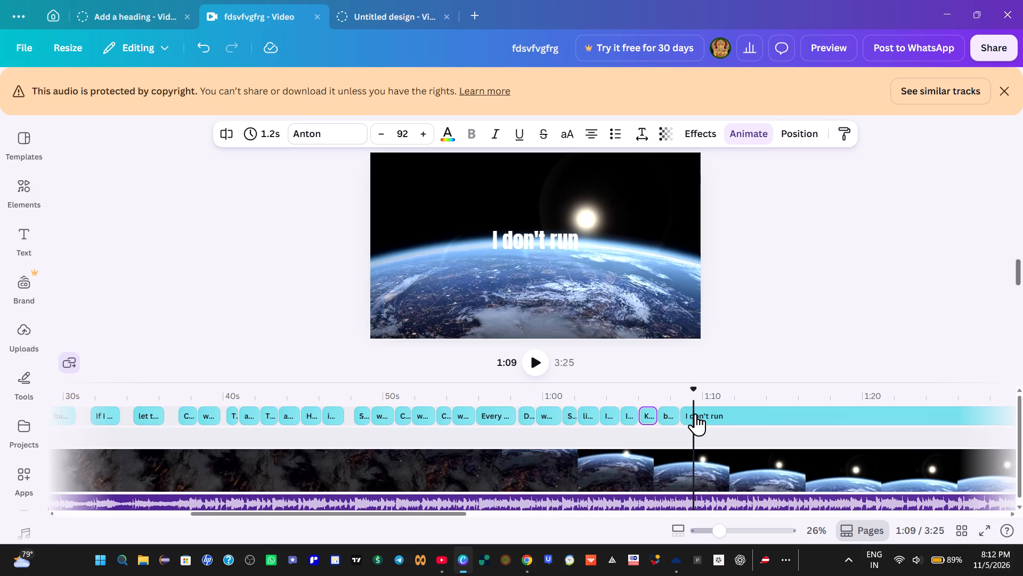
pyautogui.click(725, 363)
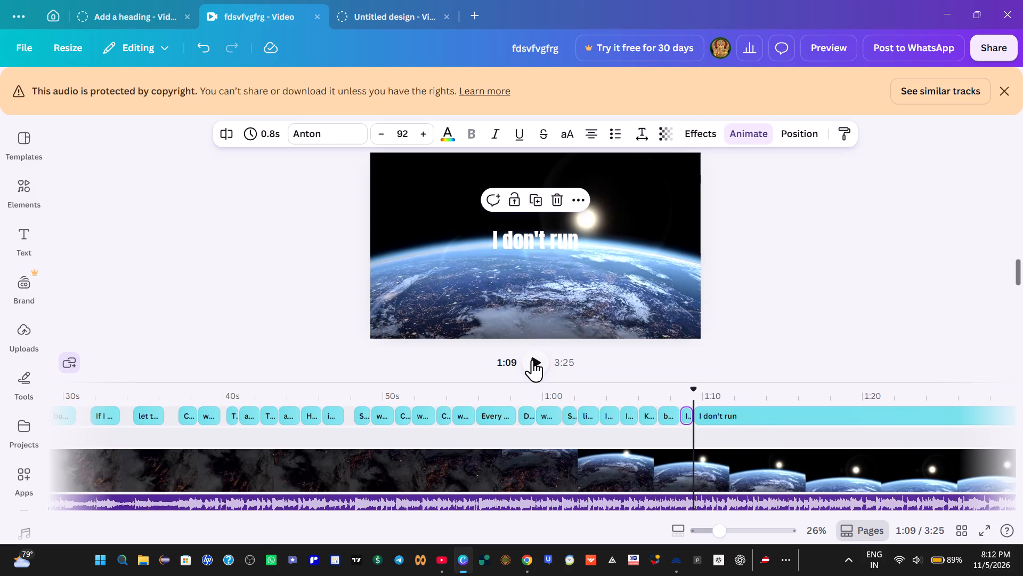
# Play the video from about 1:06 to 1:09 to check the timing of the short "I don't run" clip.
pyautogui.click(531, 359)
pyautogui.click(531, 359)
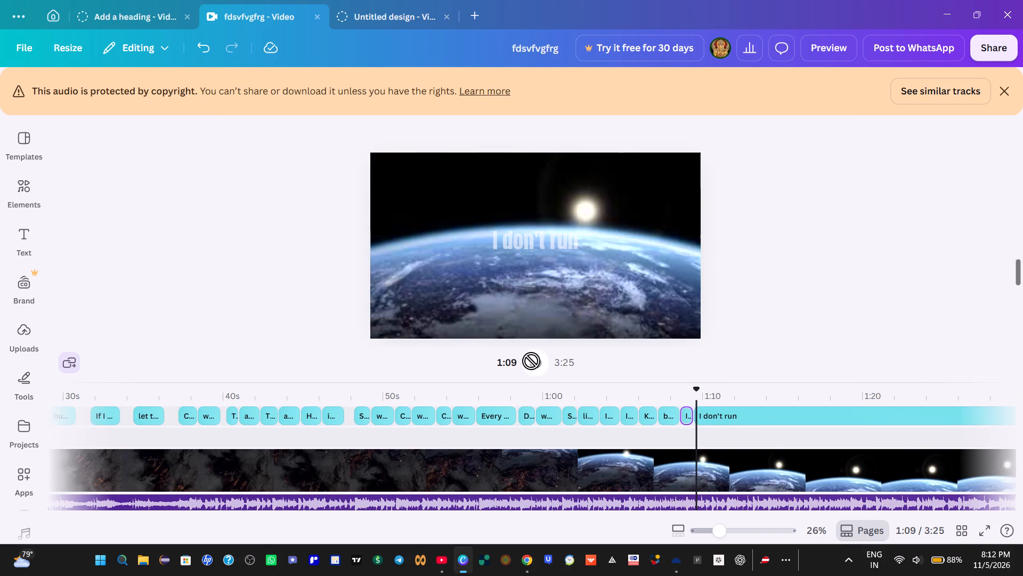
pyautogui.click(536, 365)
pyautogui.click(650, 391)
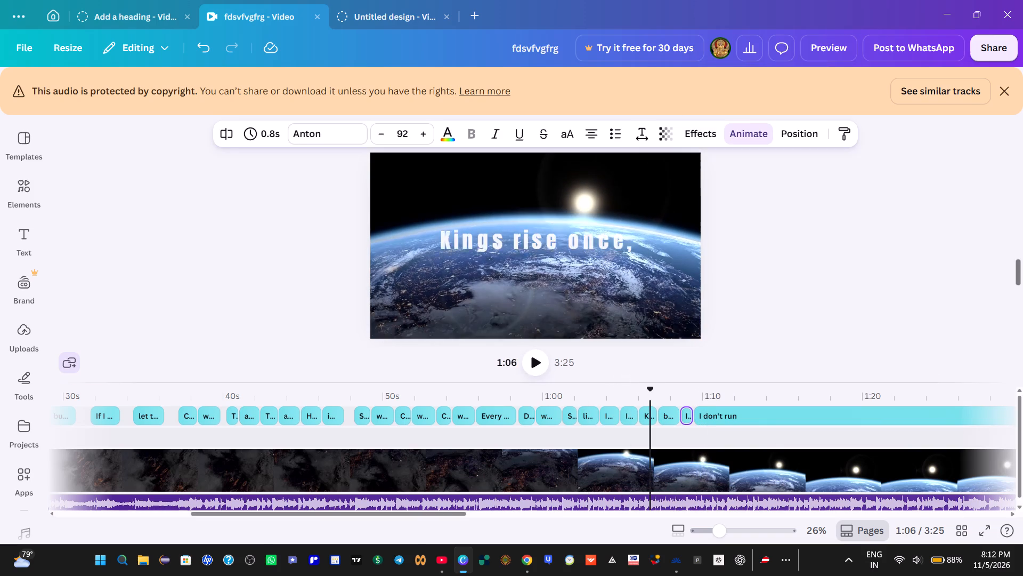
pyautogui.click(538, 364)
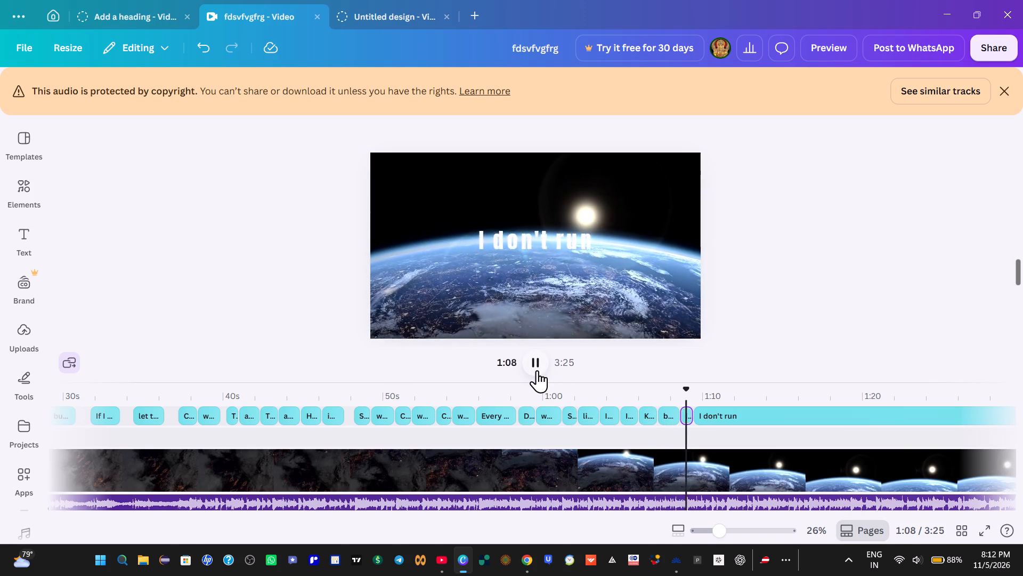
pyautogui.click(537, 371)
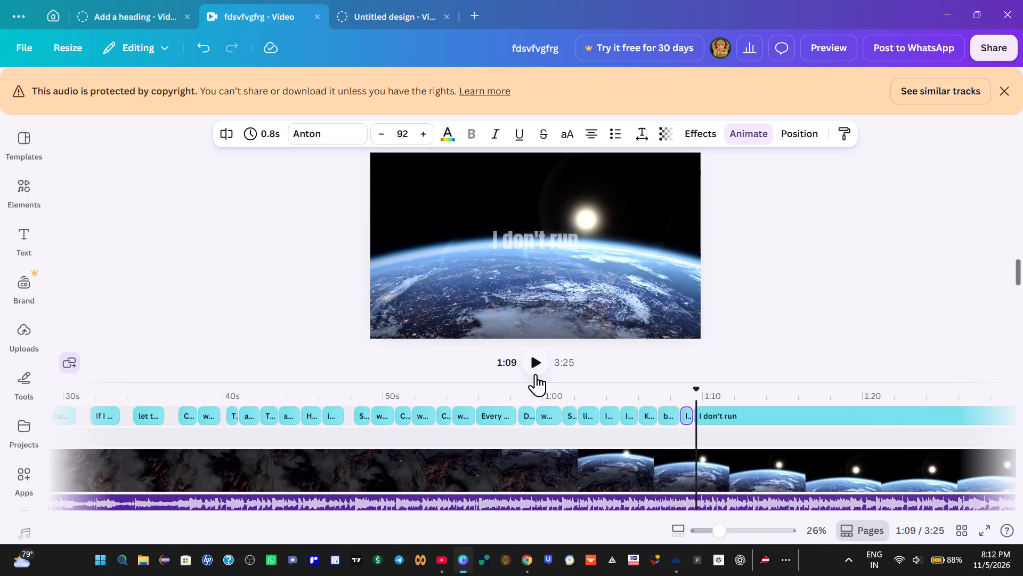
# Lengthen the short "I don't run" clip to 0.9 s, shifting the long clip away for room and moving it back directly after it.
pyautogui.click(691, 418)
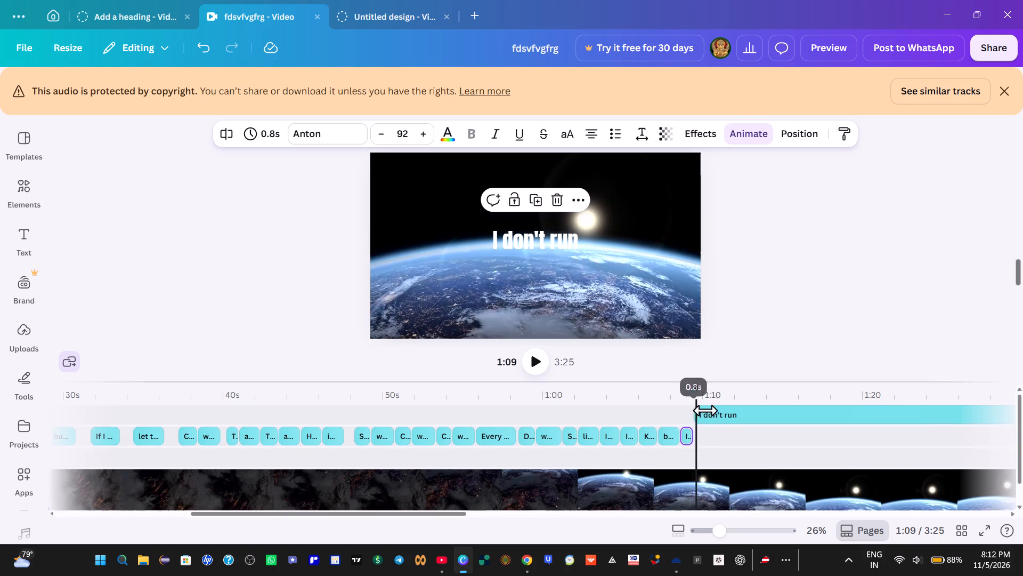
pyautogui.moveTo(715, 399); pyautogui.dragTo(710, 408)
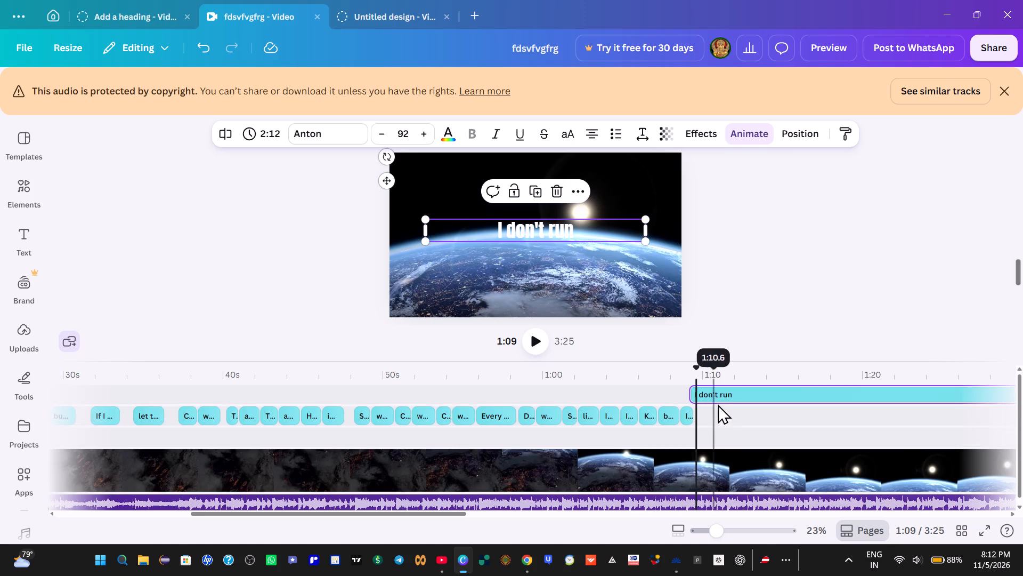
pyautogui.moveTo(708, 397); pyautogui.dragTo(719, 400)
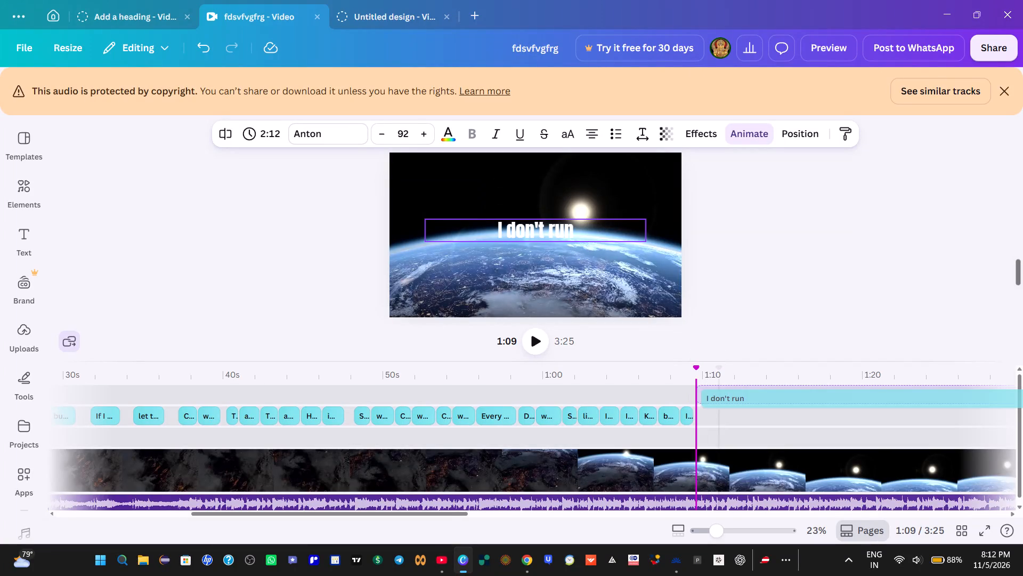
pyautogui.moveTo(719, 400); pyautogui.dragTo(730, 402)
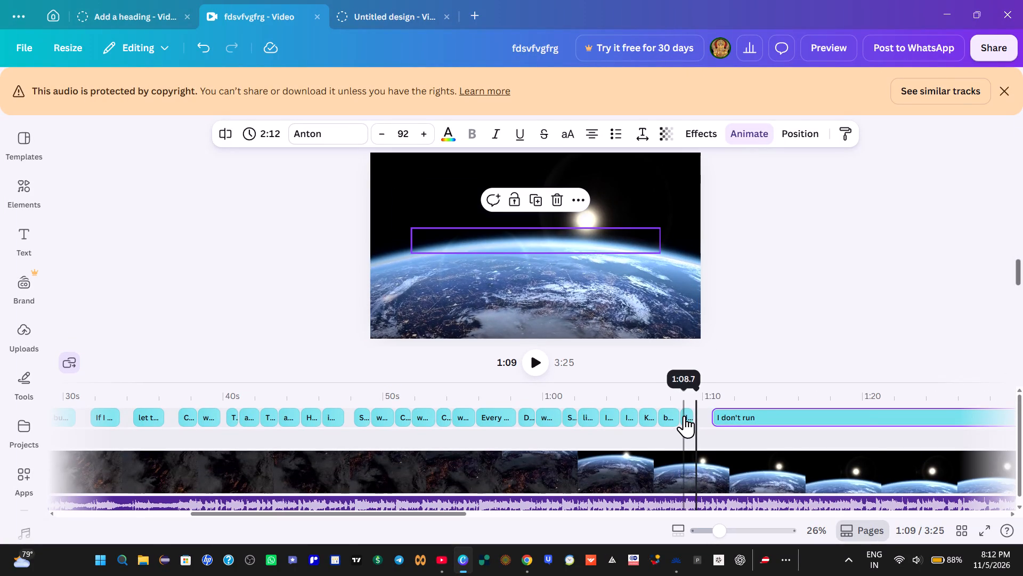
pyautogui.click(685, 419)
pyautogui.click(689, 419)
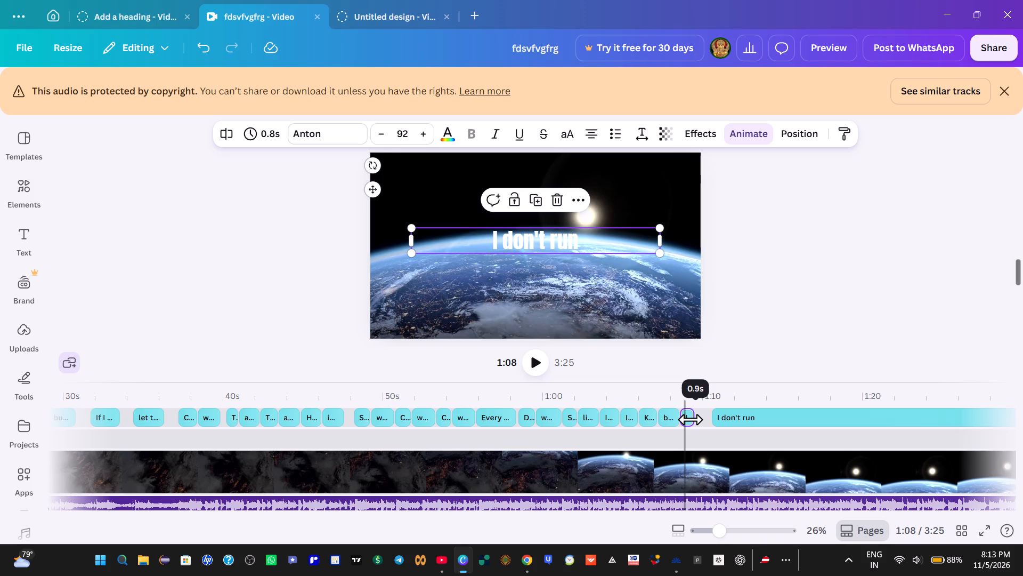
pyautogui.moveTo(741, 417); pyautogui.dragTo(724, 417)
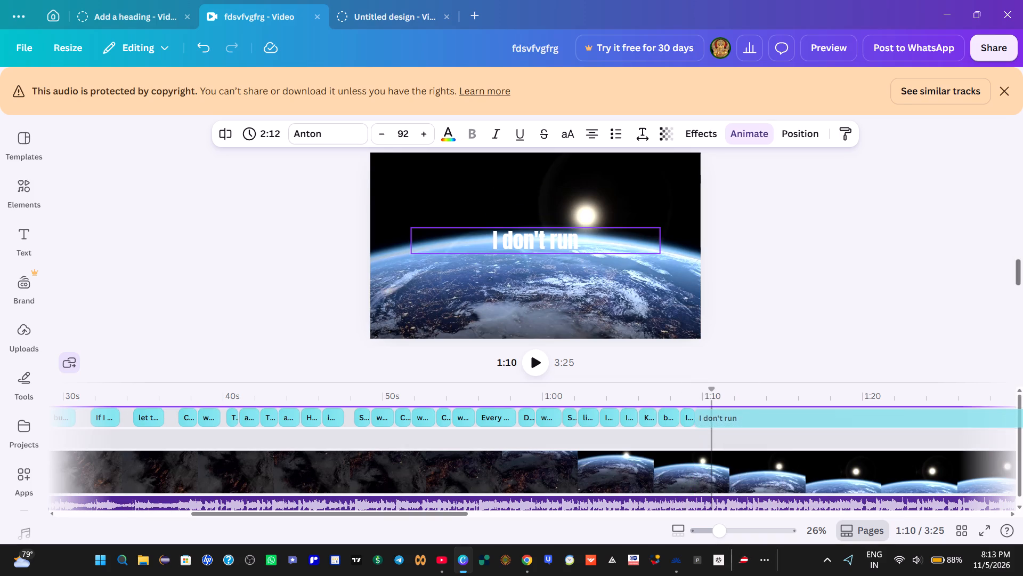
pyautogui.moveTo(724, 417); pyautogui.dragTo(725, 417)
# Play the video from about 1:08 to 1:09 to check the timing of the lengthened "I don't run" clip.
pyautogui.click(676, 394)
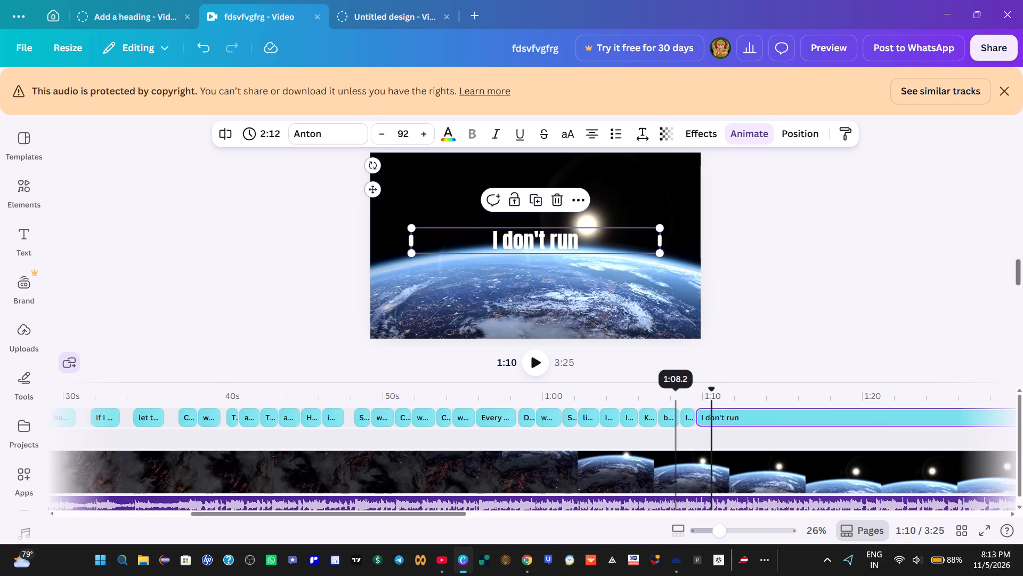
pyautogui.click(535, 364)
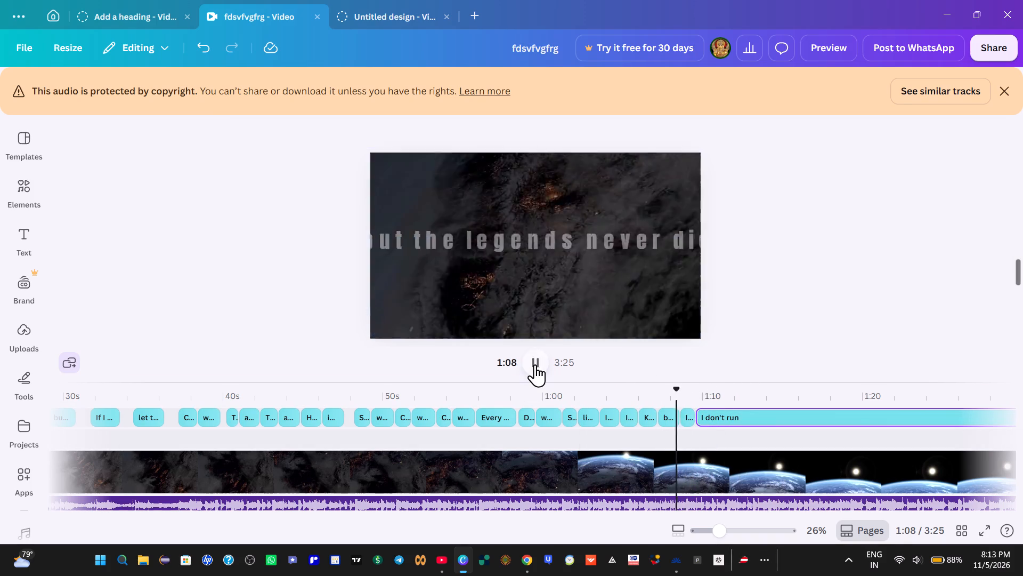
pyautogui.click(535, 364)
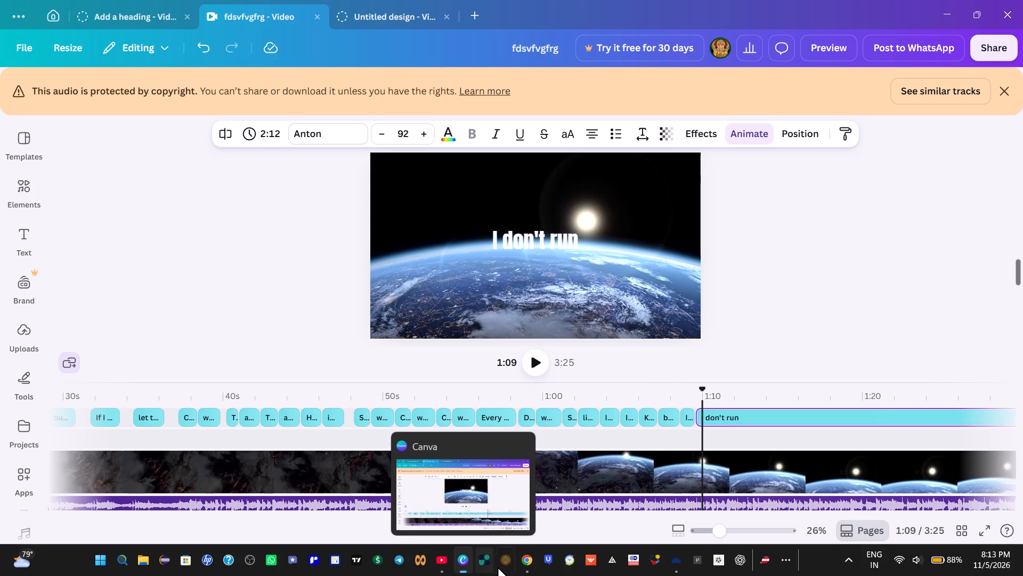
# Switch to the Google lyrics page in Chrome and copy "when the thunder crack".
pyautogui.click(523, 563)
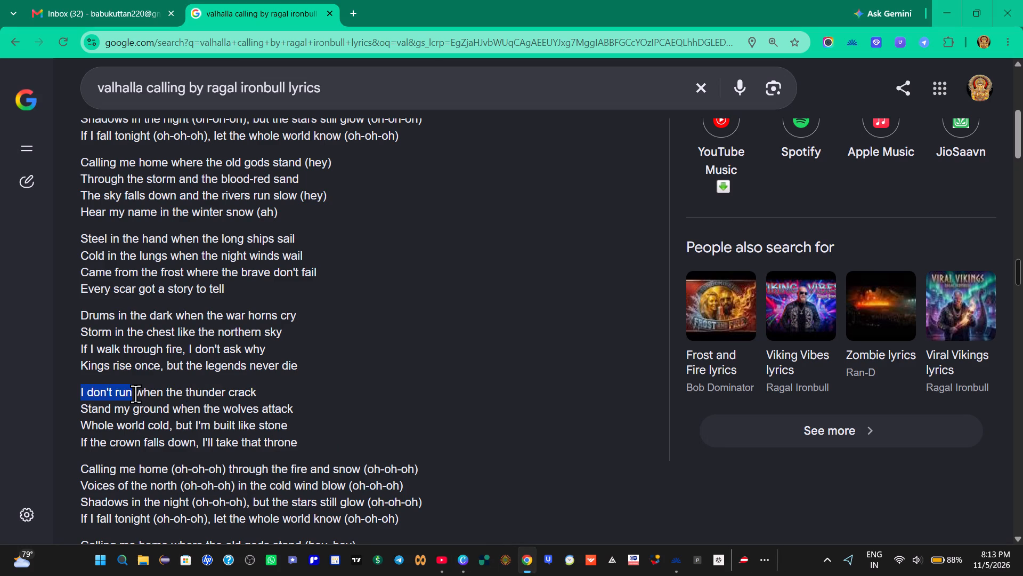
pyautogui.moveTo(135, 394); pyautogui.dragTo(271, 391)
pyautogui.rightClick(246, 393)
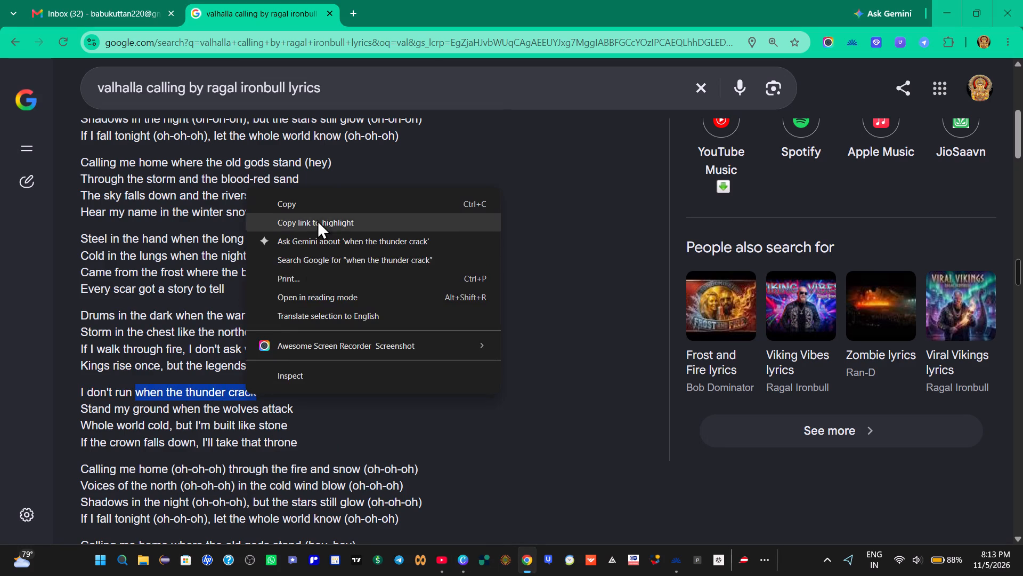
pyautogui.click(303, 199)
# Switch to Canva and replace the text of the long "I don't run" clip after 1:09 with the copied "when the thunder crack".
pyautogui.click(459, 562)
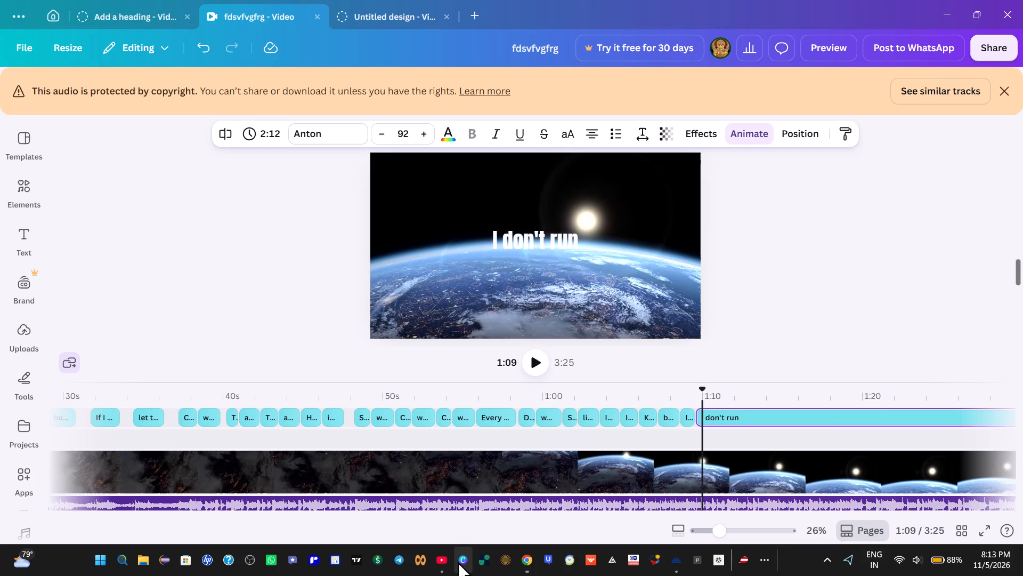
pyautogui.doubleClick(532, 241)
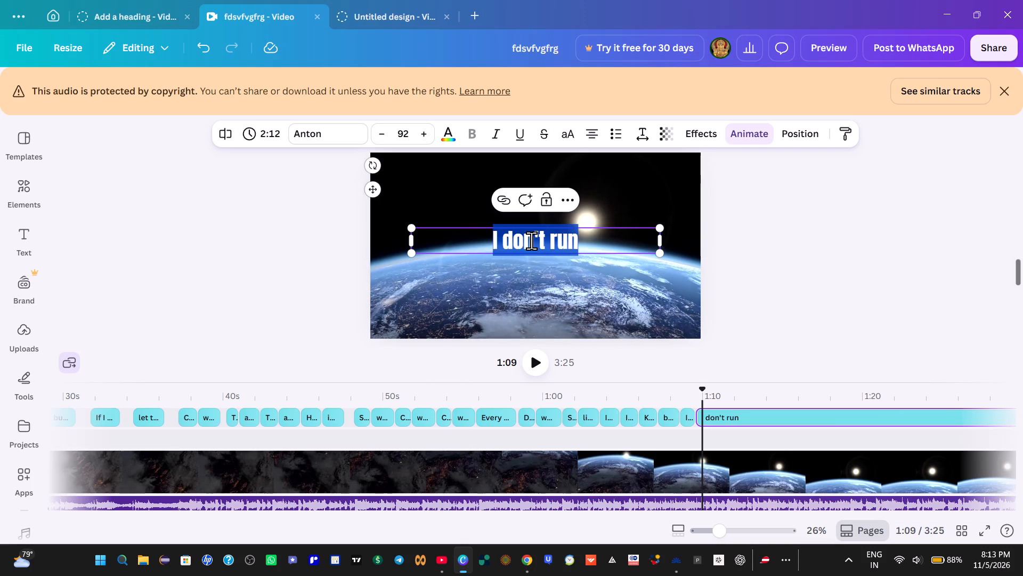
pyautogui.press('BackSpace')
pyautogui.hotkey('ctrl', 'v')
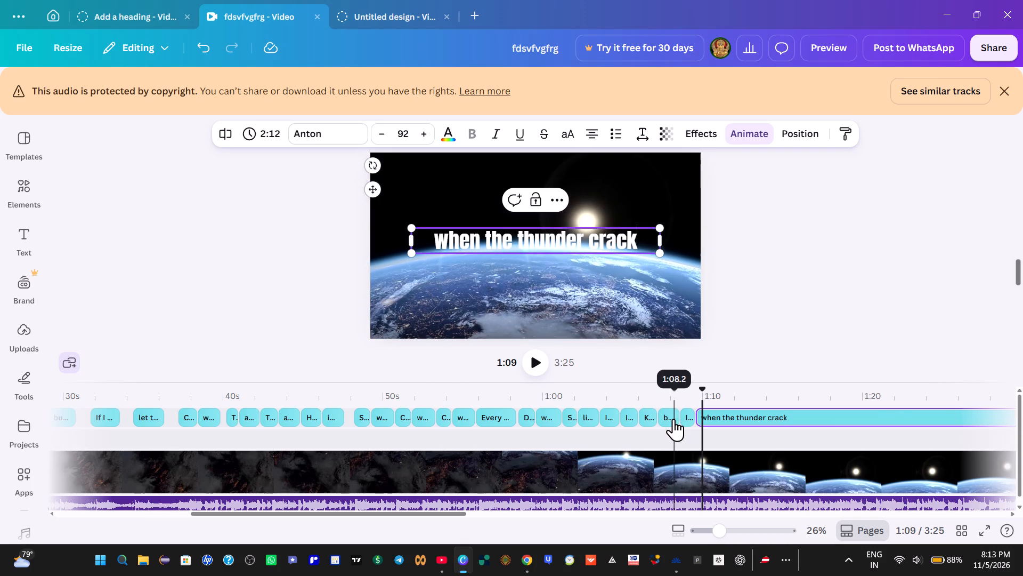
# Play the section from about 1:07 to 1:11 repeatedly to hear where the "when the thunder crack" line ends.
pyautogui.click(658, 421)
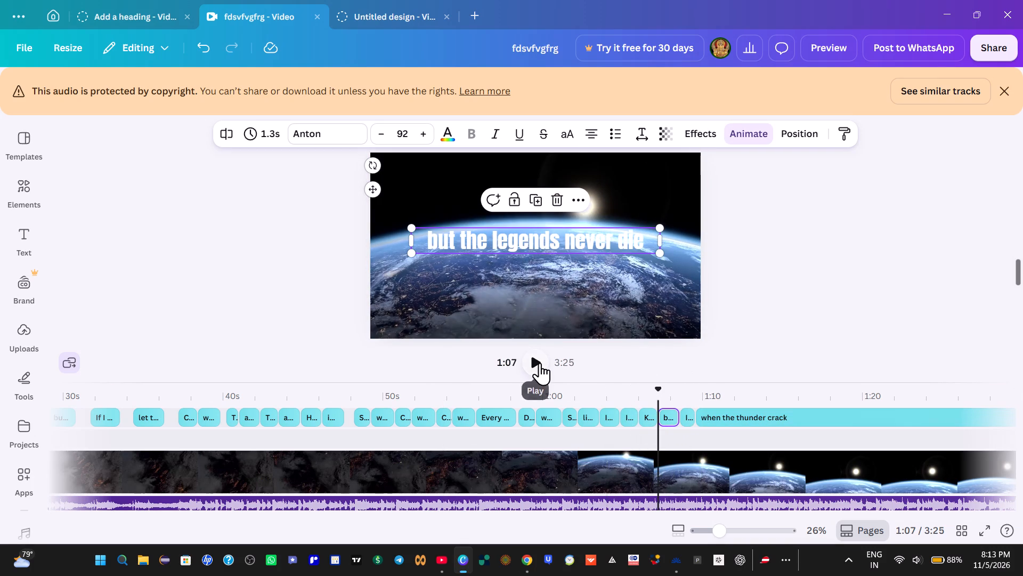
pyautogui.click(540, 363)
pyautogui.click(535, 365)
pyautogui.click(534, 365)
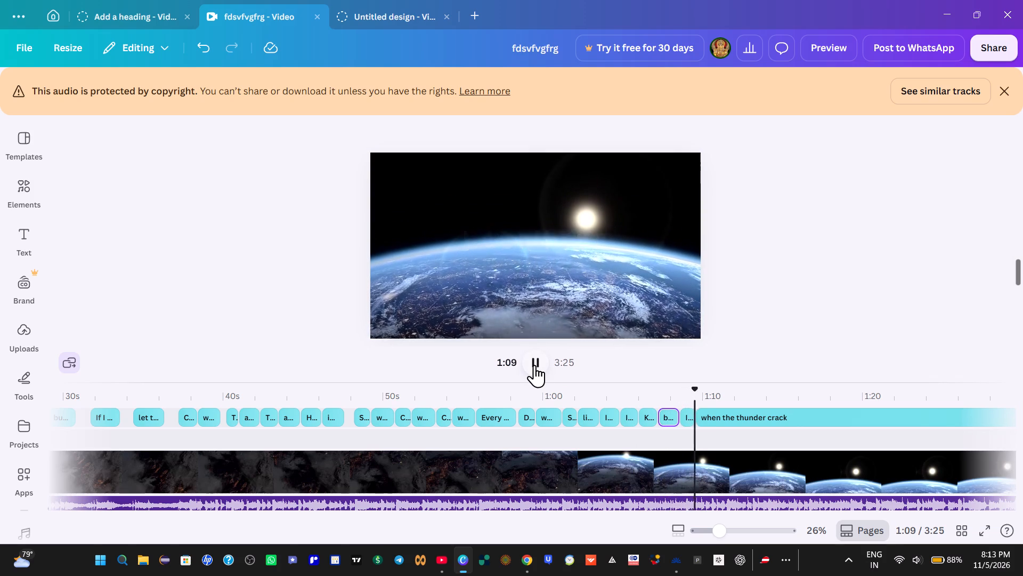
pyautogui.click(534, 365)
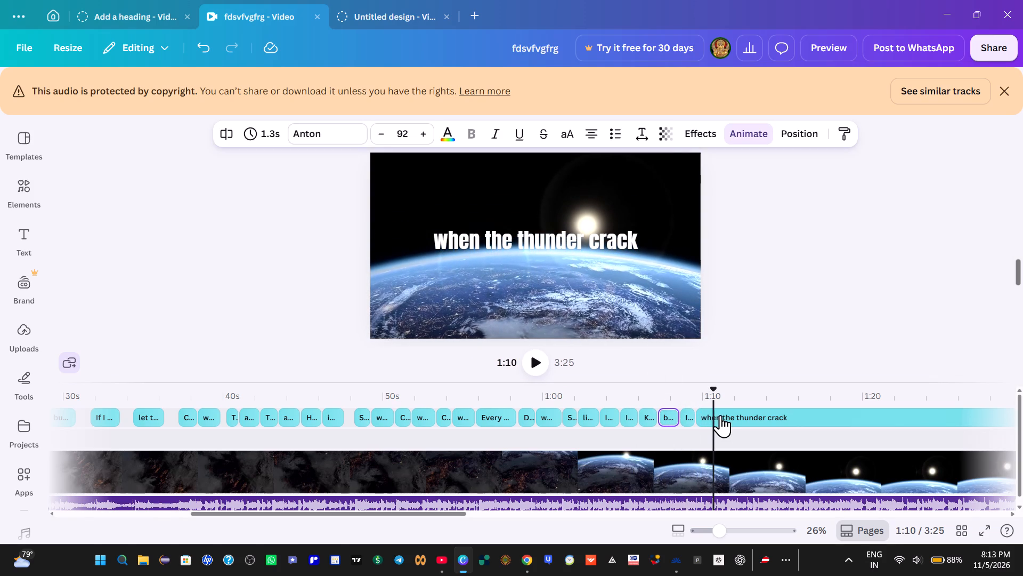
pyautogui.click(534, 367)
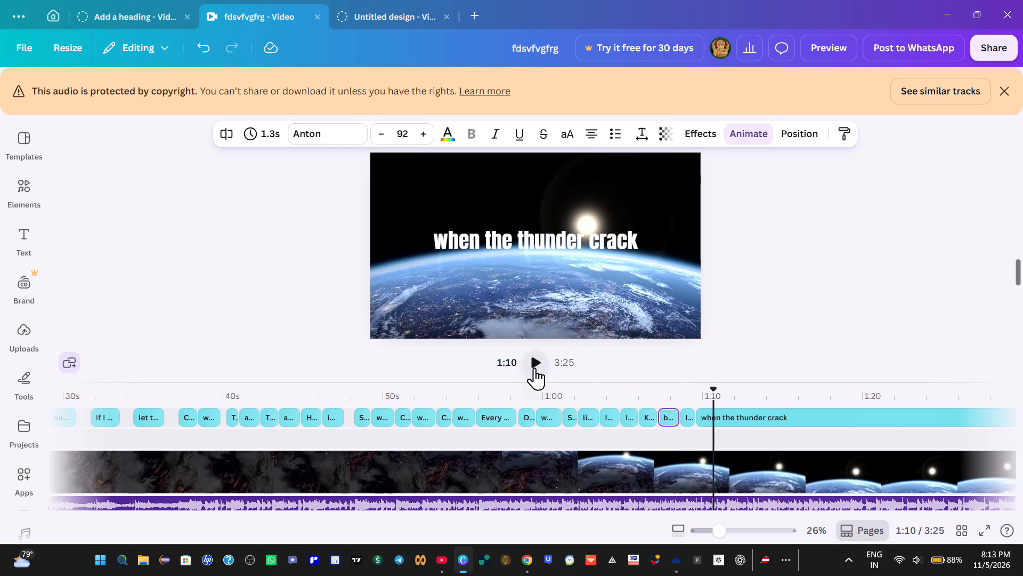
pyautogui.click(534, 367)
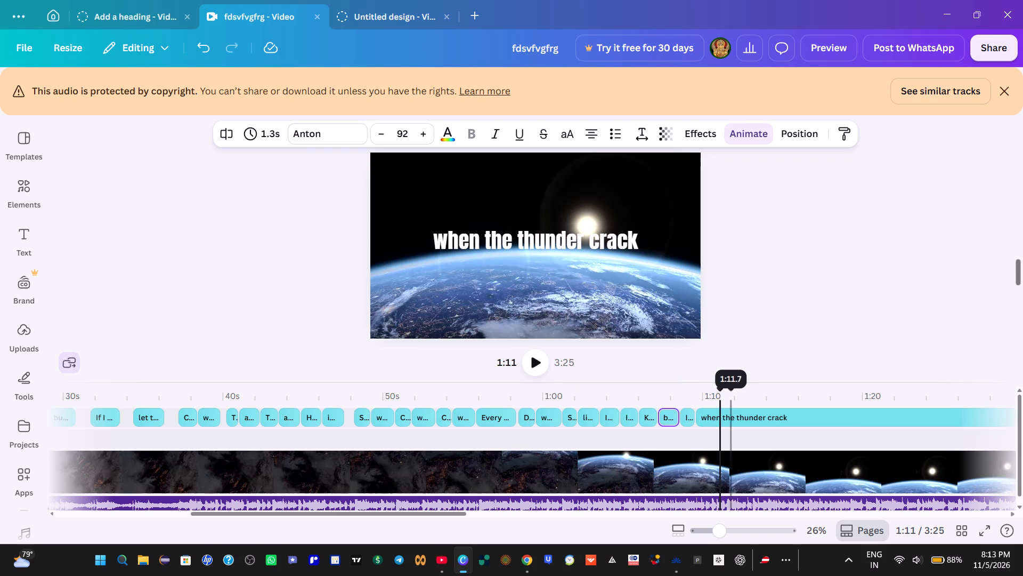
pyautogui.moveTo(722, 395); pyautogui.dragTo(695, 408)
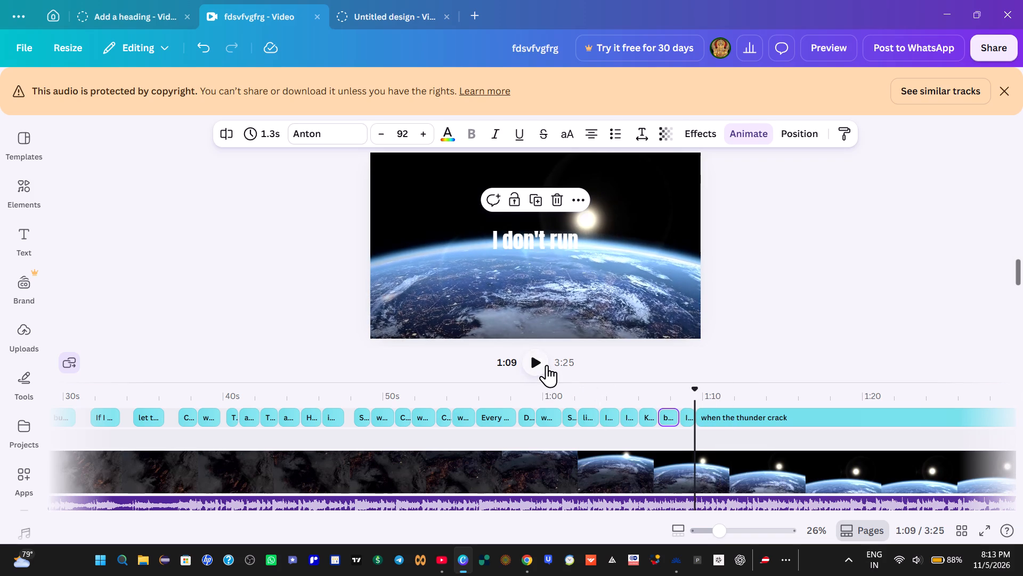
pyautogui.click(540, 363)
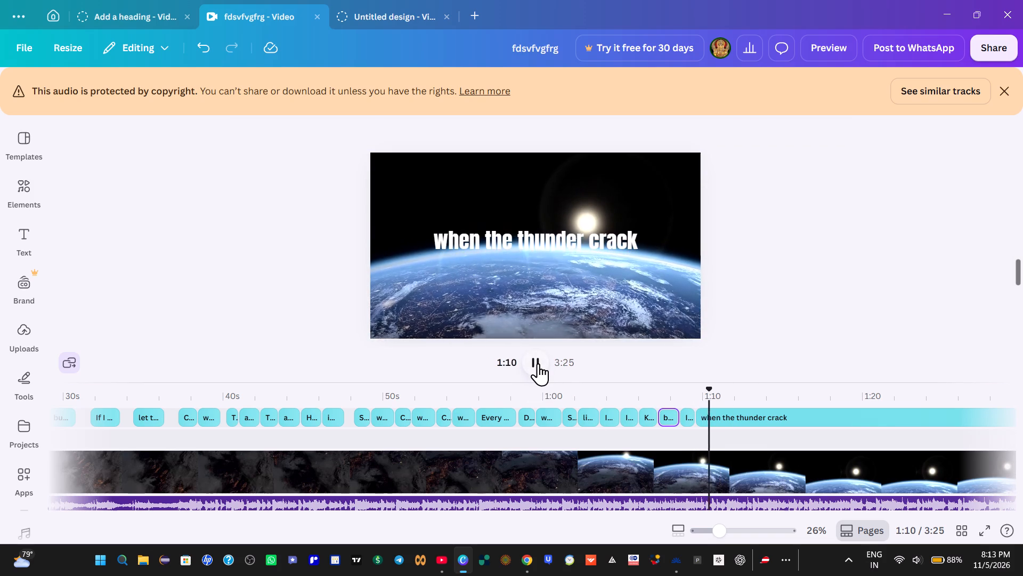
pyautogui.click(538, 365)
# Play from about 1:07 to the end of the sung line and split the "when the thunder crack" clip at 1:10, leaving a 1.2 s first piece.
pyautogui.click(659, 387)
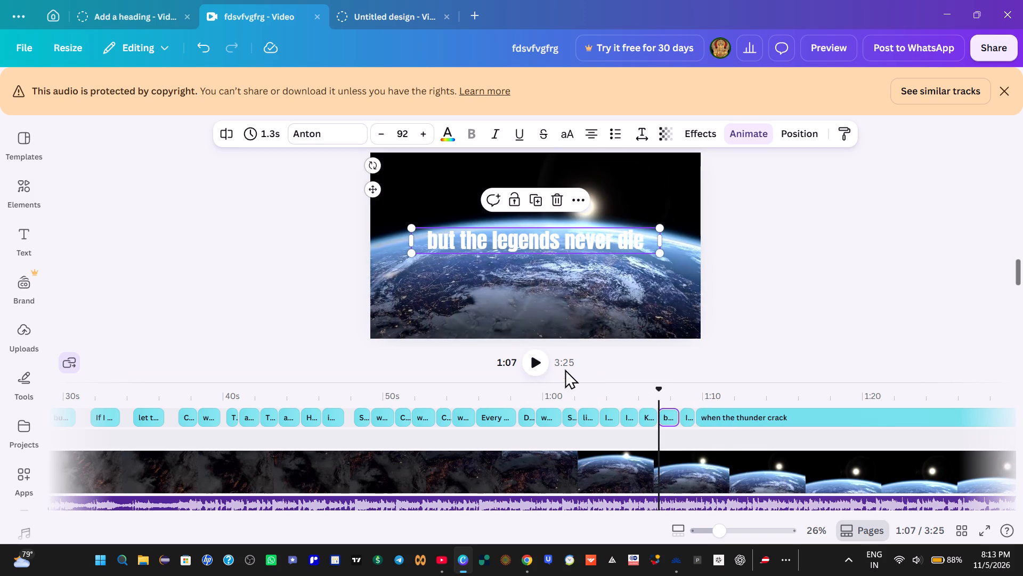
pyautogui.click(534, 362)
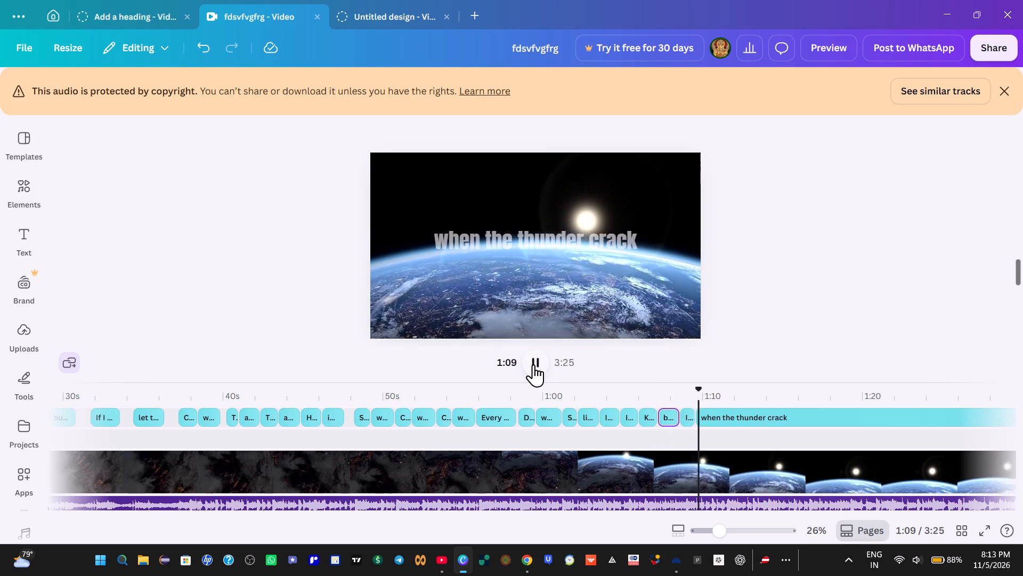
pyautogui.click(533, 366)
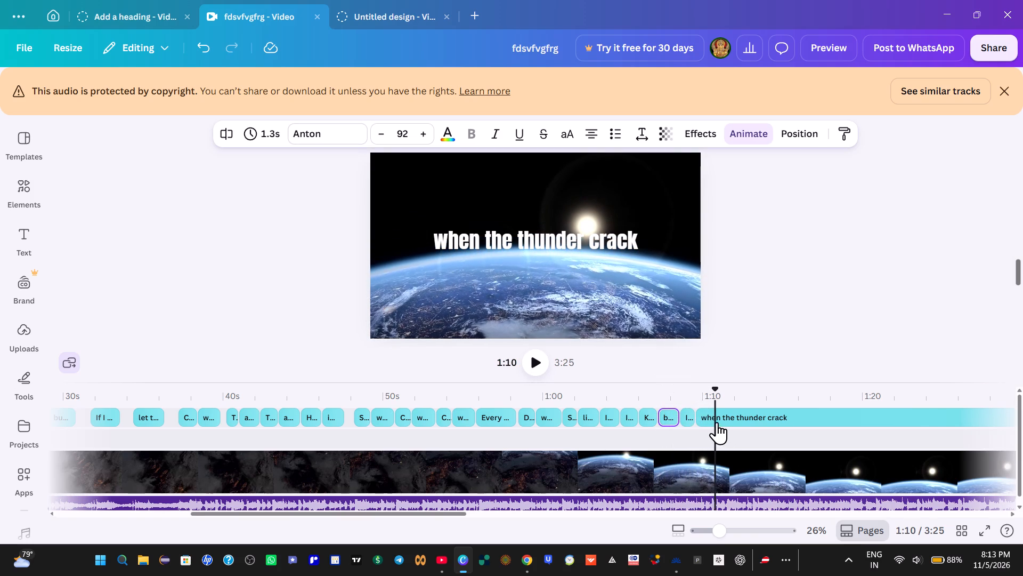
pyautogui.rightClick(715, 420)
pyautogui.click(747, 372)
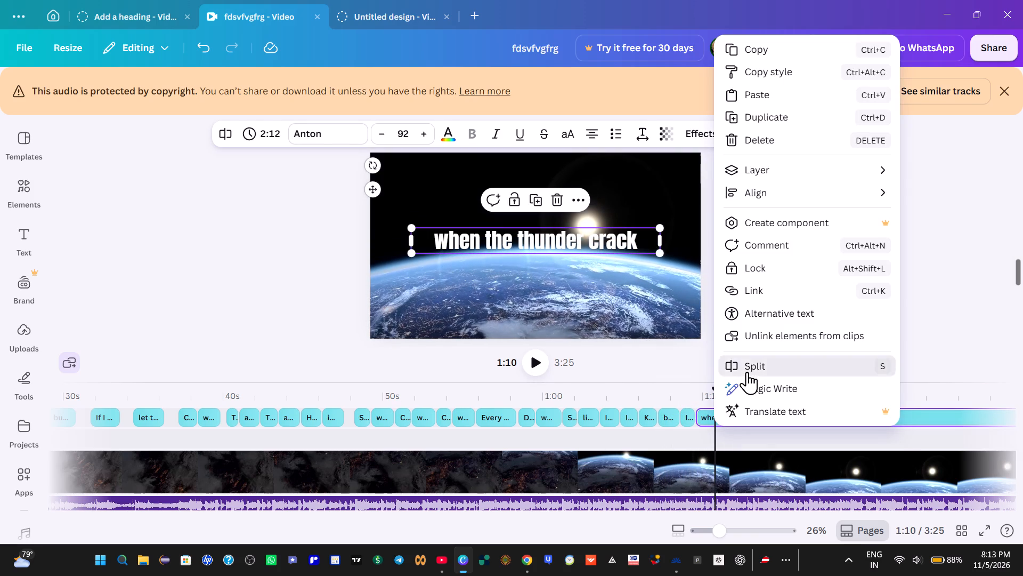
# Play on to 1:11 within the long clip, and copy "Stand my ground" from the Google lyrics page in Chrome.
pyautogui.click(532, 366)
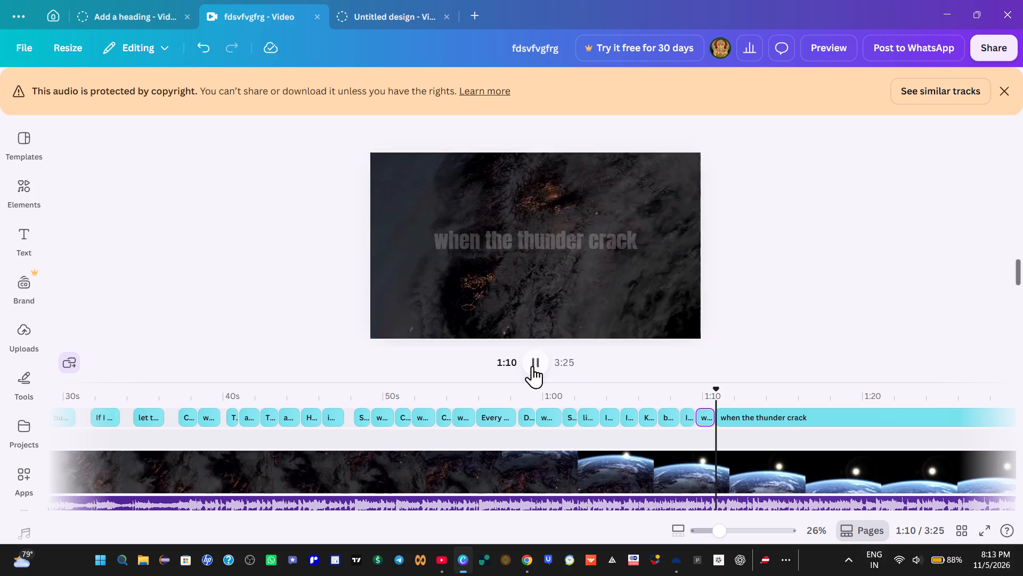
pyautogui.click(532, 366)
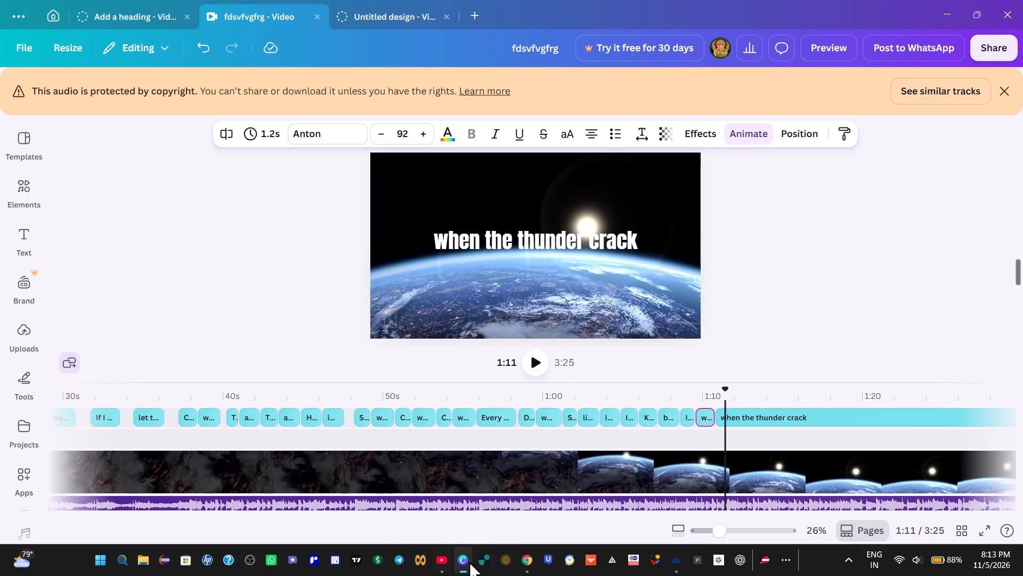
pyautogui.click(519, 560)
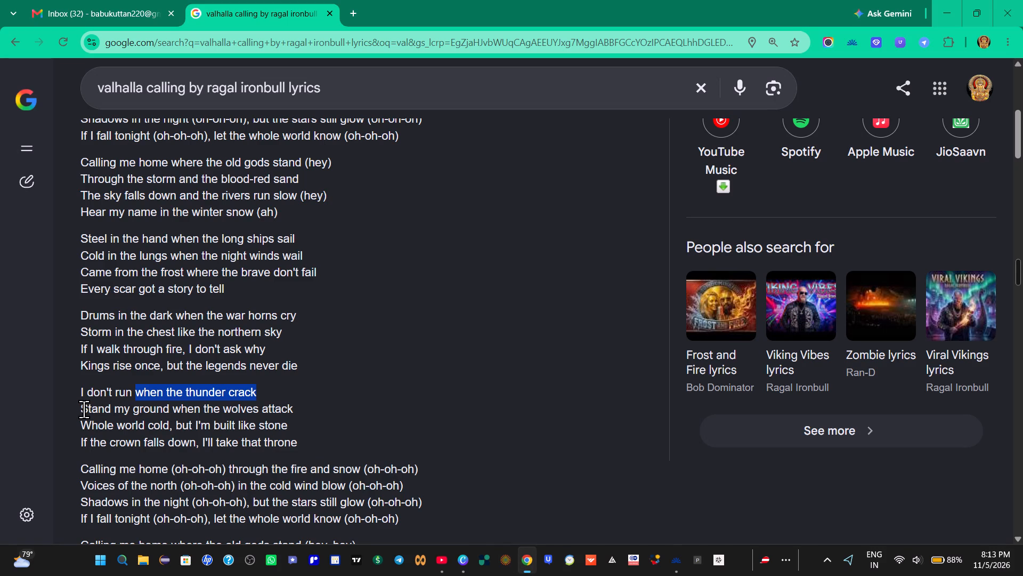
pyautogui.moveTo(81, 411); pyautogui.dragTo(165, 415)
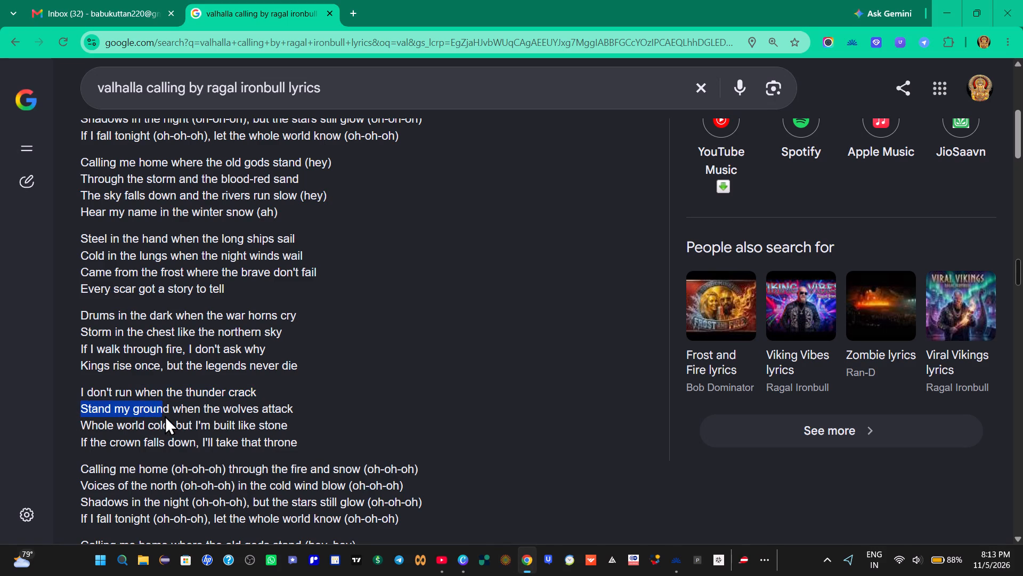
pyautogui.moveTo(165, 415); pyautogui.dragTo(167, 415)
pyautogui.rightClick(156, 410)
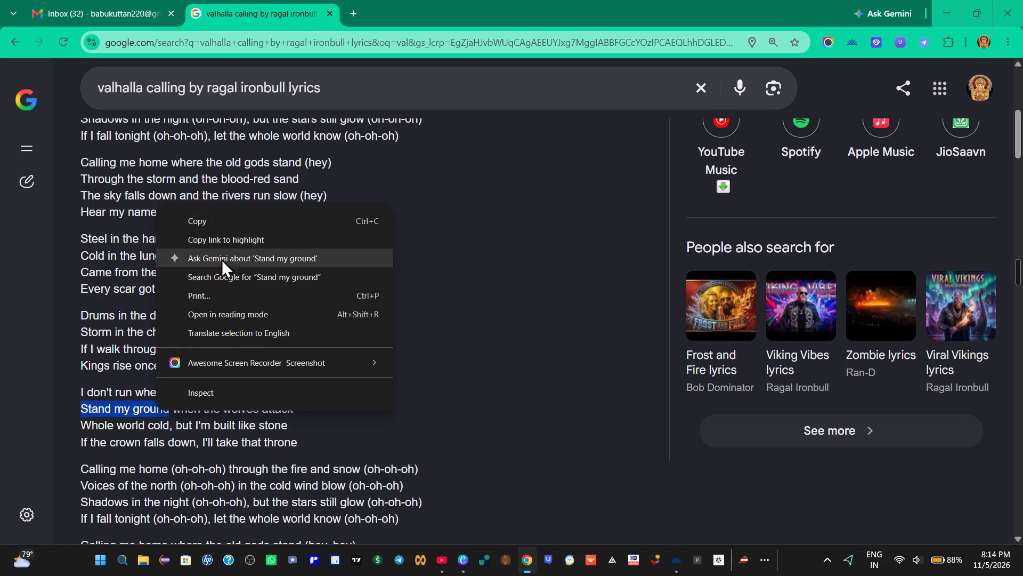
pyautogui.click(213, 222)
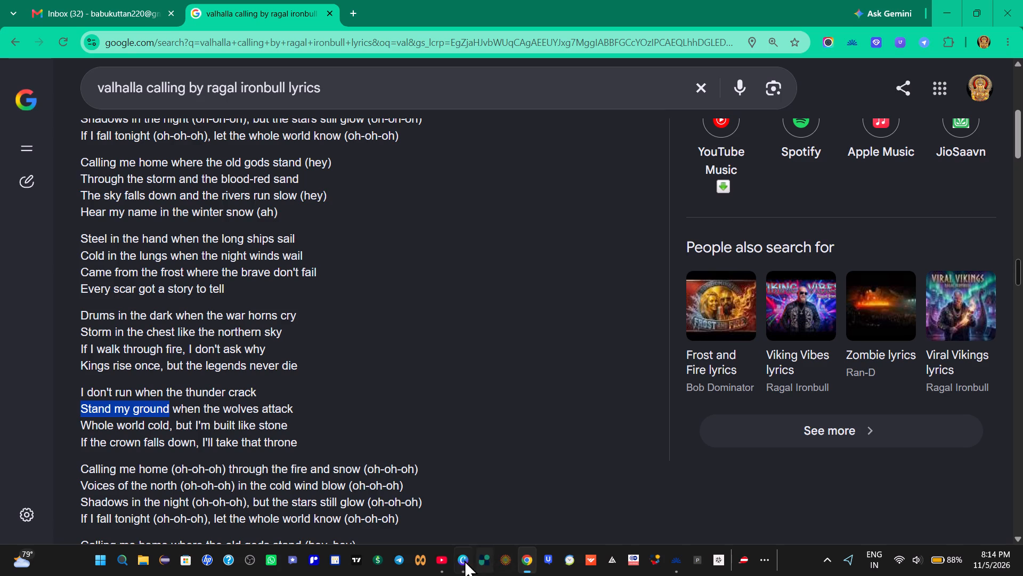
# Switch to Canva and replace the text of the long "when the thunder crack" clip with the copied "Stand my ground".
pyautogui.click(465, 559)
pyautogui.click(548, 242)
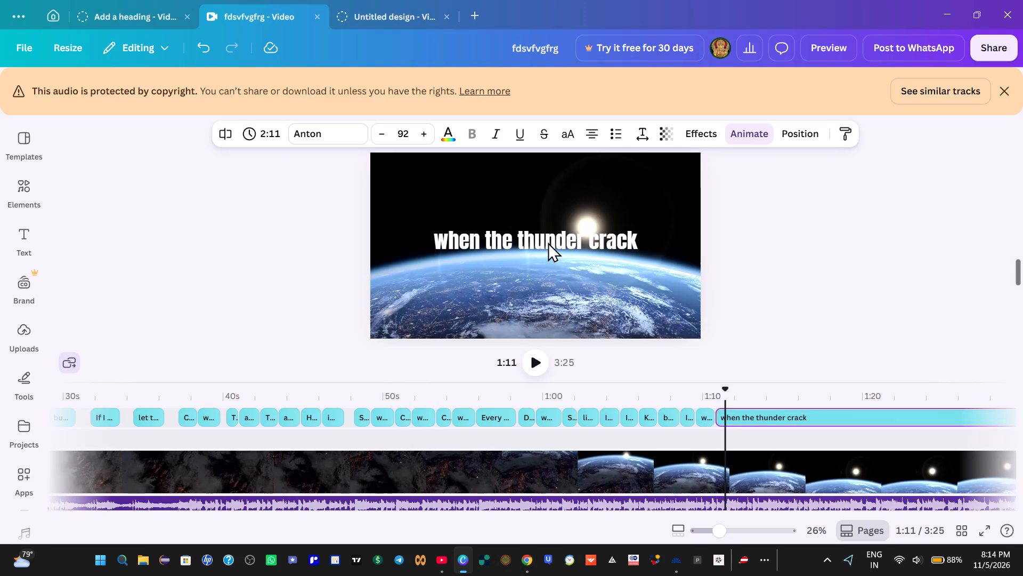
pyautogui.click(548, 242)
pyautogui.press('BackSpace')
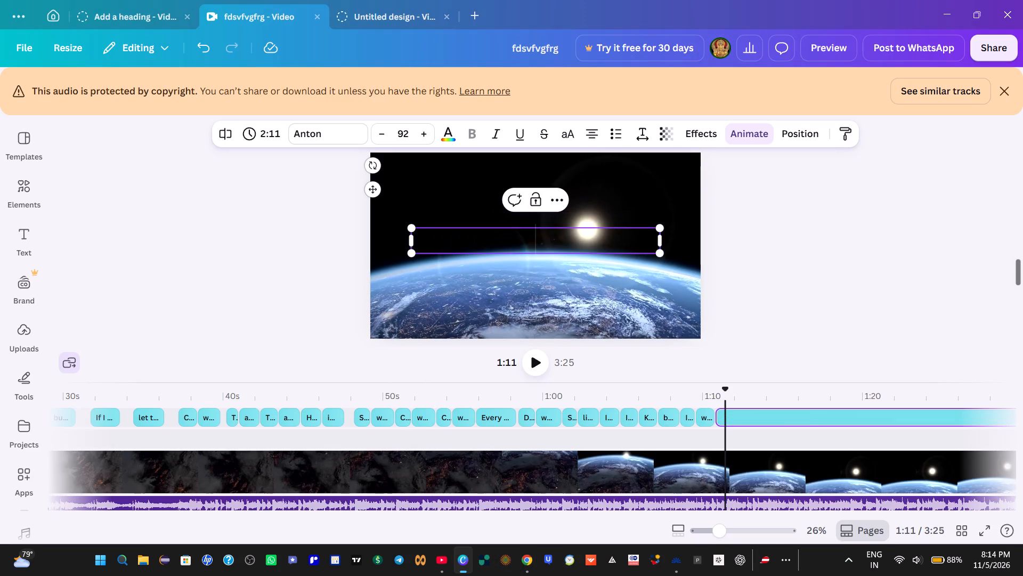
pyautogui.hotkey('ctrl', 'v')
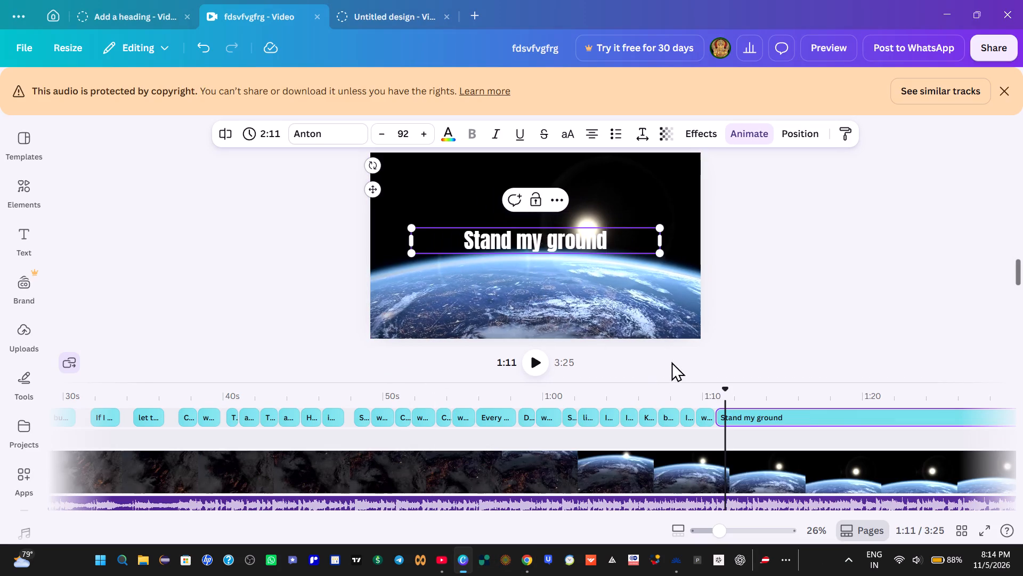
# Play from about 1:08 to check the timing and split the "Stand my ground" clip at 1:11, leaving a 1.0 s first piece.
pyautogui.click(681, 411)
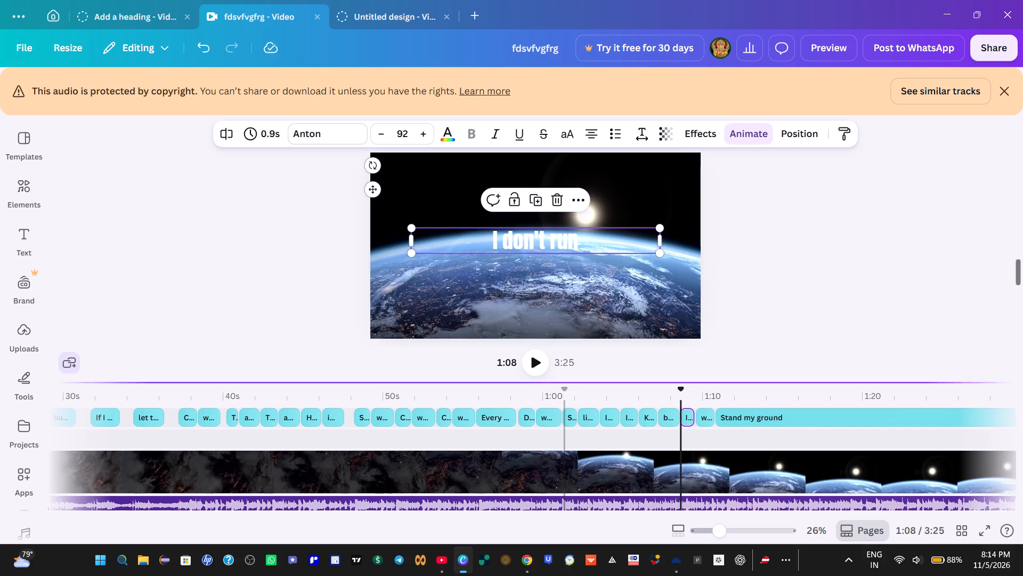
pyautogui.click(533, 364)
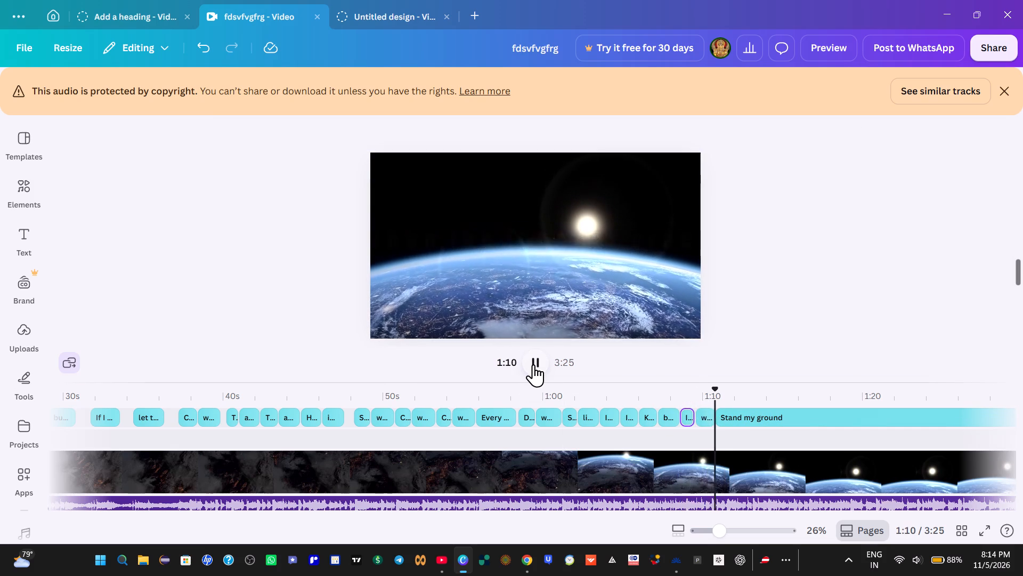
pyautogui.click(533, 364)
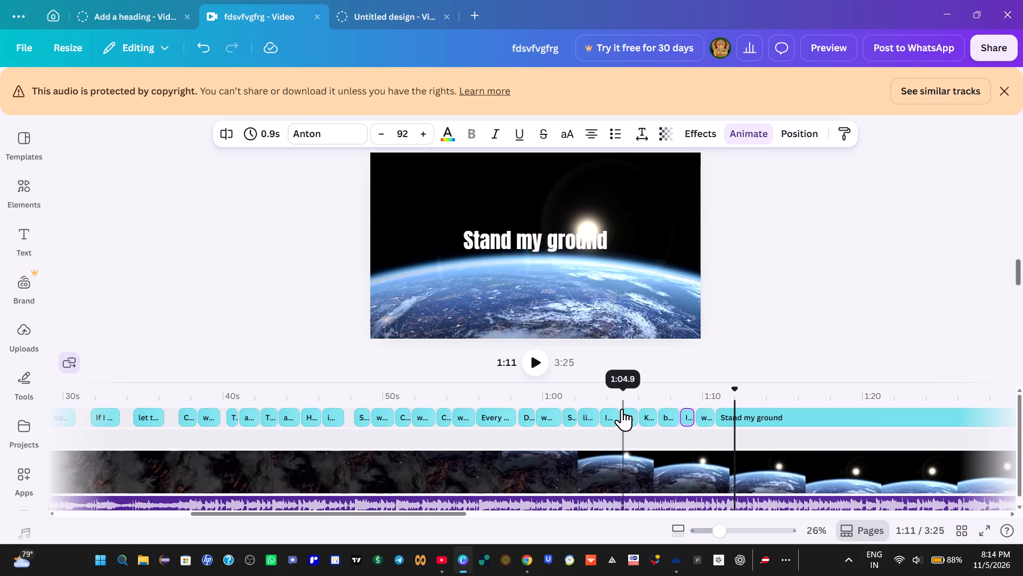
pyautogui.press('Left')
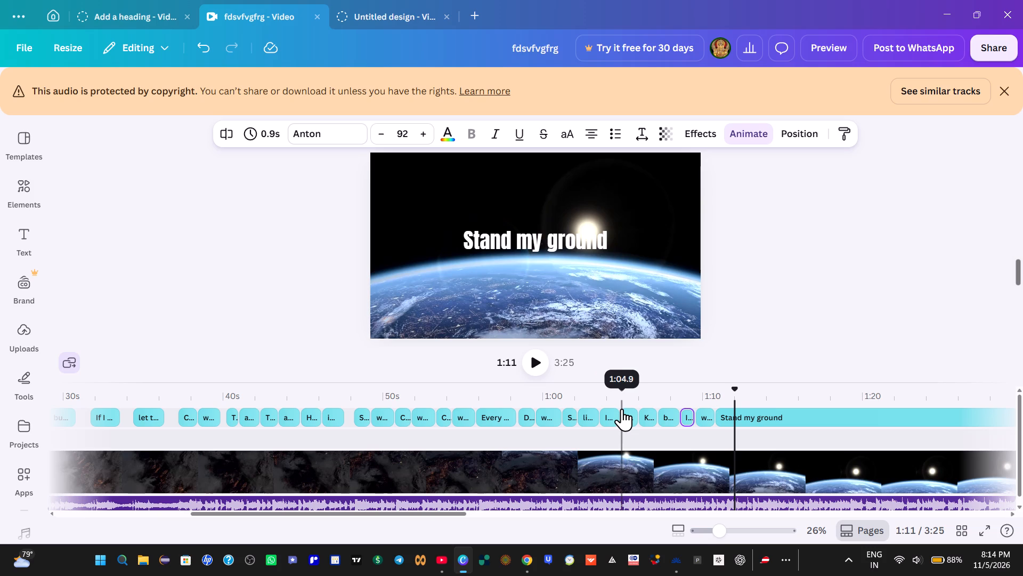
pyautogui.press('Left')
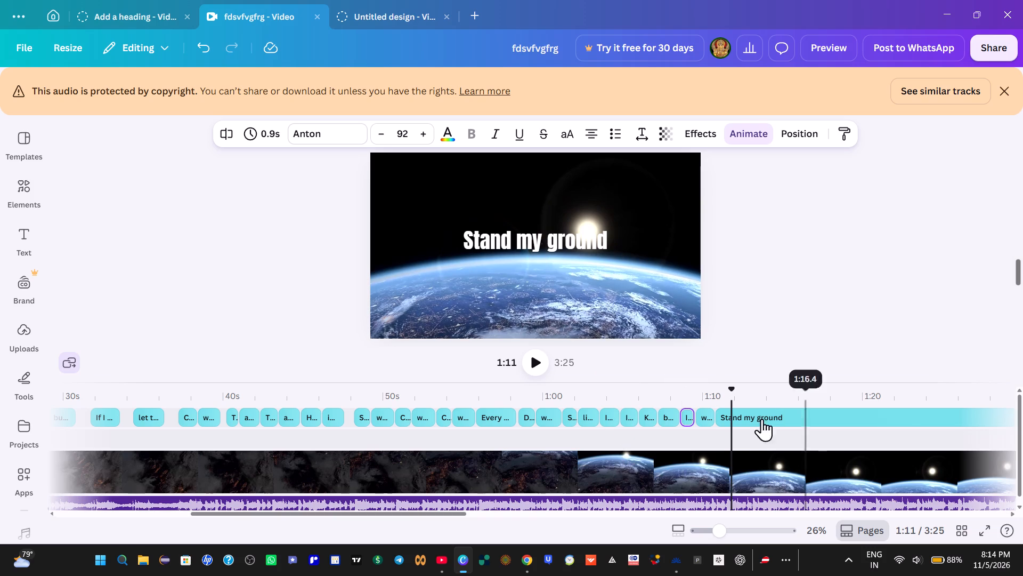
pyautogui.rightClick(732, 414)
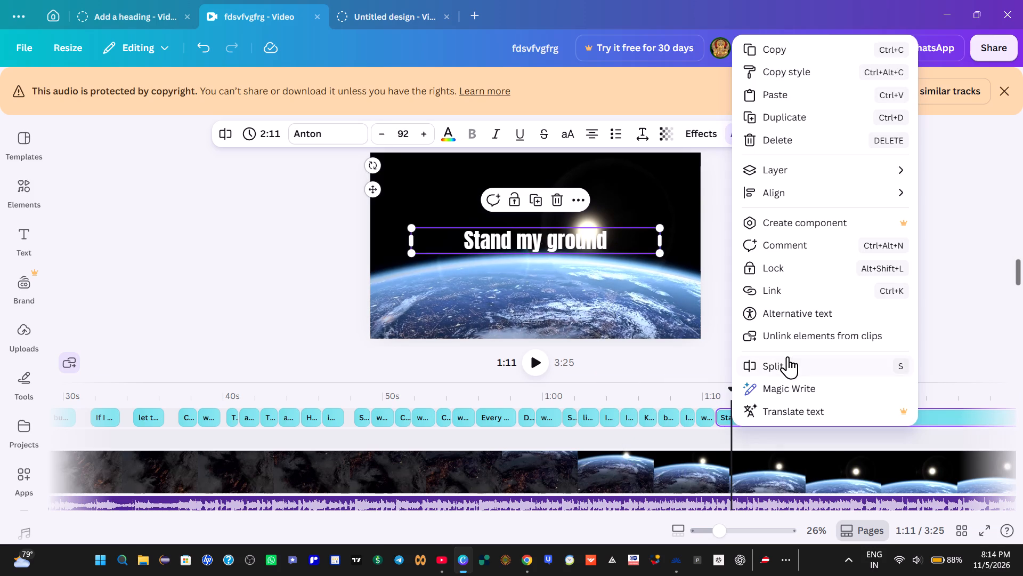
pyautogui.click(778, 365)
# Play on to 1:12 within the long clip, and copy "when the wolves attack" from the Google lyrics page in Chrome.
pyautogui.click(533, 365)
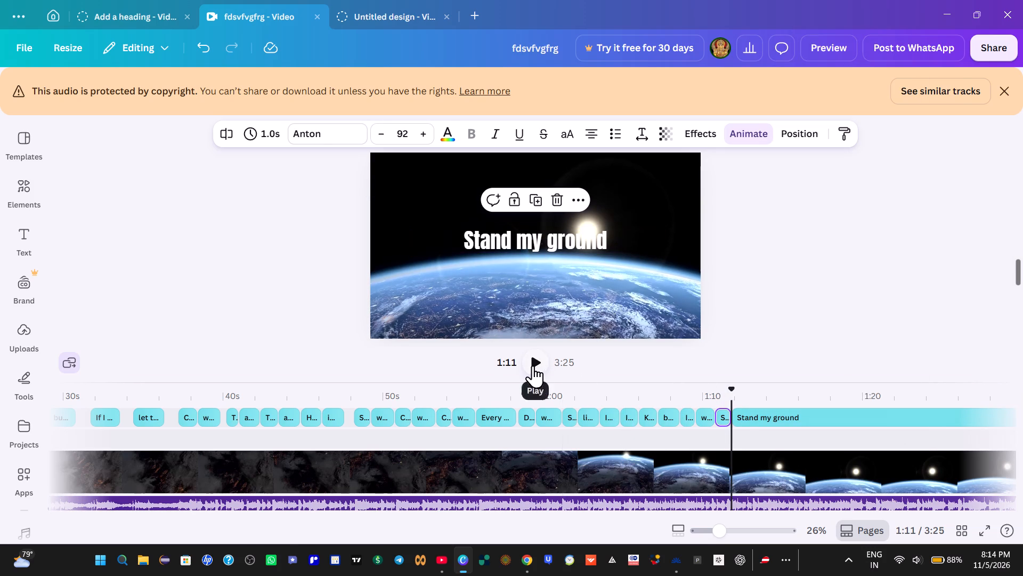
pyautogui.click(533, 365)
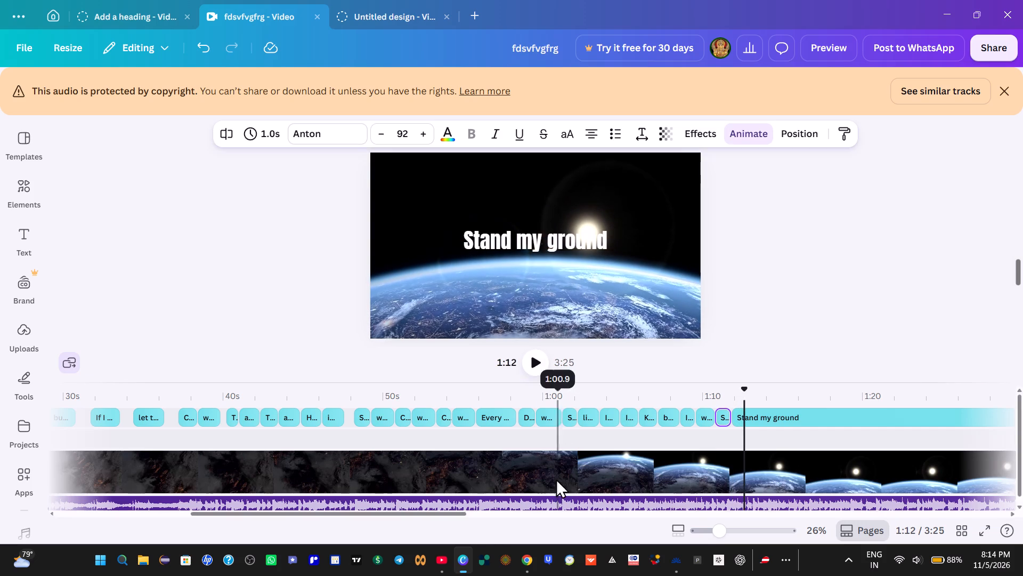
pyautogui.click(524, 560)
pyautogui.moveTo(174, 410); pyautogui.dragTo(320, 407)
pyautogui.rightClick(264, 409)
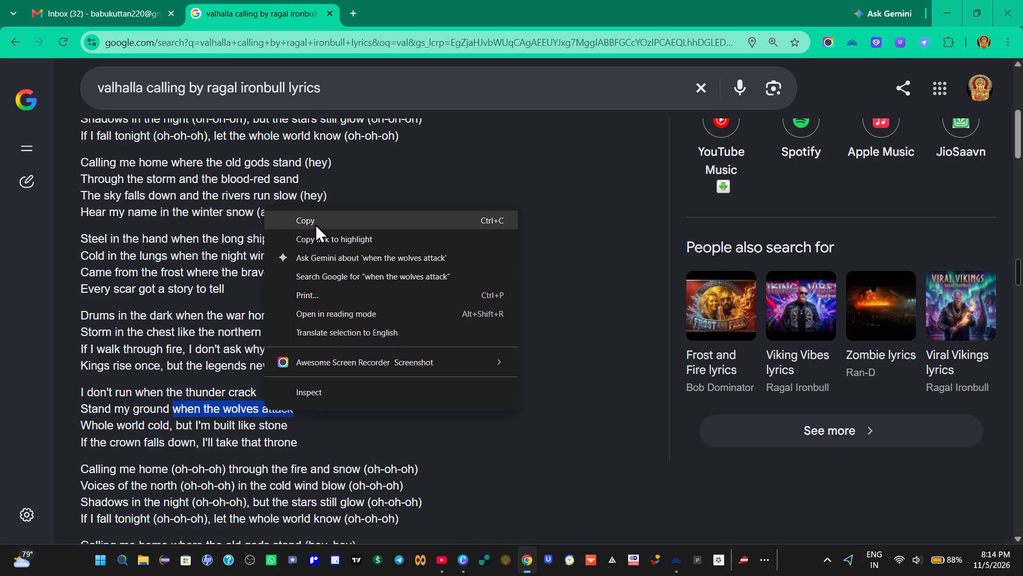
pyautogui.click(315, 222)
# Switch to Canva and replace the text of the long "Stand my ground" clip with the copied "when the wolves attack".
pyautogui.click(464, 554)
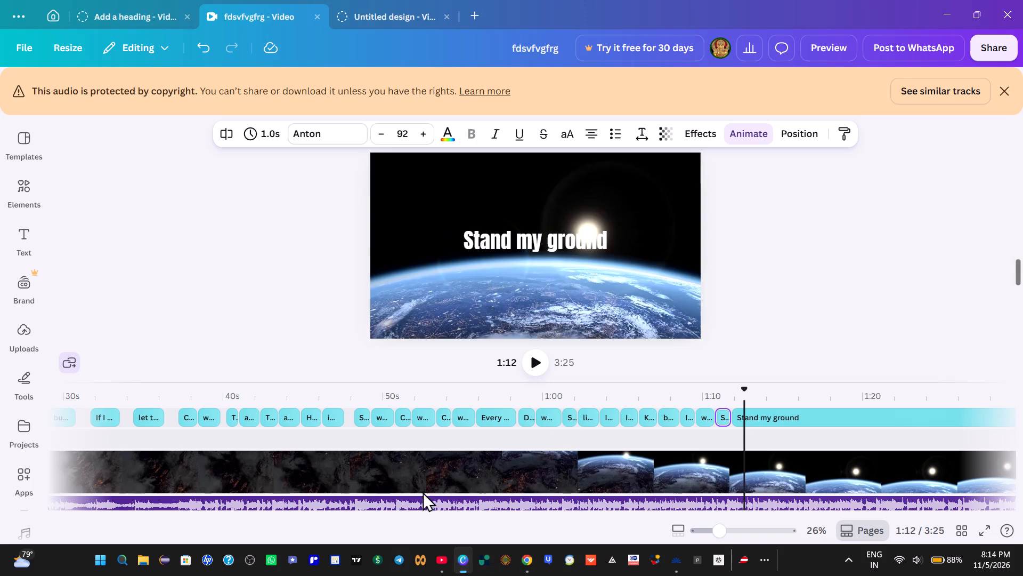
pyautogui.click(541, 233)
pyautogui.click(541, 233)
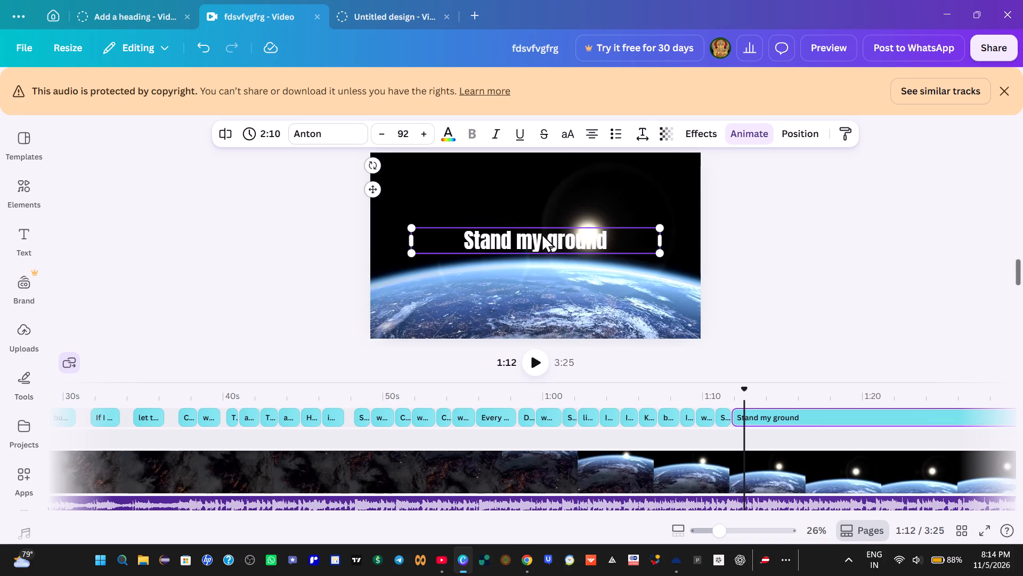
pyautogui.press('BackSpace')
pyautogui.hotkey('ctrl', 'v')
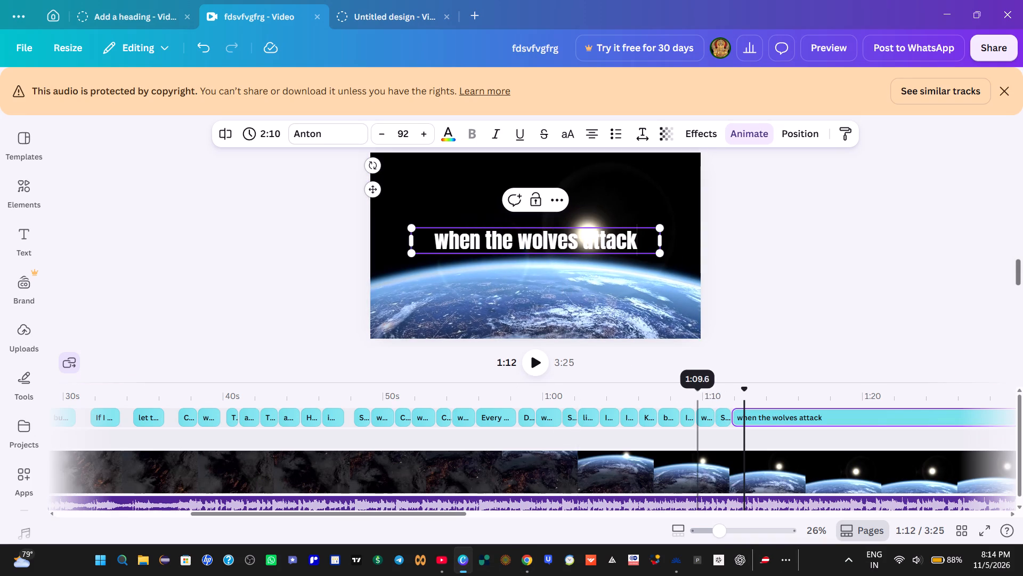
# Play from about 1:07 to check the timing and split the long "when the wolves attack" clip at 1:13, leaving a 1.3 s first piece.
pyautogui.click(664, 409)
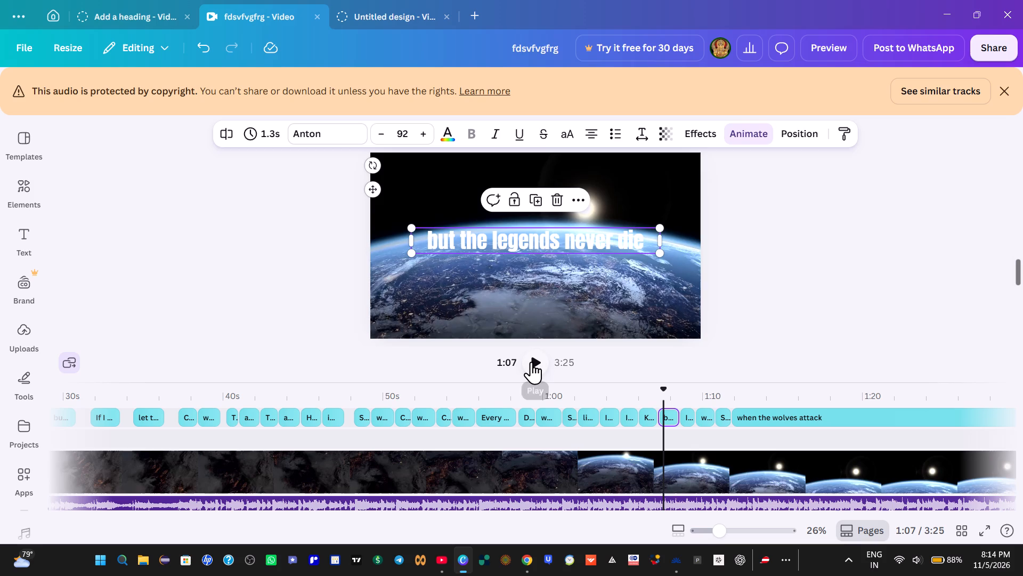
pyautogui.click(531, 362)
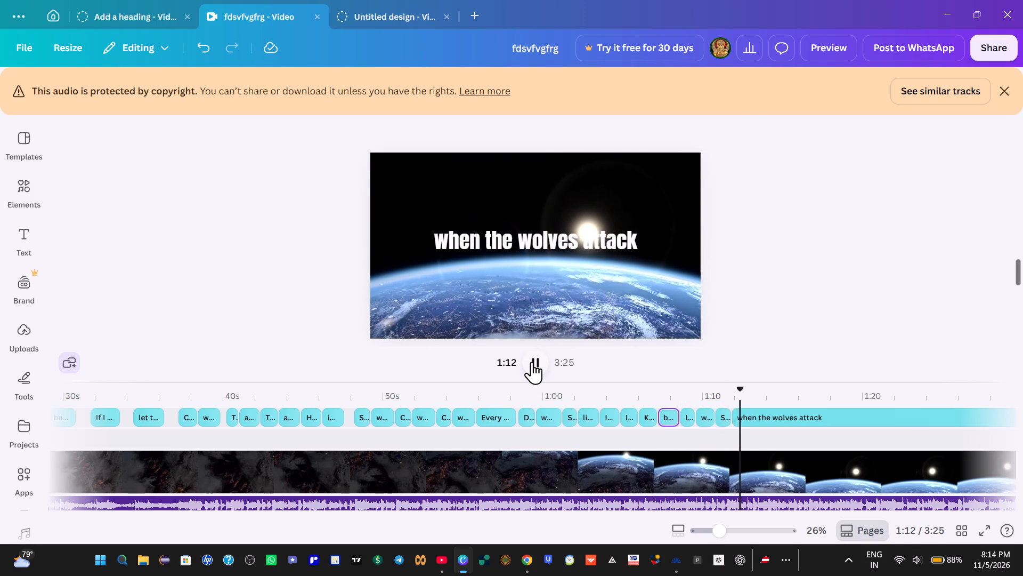
pyautogui.click(532, 362)
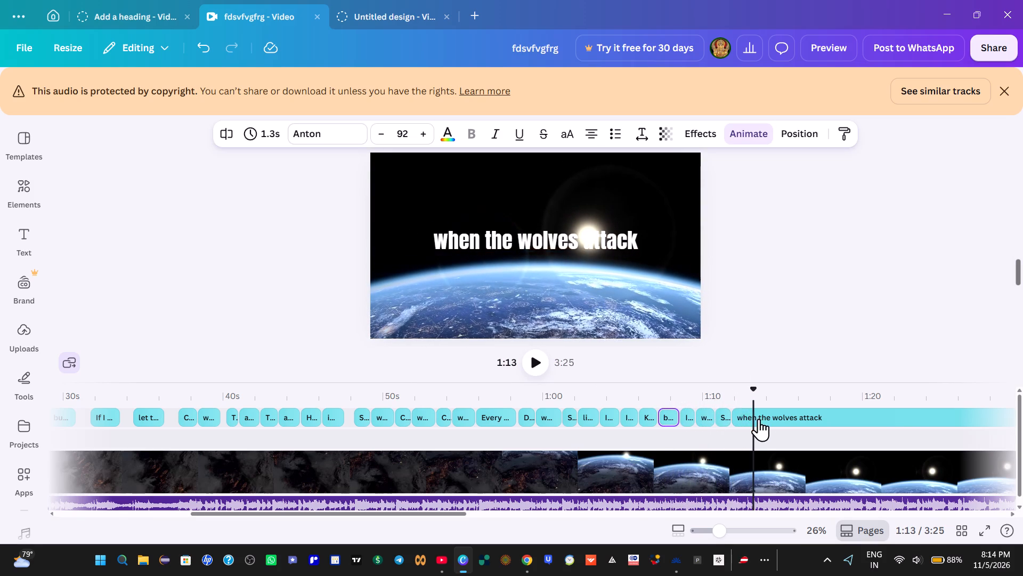
pyautogui.rightClick(754, 414)
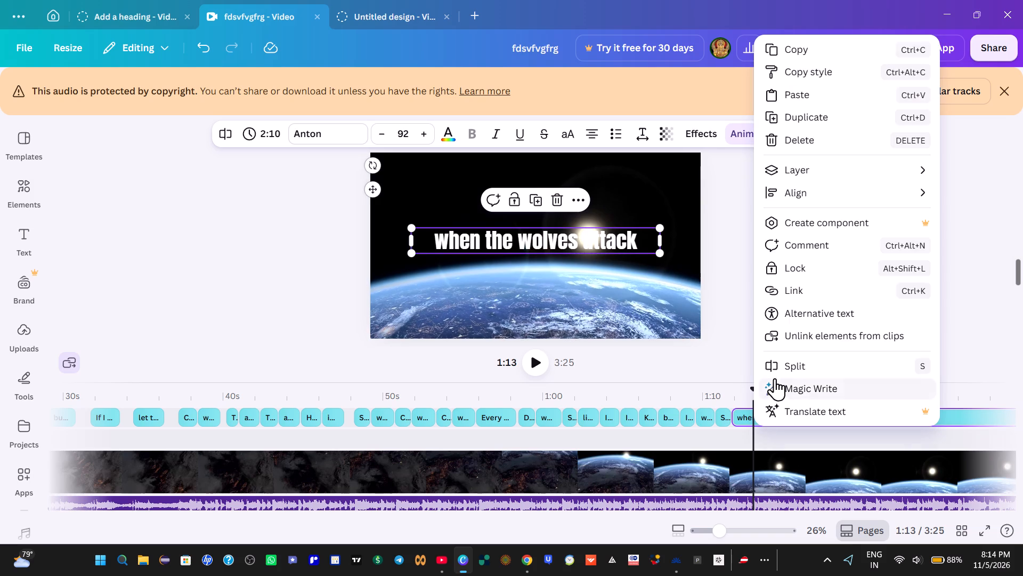
pyautogui.click(780, 369)
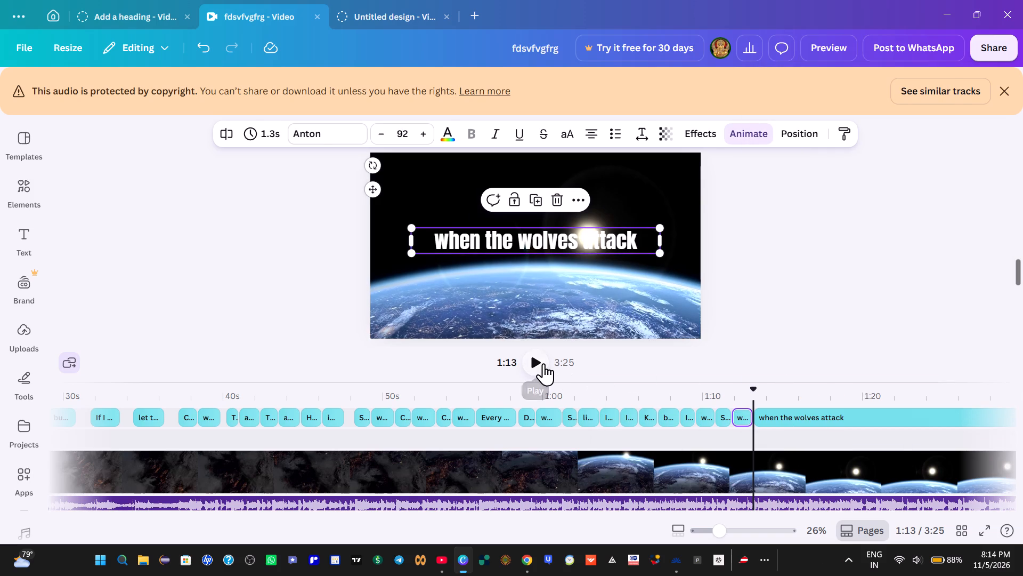
# Replay the stretch between about 1:05 and 1:14 from several points to check the lyric clips' timing against the audio.
pyautogui.click(540, 363)
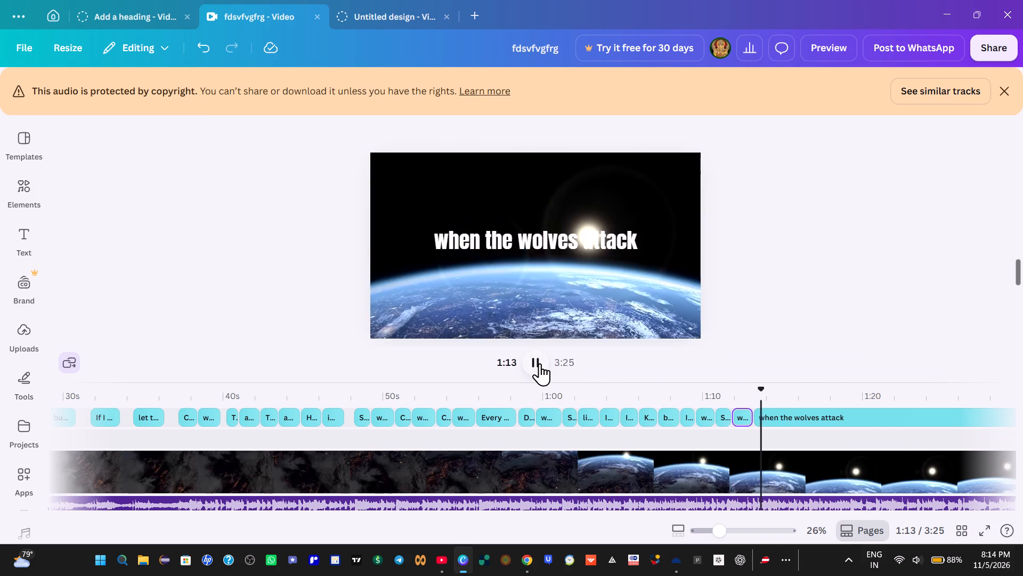
pyautogui.click(540, 363)
pyautogui.click(718, 420)
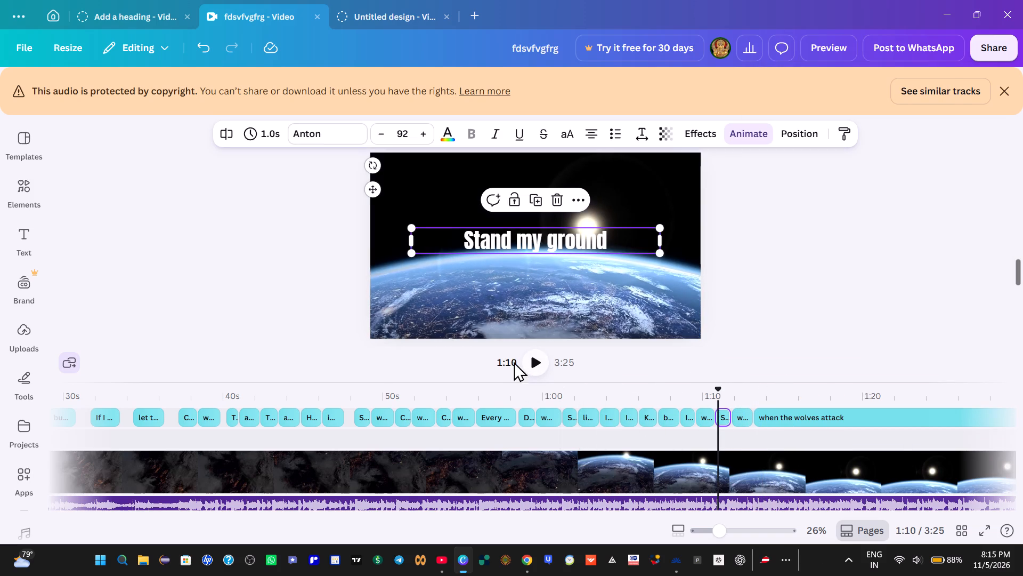
pyautogui.click(676, 422)
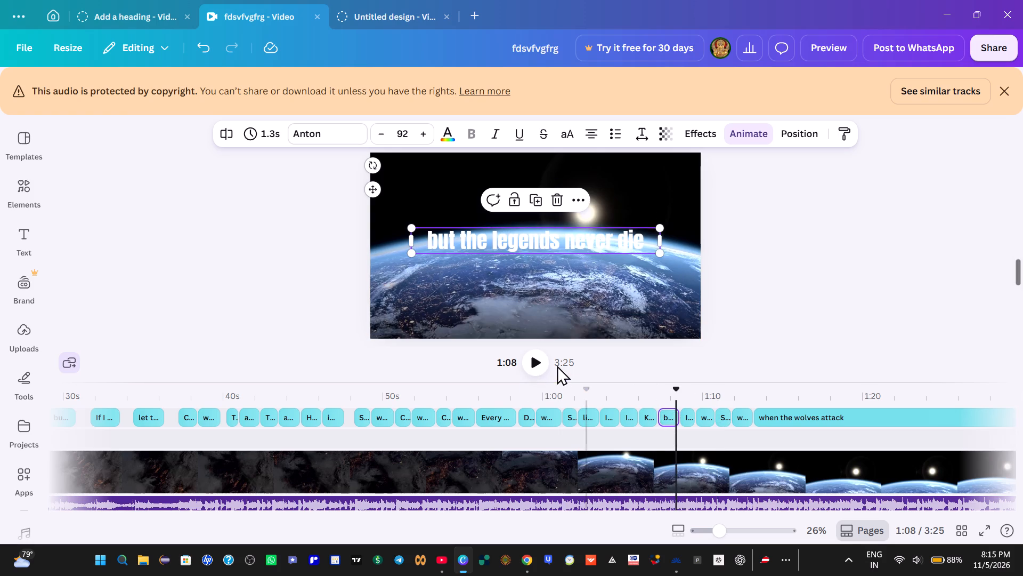
pyautogui.click(540, 360)
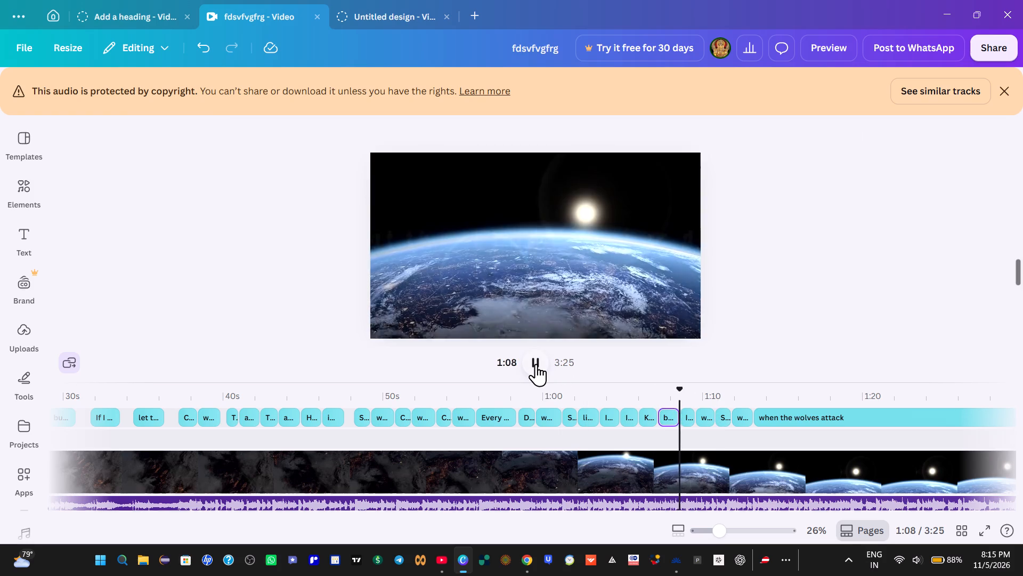
pyautogui.click(536, 364)
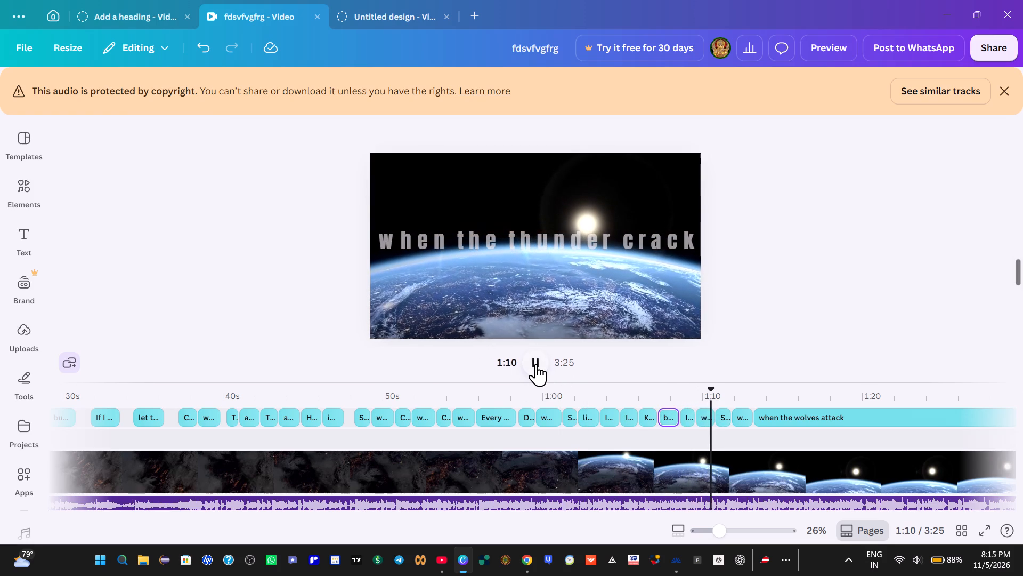
pyautogui.click(632, 412)
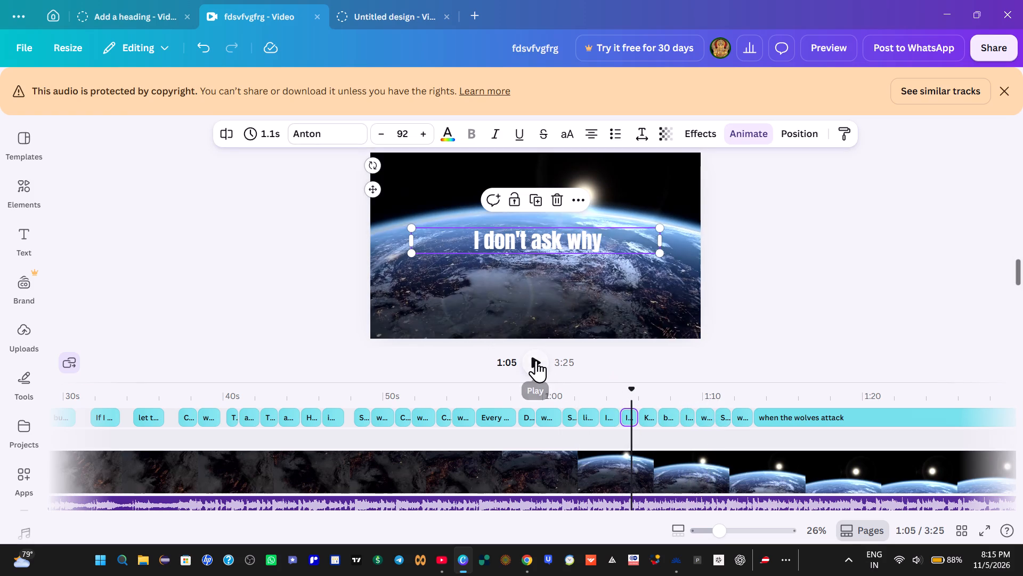
pyautogui.click(536, 360)
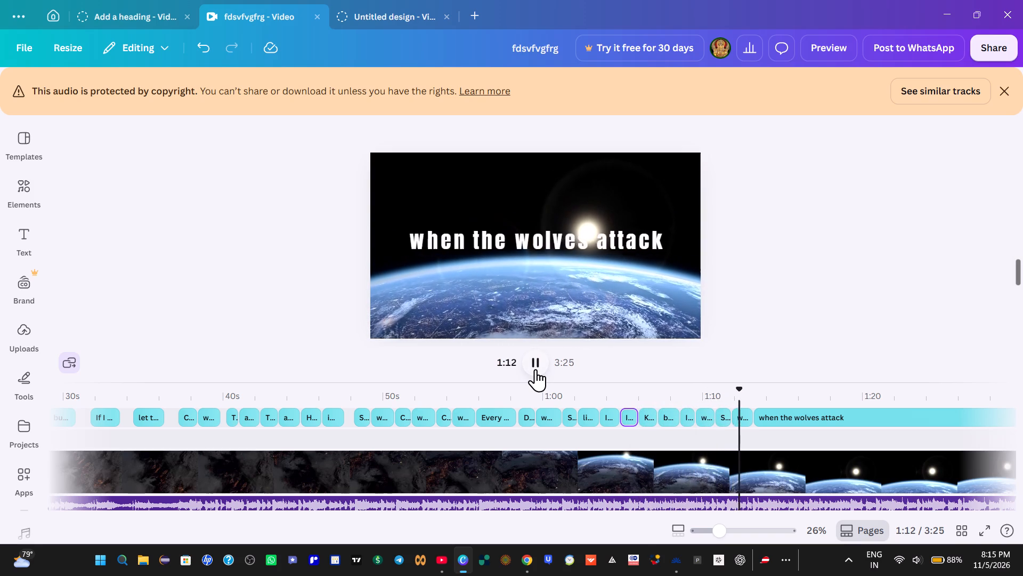
pyautogui.click(535, 366)
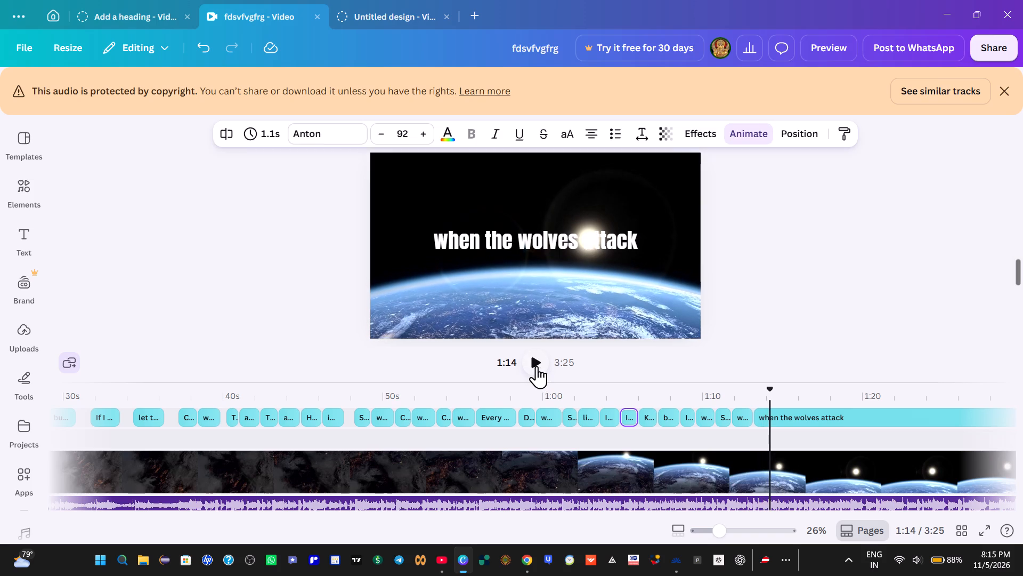
pyautogui.click(717, 403)
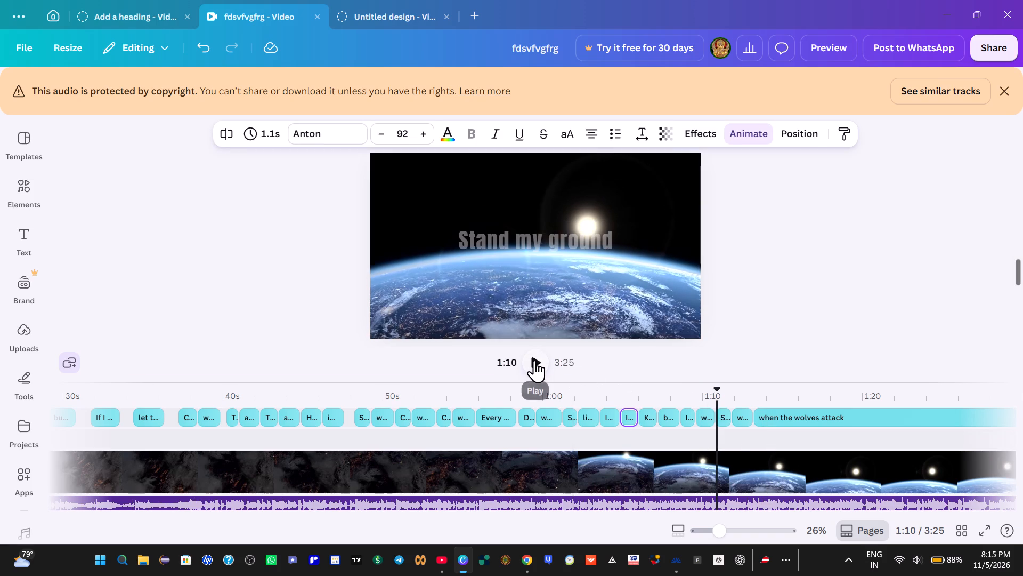
pyautogui.click(534, 360)
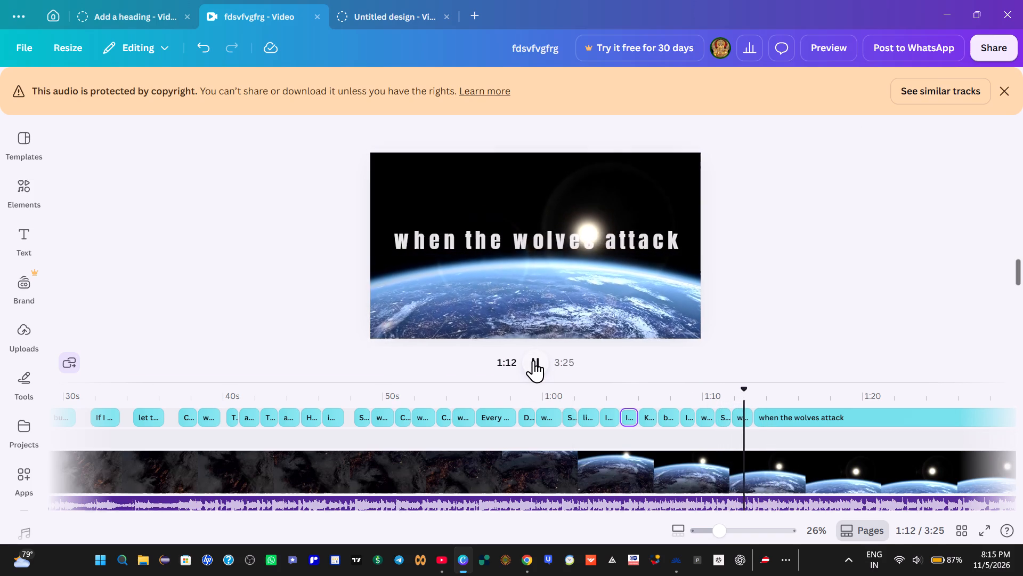
pyautogui.click(533, 361)
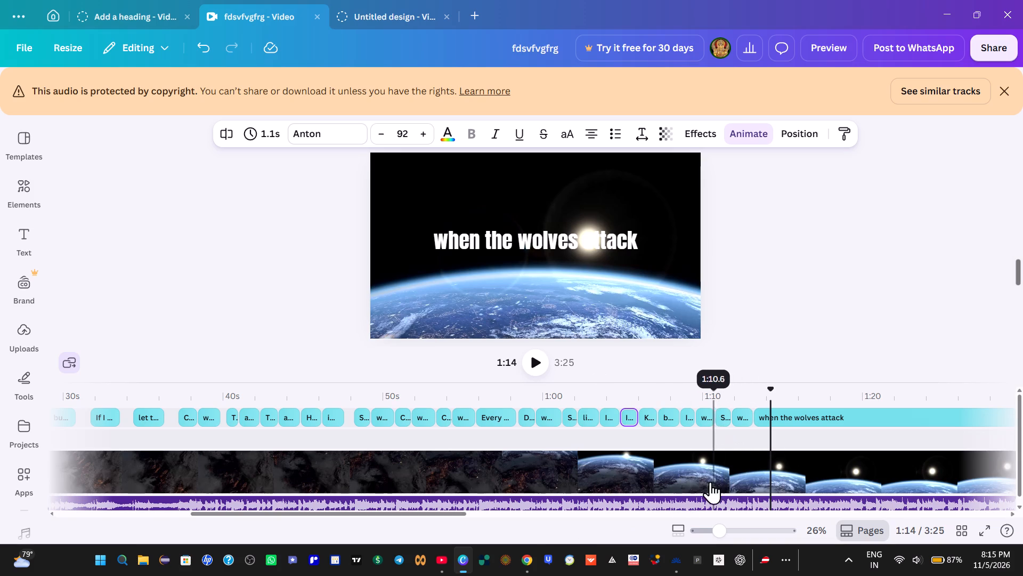
pyautogui.click(709, 458)
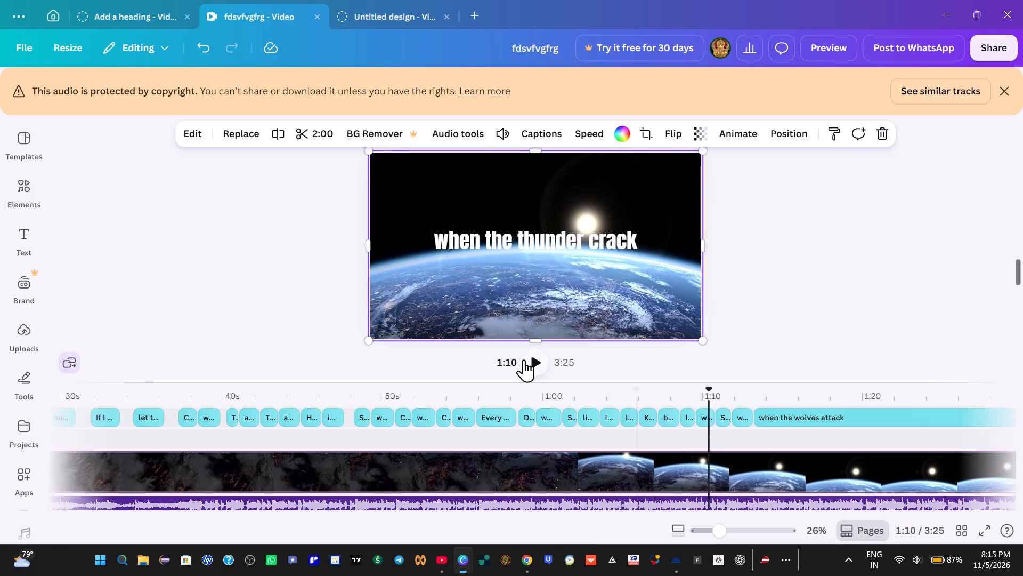
pyautogui.click(539, 363)
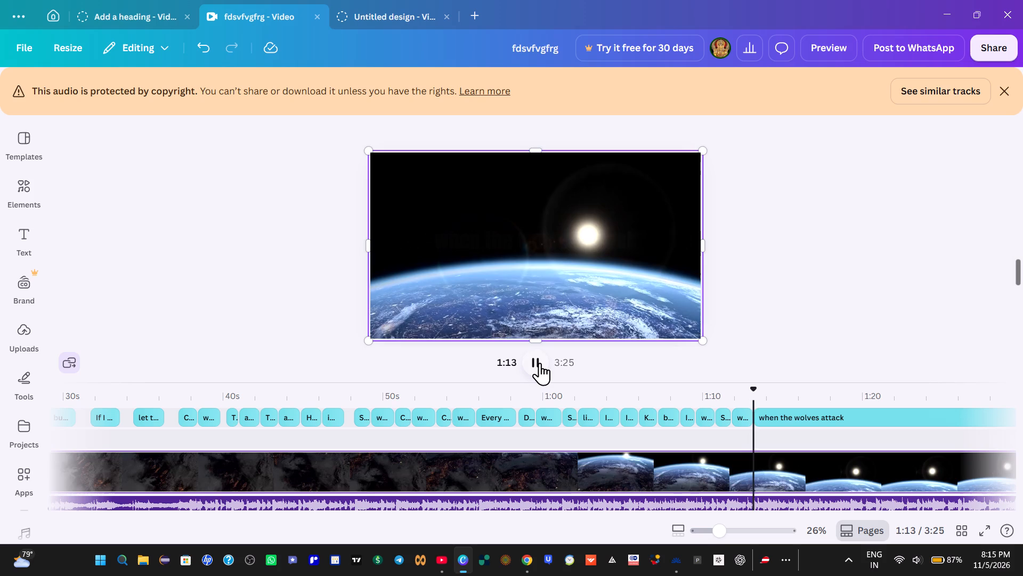
pyautogui.click(540, 363)
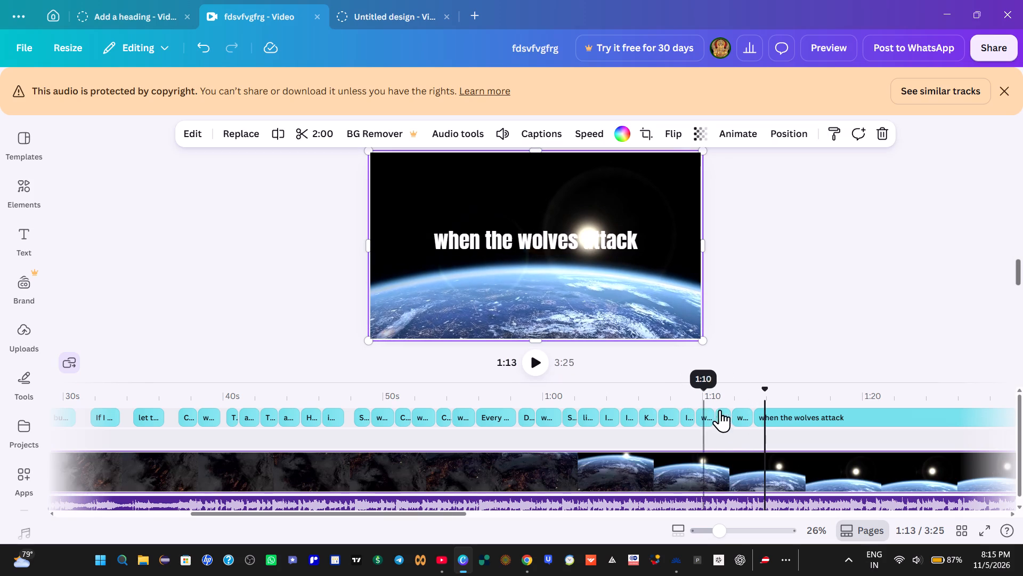
pyautogui.click(719, 414)
pyautogui.click(534, 363)
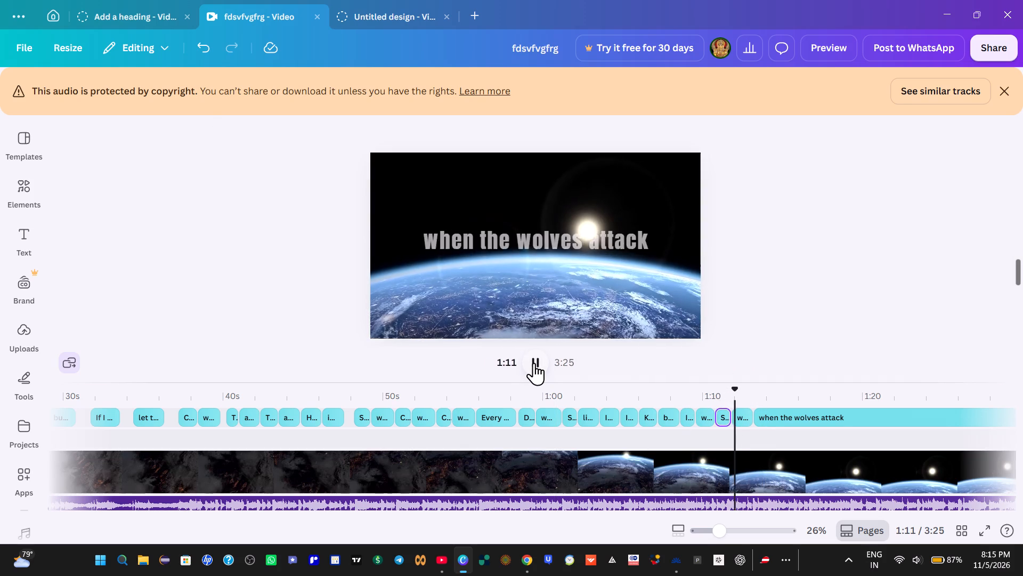
pyautogui.click(534, 363)
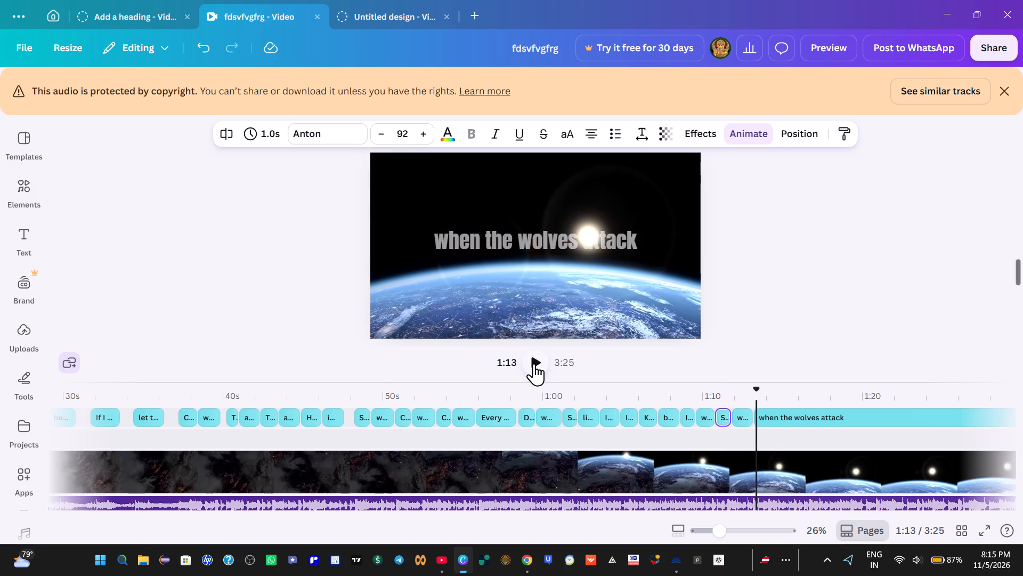
# Shift the long "when the wolves attack" clip to start at about 1:14 and extend the short clip before it to 1.4 s.
pyautogui.moveTo(791, 413); pyautogui.dragTo(796, 413)
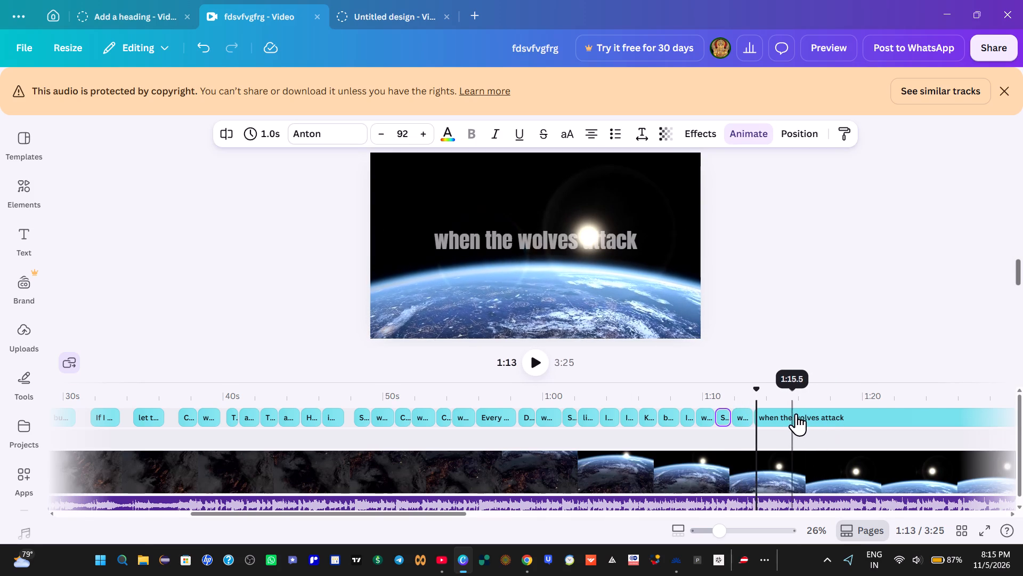
pyautogui.moveTo(796, 413); pyautogui.dragTo(807, 411)
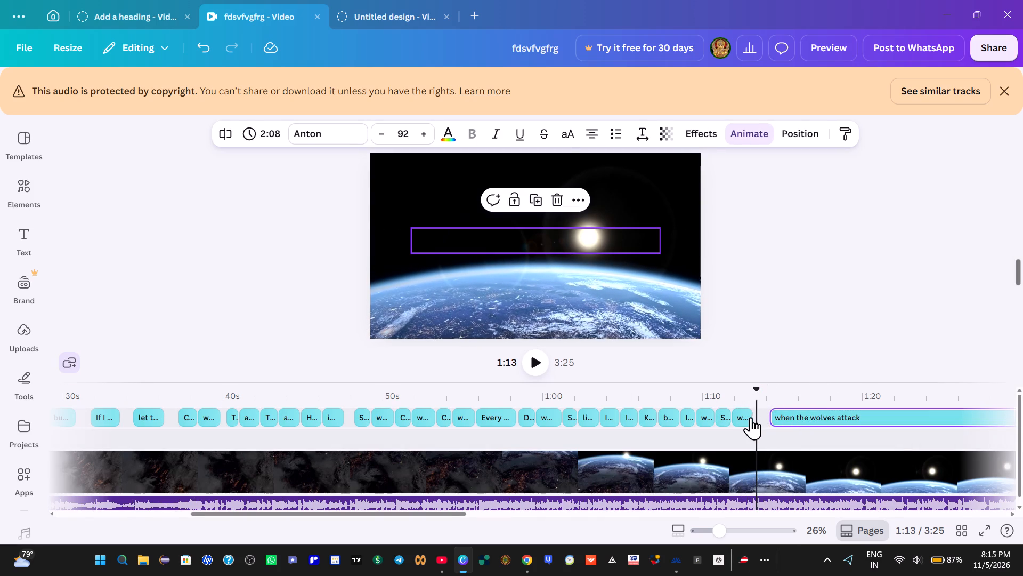
pyautogui.click(742, 415)
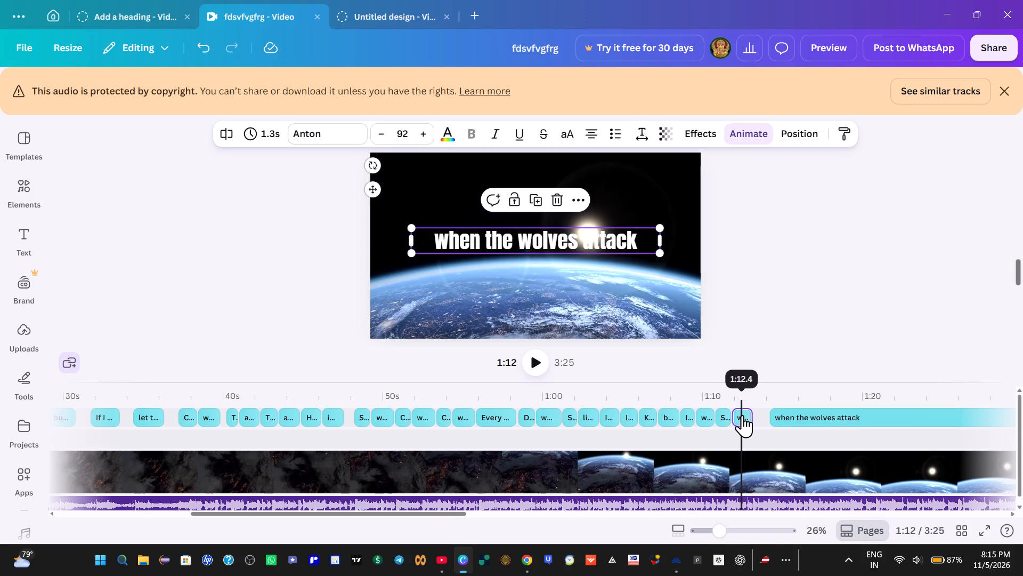
pyautogui.click(750, 415)
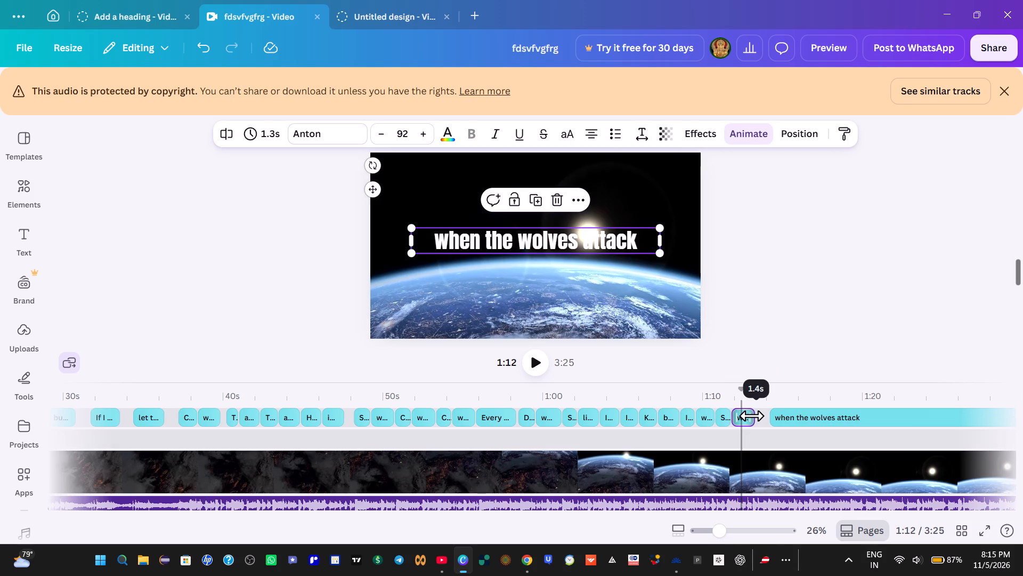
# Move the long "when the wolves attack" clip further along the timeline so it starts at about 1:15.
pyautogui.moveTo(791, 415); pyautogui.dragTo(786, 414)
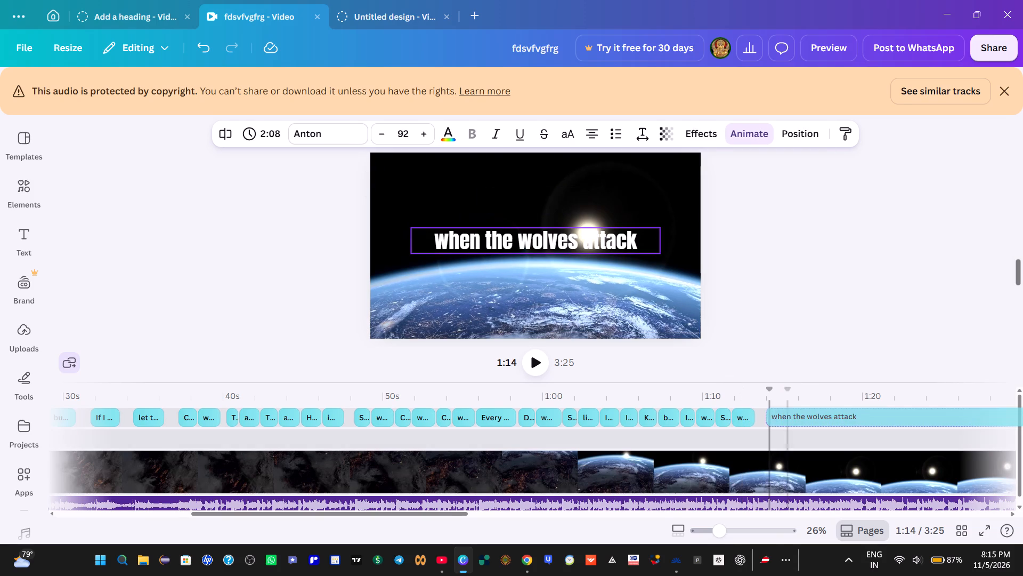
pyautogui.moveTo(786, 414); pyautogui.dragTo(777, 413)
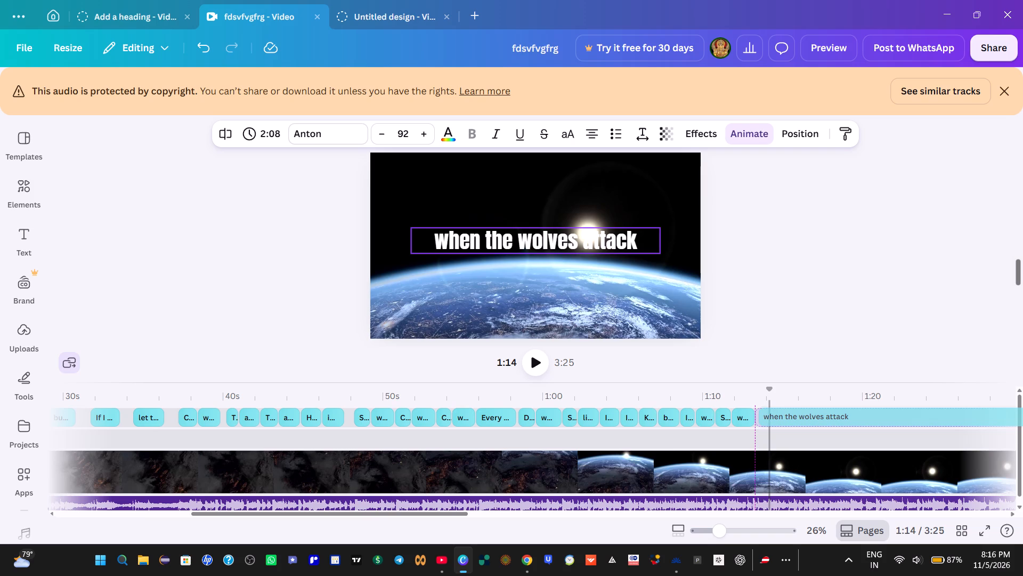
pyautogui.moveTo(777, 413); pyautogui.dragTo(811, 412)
# Replay from about 1:11 to 1:13 to check where the short "when the wolves attack" line ends in the audio.
pyautogui.click(722, 389)
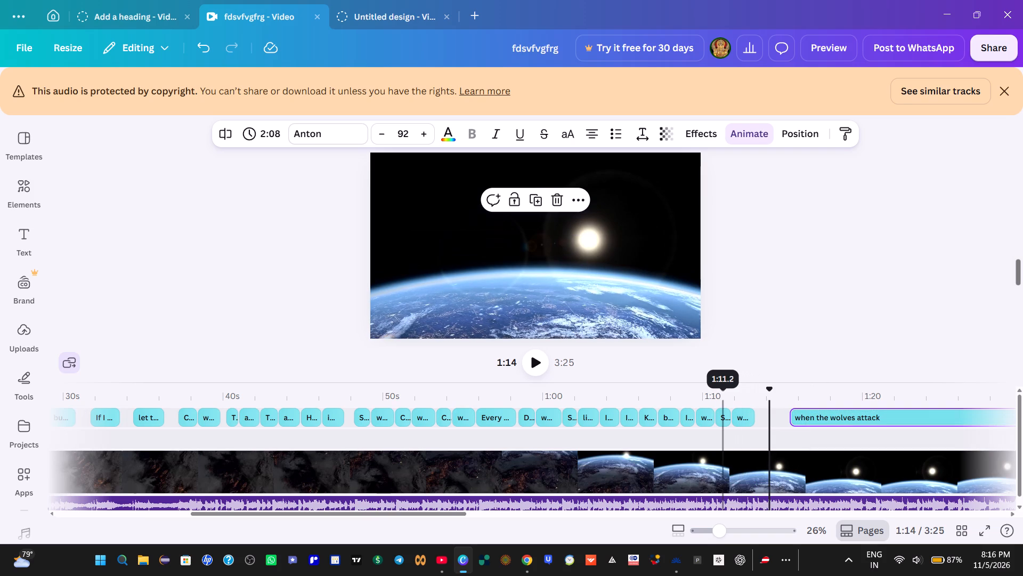
pyautogui.click(540, 363)
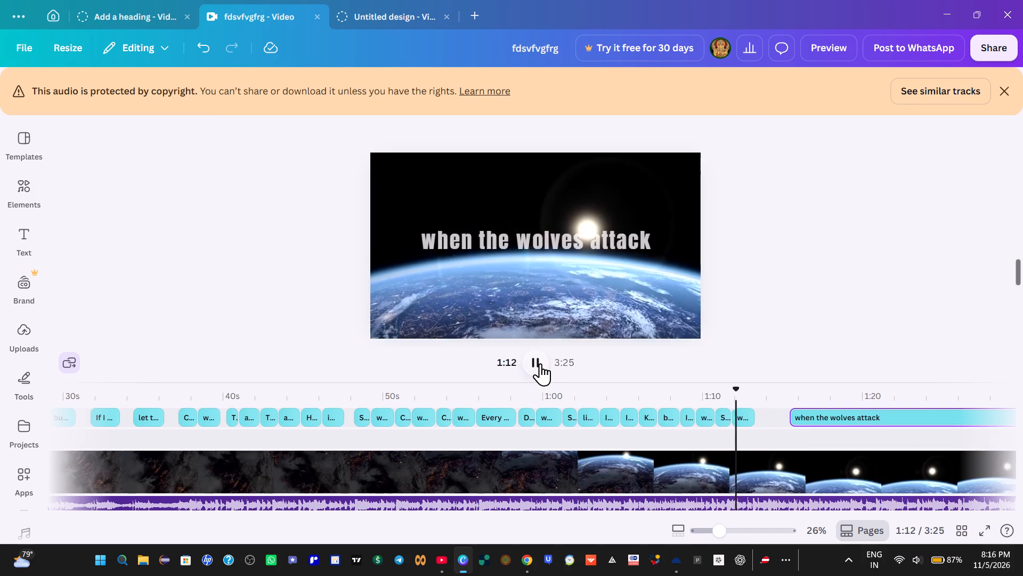
pyautogui.click(540, 363)
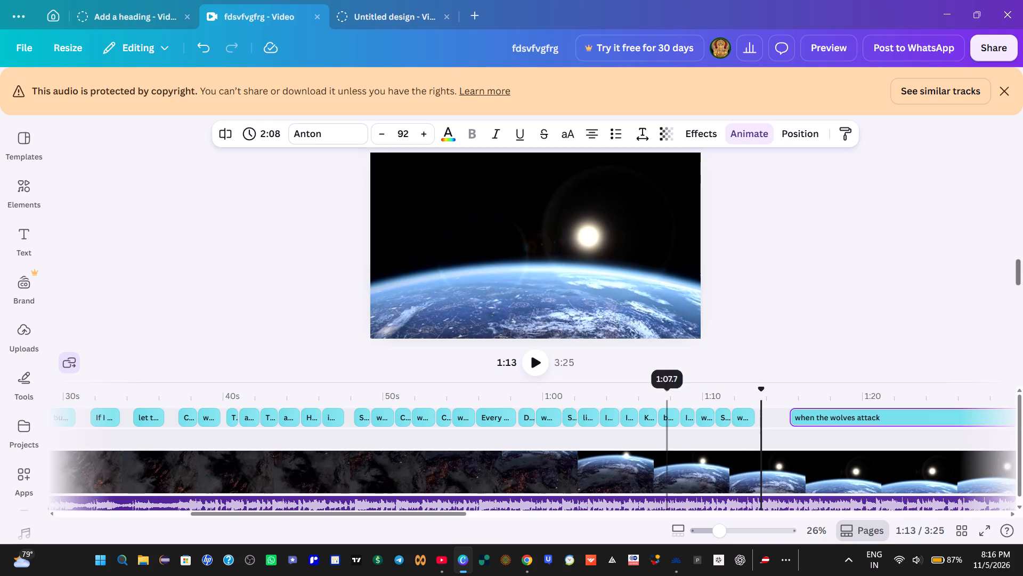
pyautogui.click(722, 404)
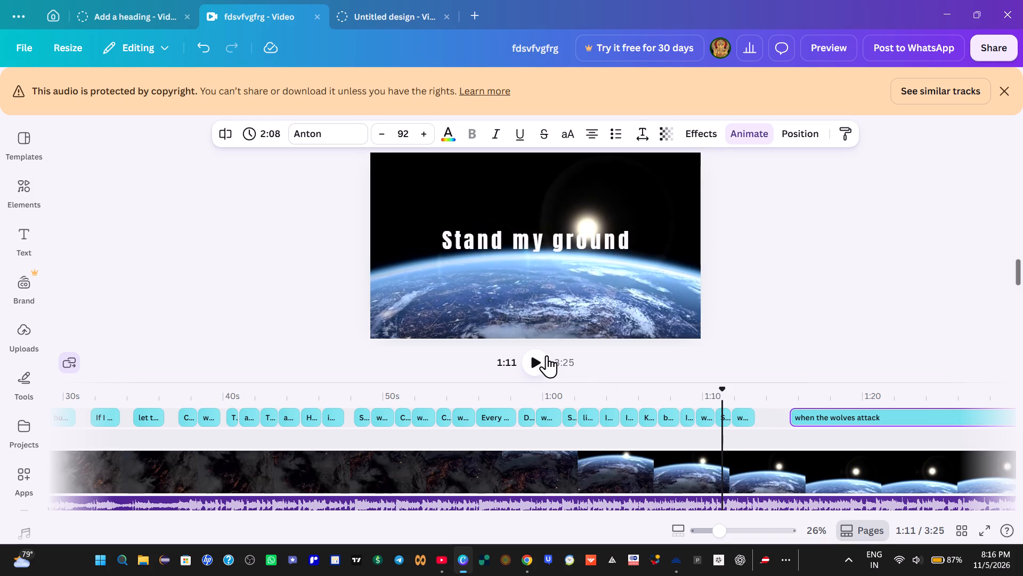
pyautogui.click(537, 364)
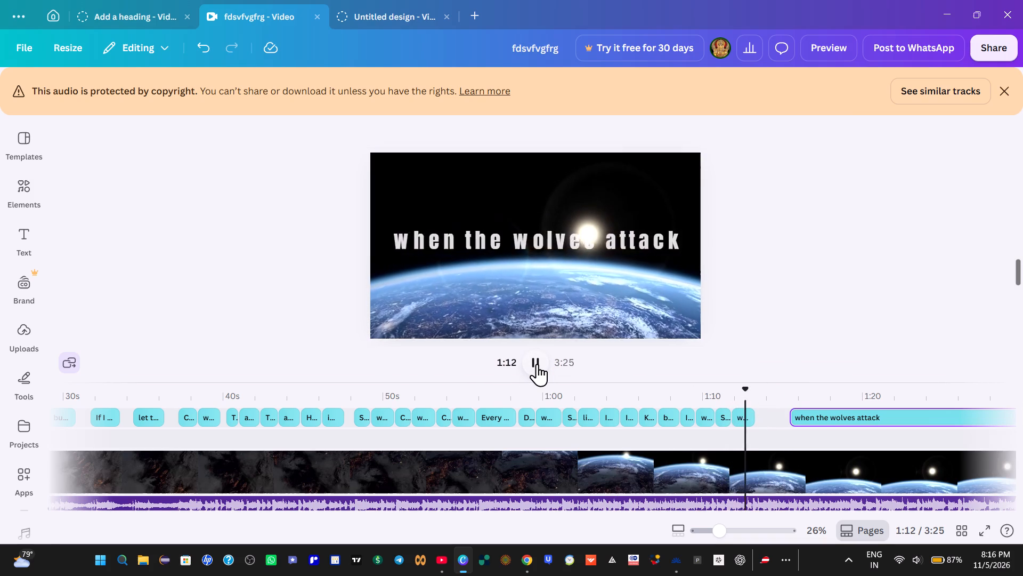
pyautogui.click(537, 364)
pyautogui.click(537, 364)
pyautogui.click(537, 364)
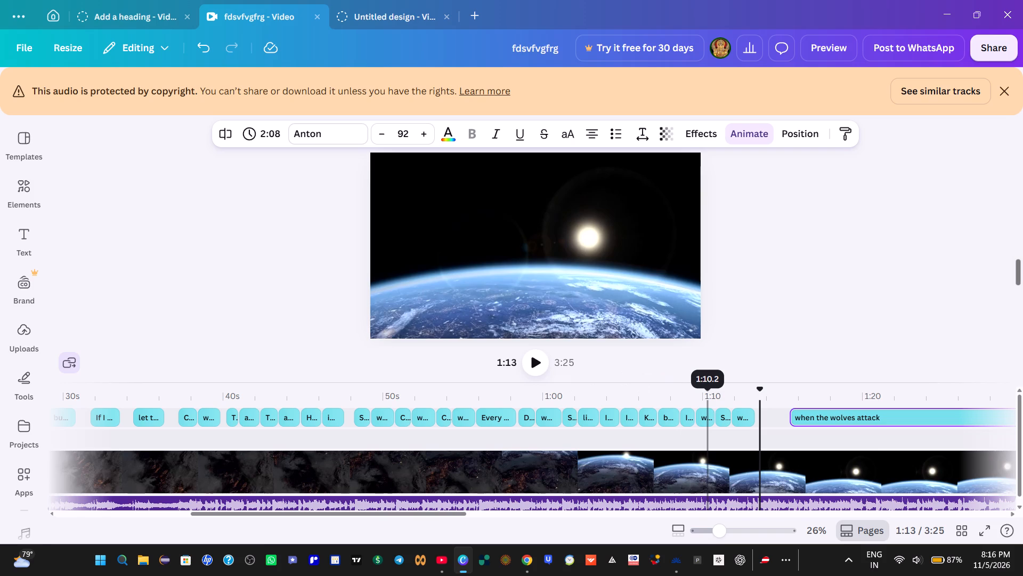
# Nudge the playhead back slightly at 1:13 and move the long "when the wolves attack" clip to start there.
pyautogui.press('Left')
pyautogui.press('Left')
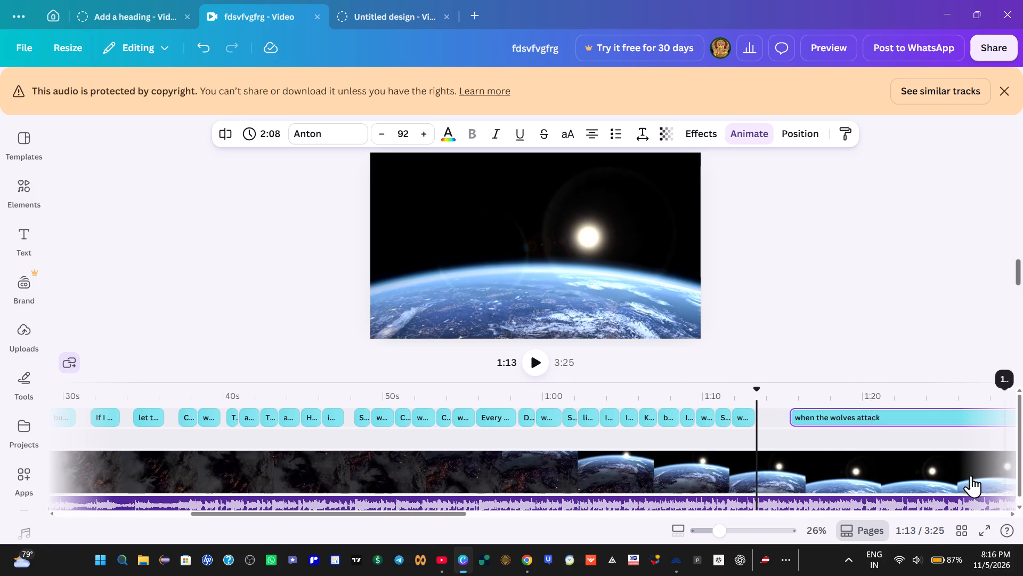
pyautogui.moveTo(817, 415); pyautogui.dragTo(781, 411)
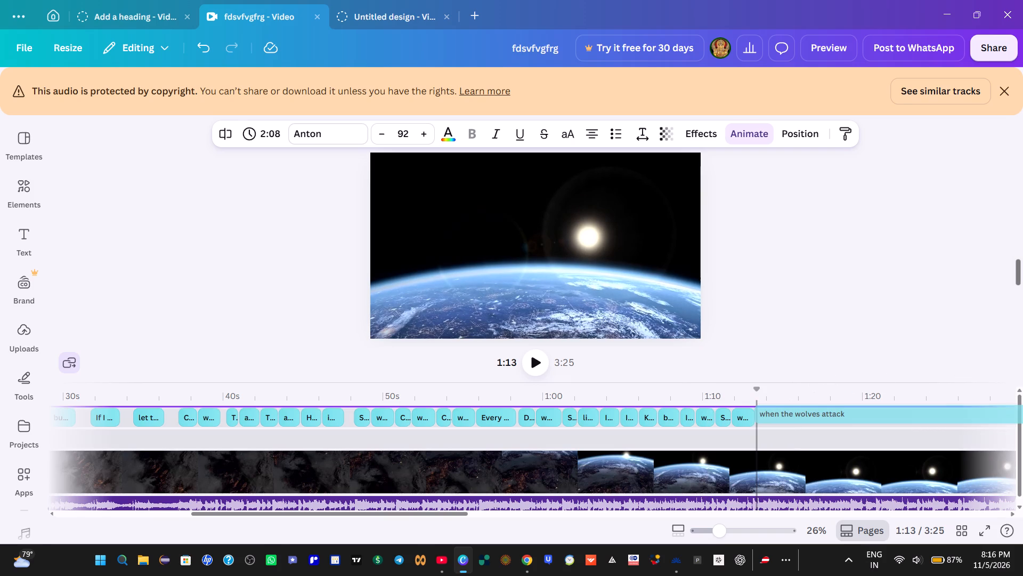
# Copy "Whole world cold," from the lyrics page in Chrome and replace the long "when the wolves attack" clip's text with it in Canva.
pyautogui.moveTo(781, 411); pyautogui.dragTo(782, 413)
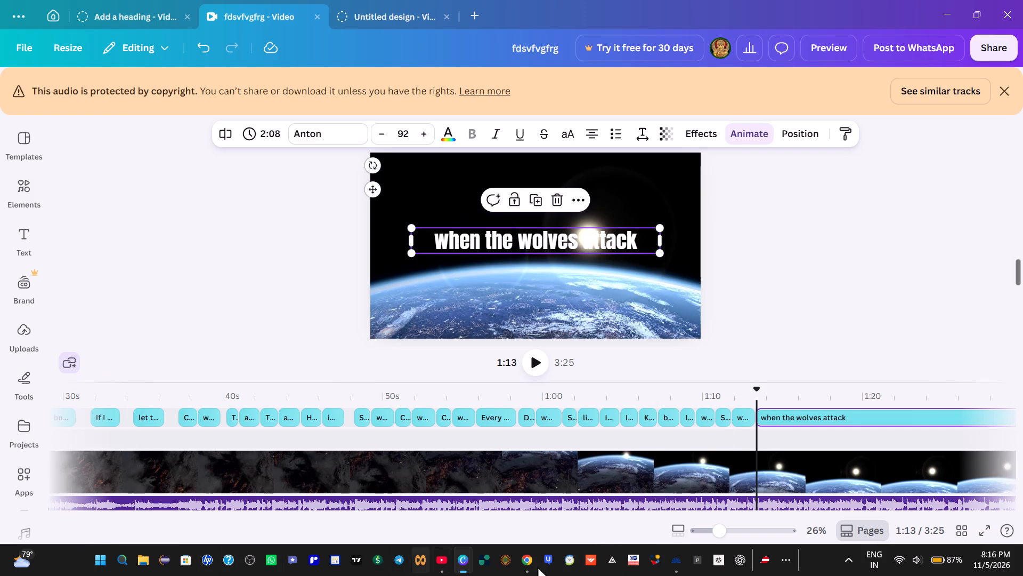
pyautogui.click(523, 562)
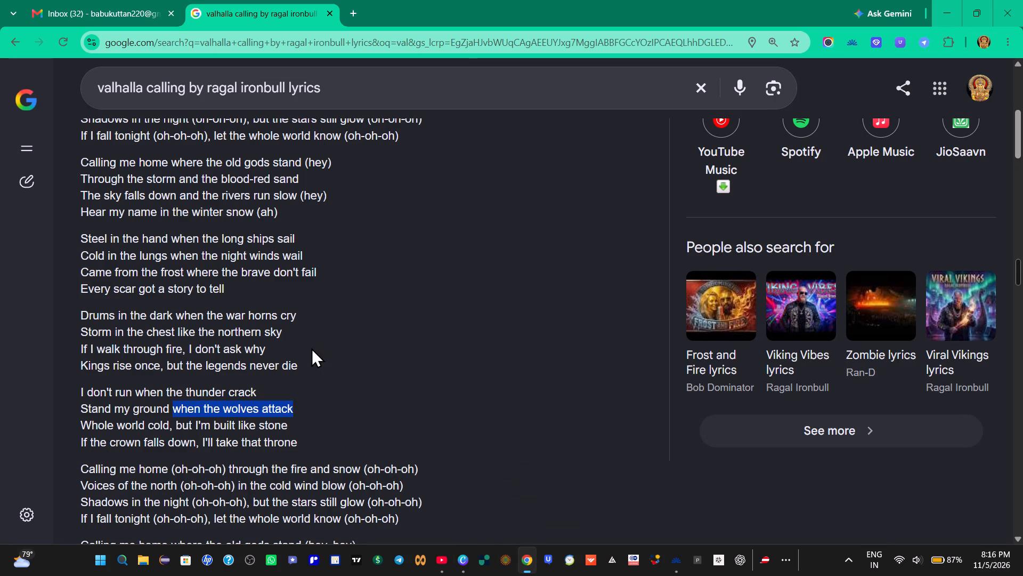
pyautogui.scroll(-2, 311, 348)
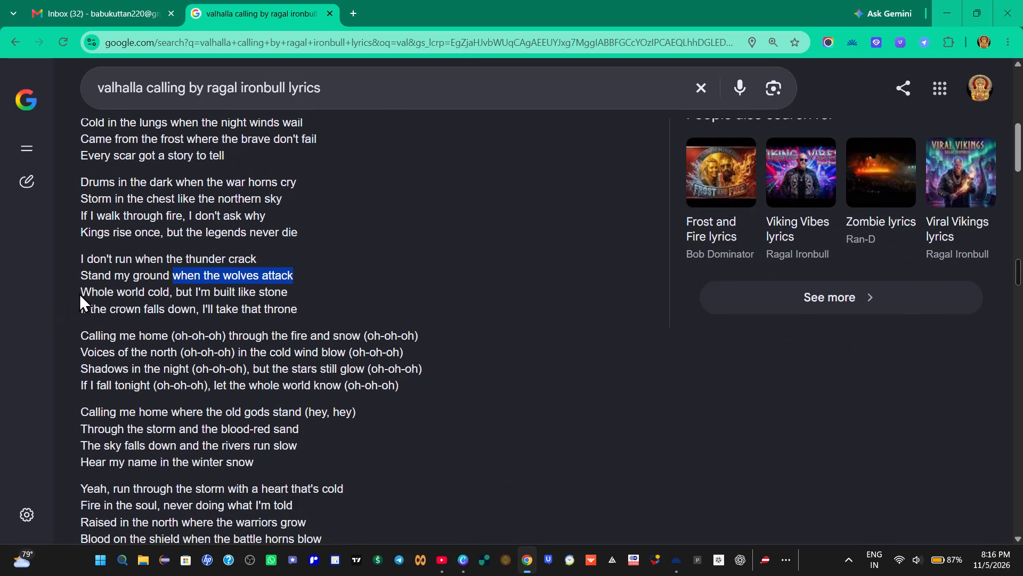
pyautogui.moveTo(78, 292); pyautogui.dragTo(175, 291)
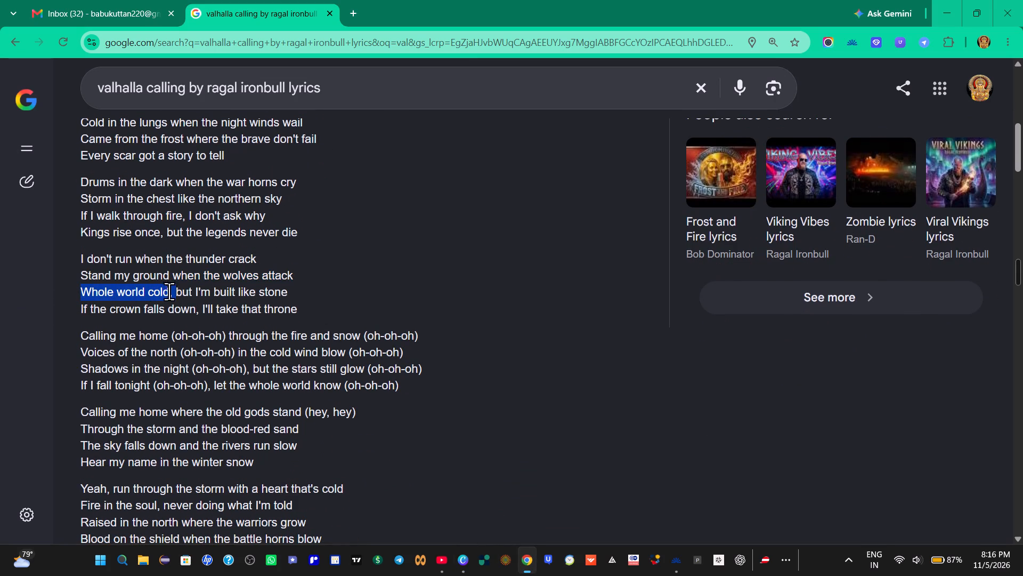
pyautogui.rightClick(154, 295)
pyautogui.click(194, 311)
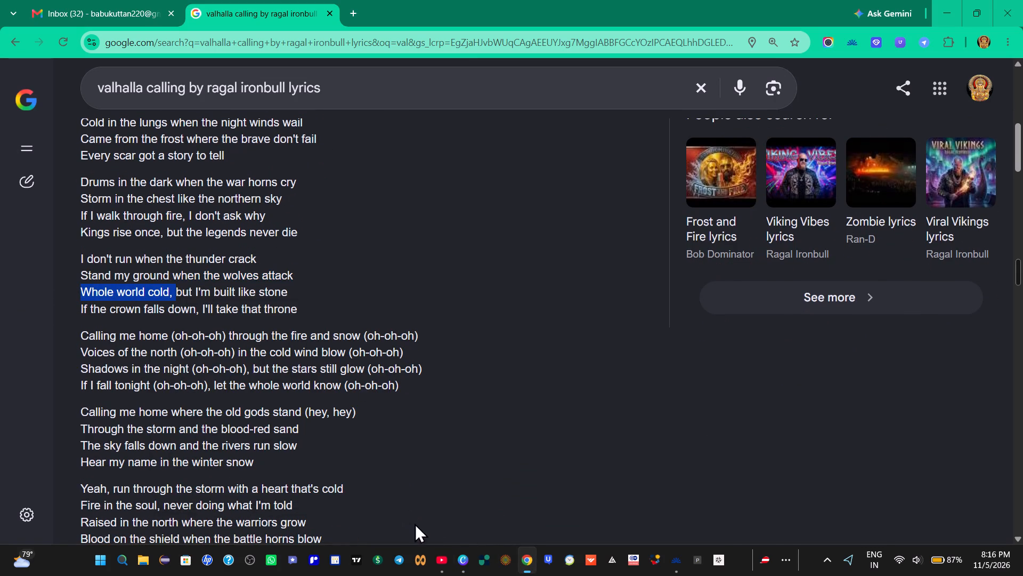
pyautogui.click(460, 559)
pyautogui.click(600, 244)
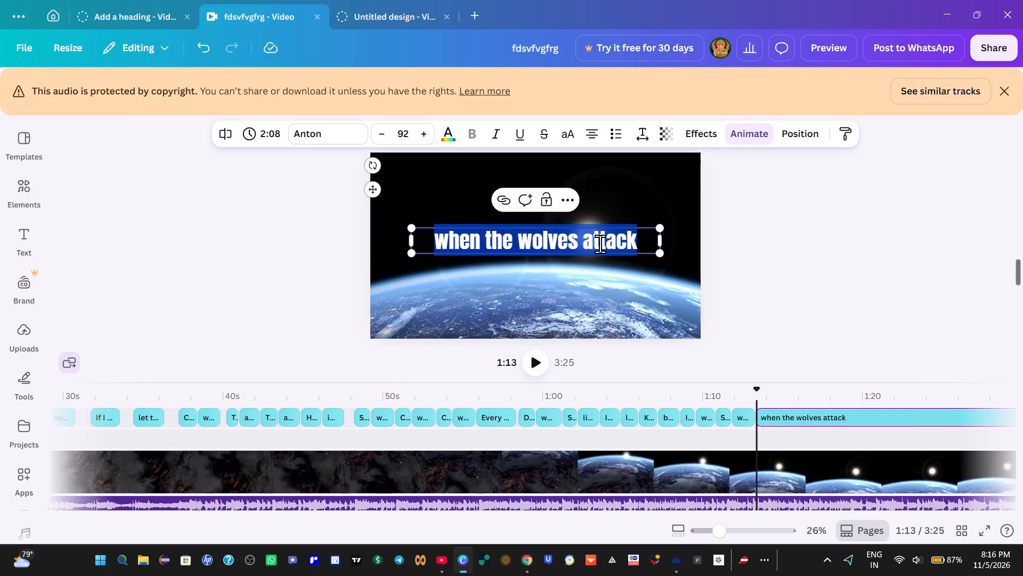
pyautogui.press('BackSpace')
pyautogui.hotkey('ctrl', 'v')
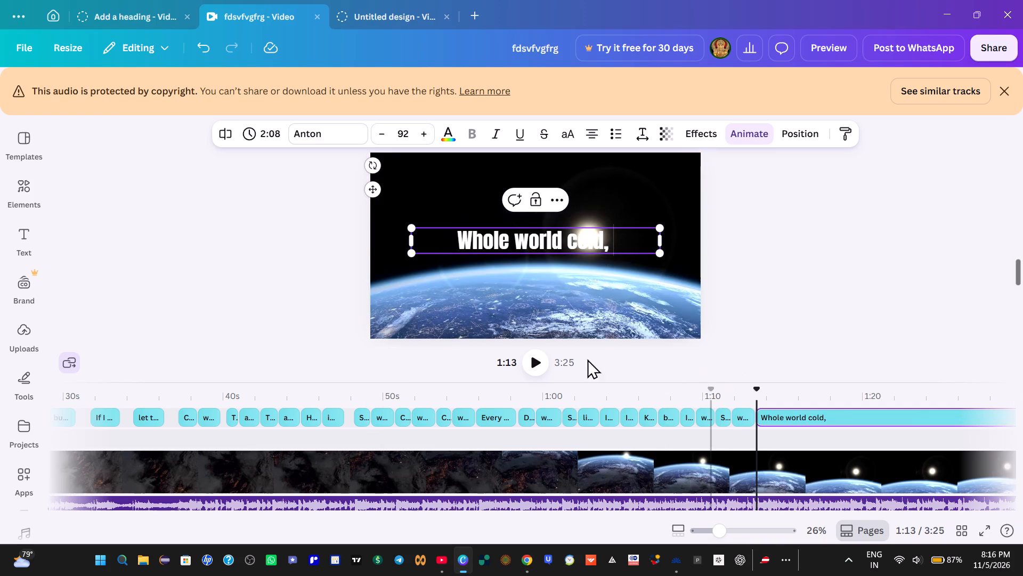
# Play the audio from about 1:11 to hear where "Whole world cold," ends, and split its clip at about 1:14, leaving a 1.2 s first part.
pyautogui.click(722, 398)
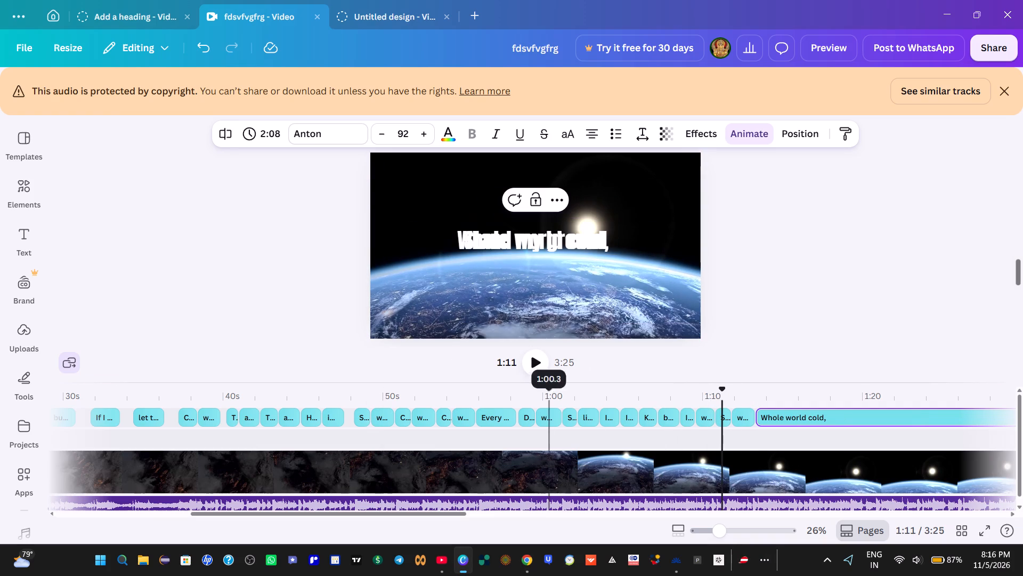
pyautogui.click(535, 363)
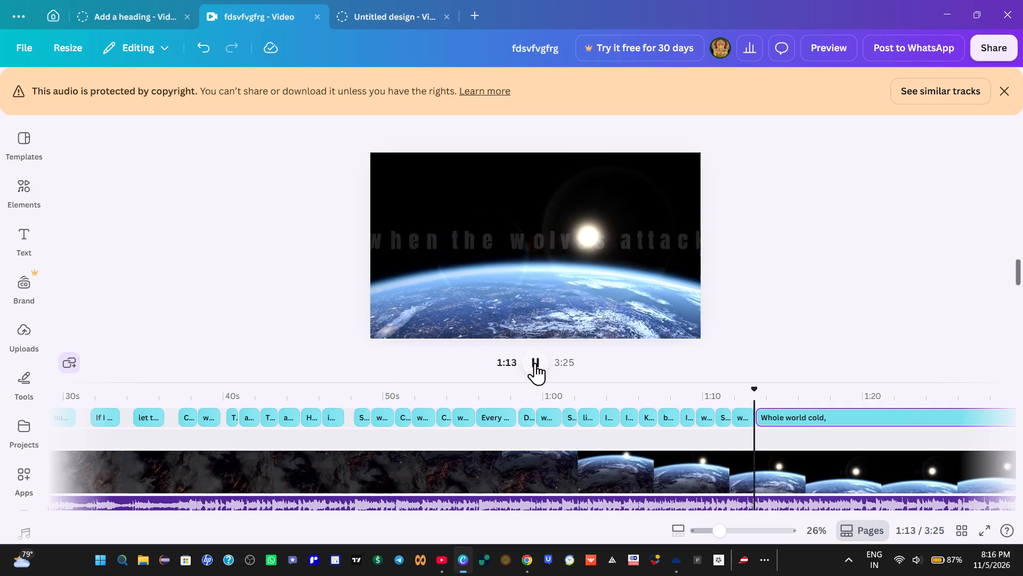
pyautogui.click(534, 363)
pyautogui.click(534, 363)
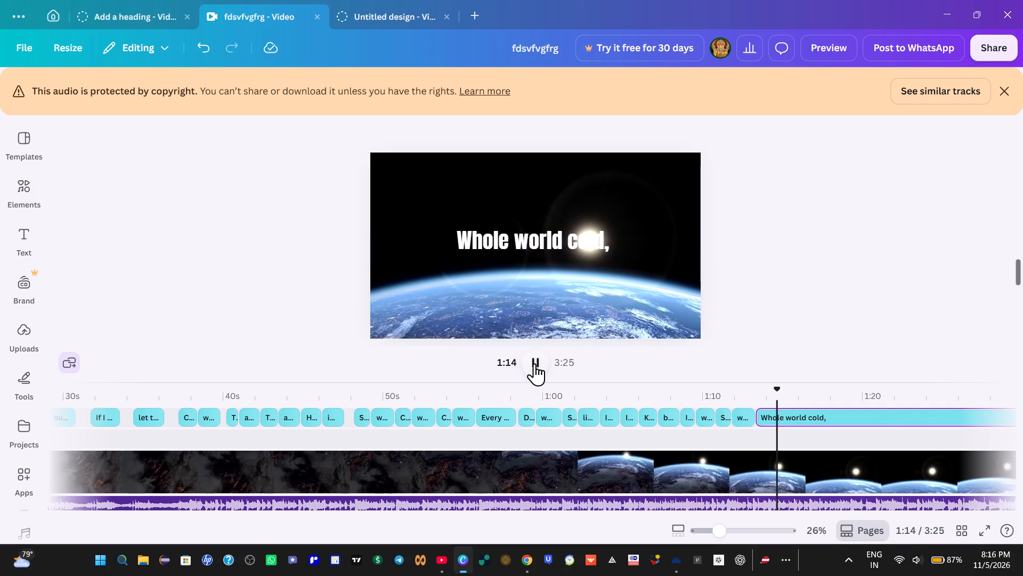
pyautogui.click(534, 363)
pyautogui.click(727, 401)
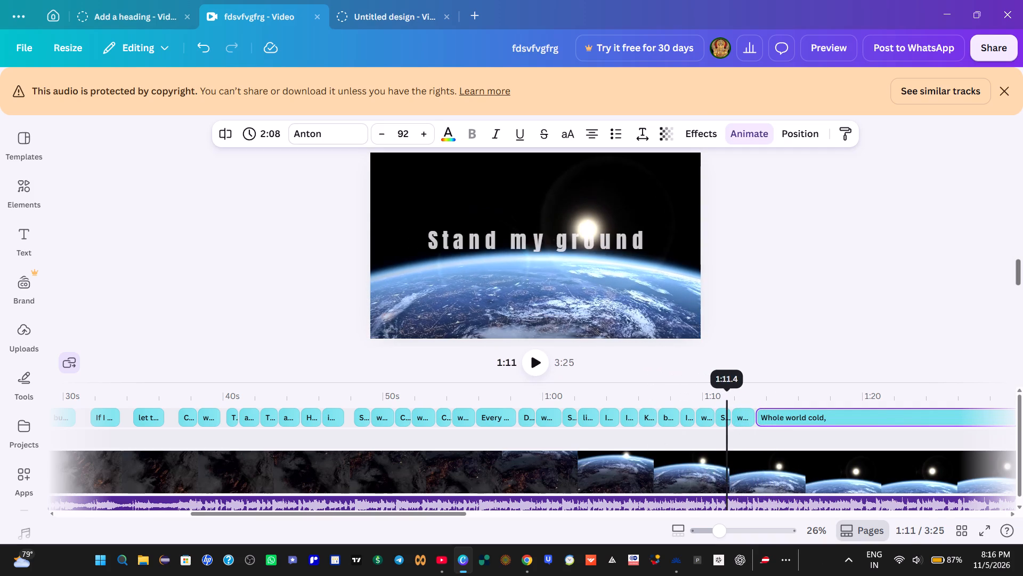
pyautogui.click(543, 361)
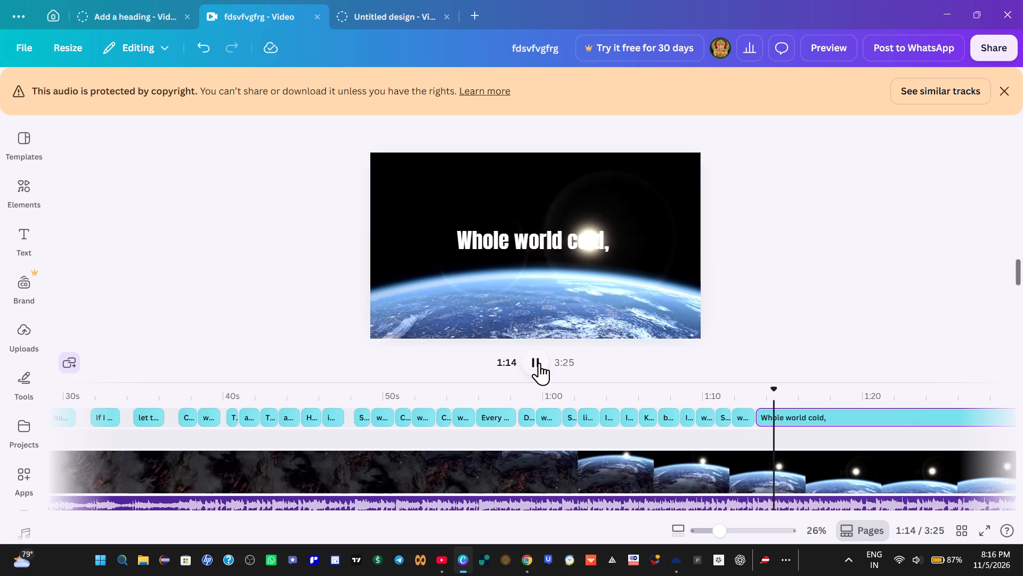
pyautogui.click(539, 363)
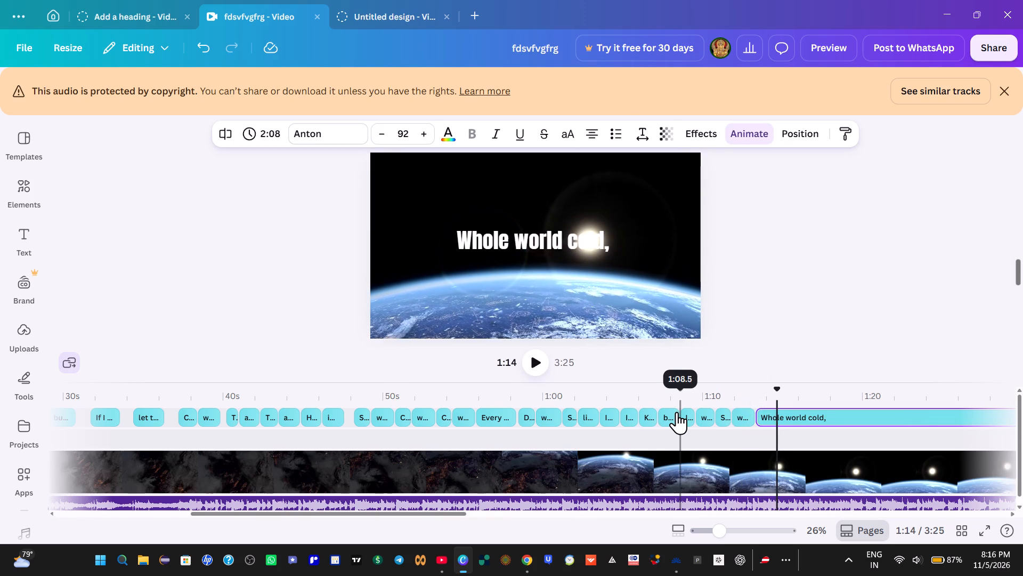
pyautogui.press('Left')
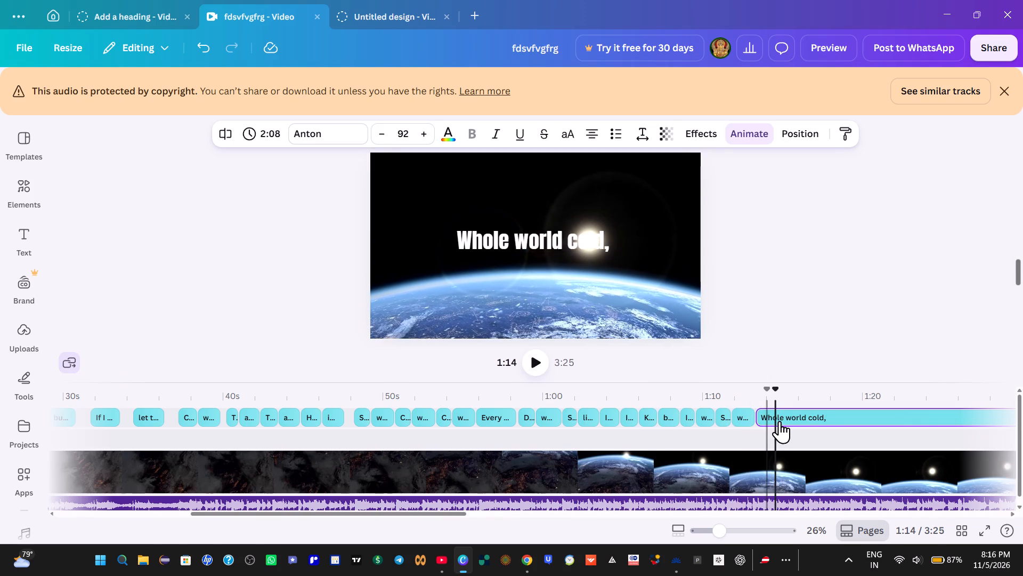
pyautogui.rightClick(776, 418)
pyautogui.click(809, 359)
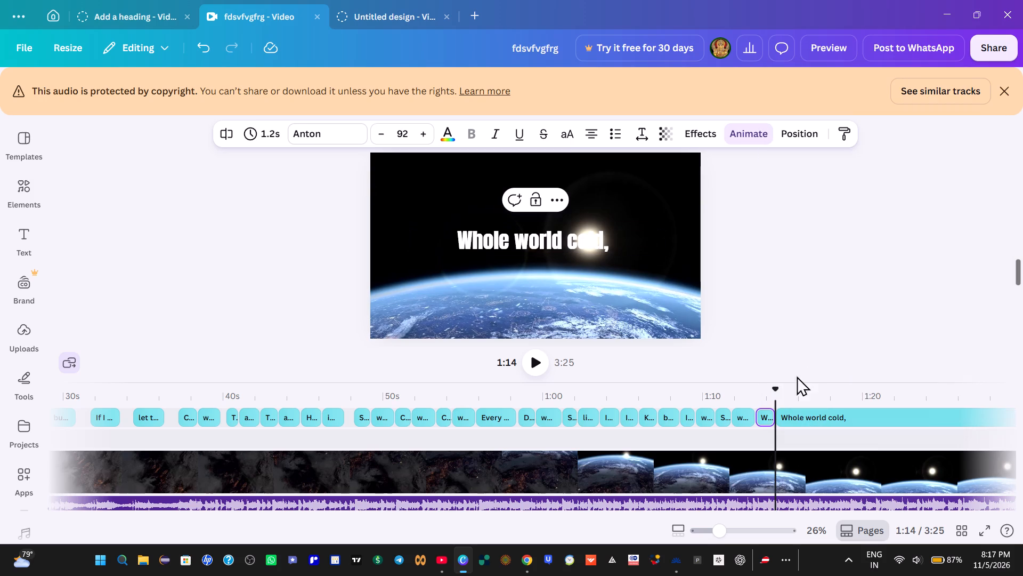
# Copy "but I'm built like stone" from the lyrics page in Chrome and replace the text of the long clip after the split with it in Canva.
pyautogui.click(537, 362)
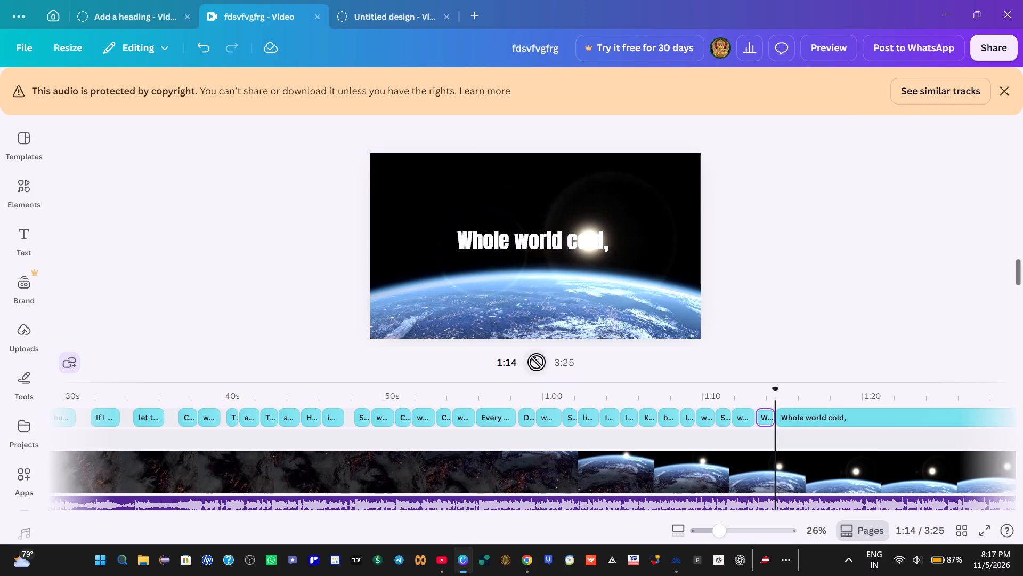
pyautogui.click(537, 362)
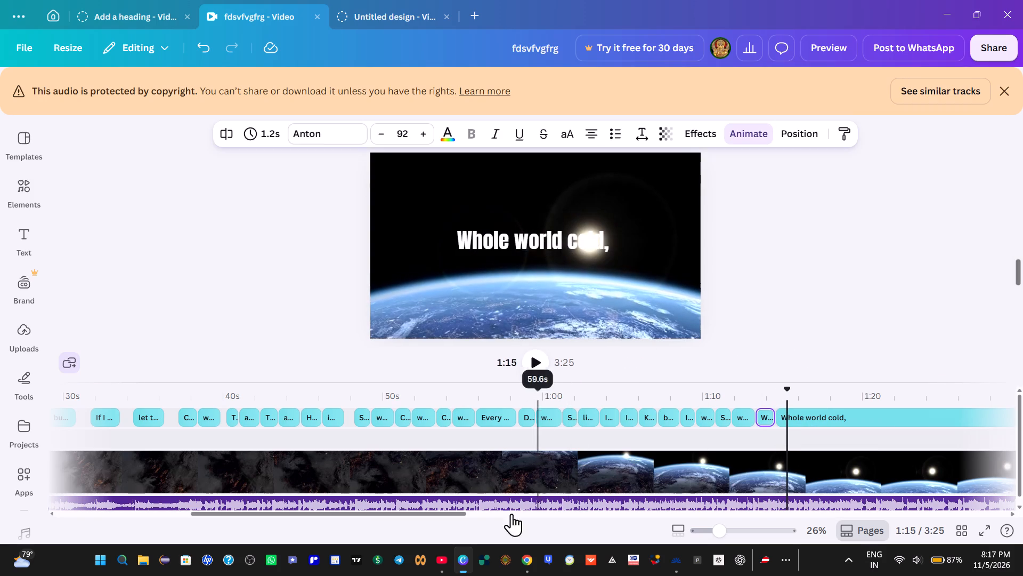
pyautogui.click(527, 565)
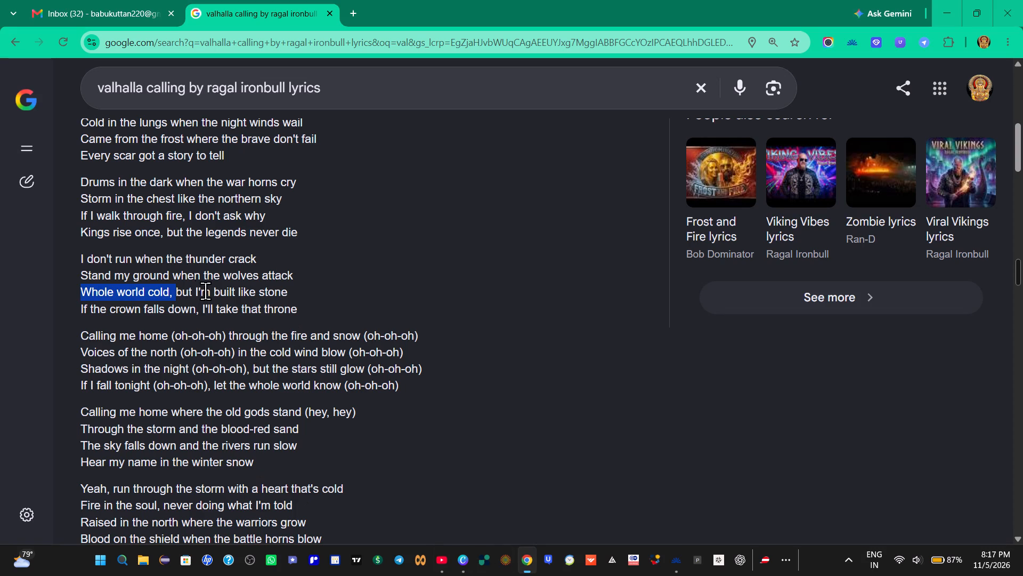
pyautogui.moveTo(177, 292); pyautogui.dragTo(203, 297)
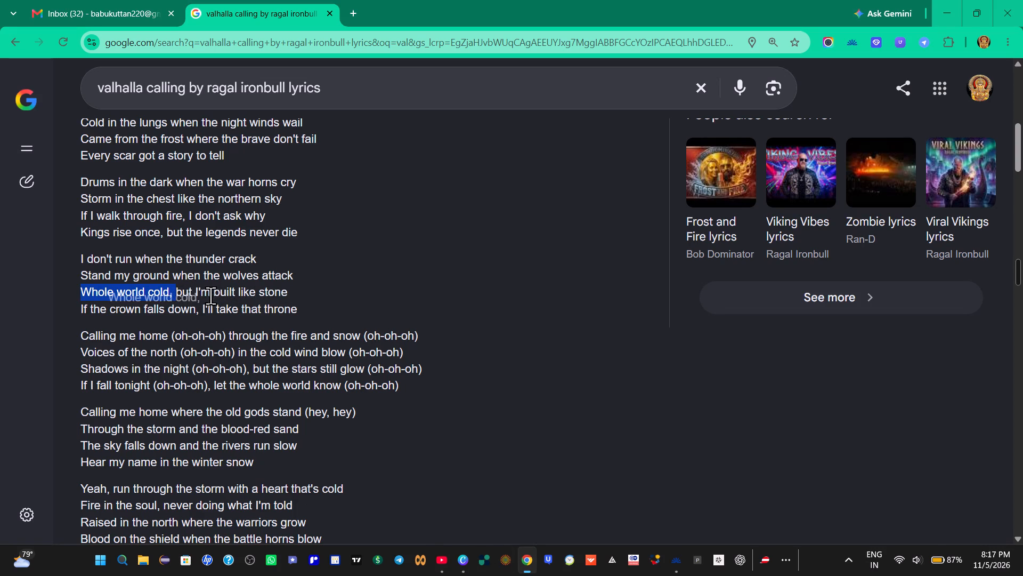
pyautogui.click(357, 299)
pyautogui.moveTo(176, 291); pyautogui.dragTo(279, 293)
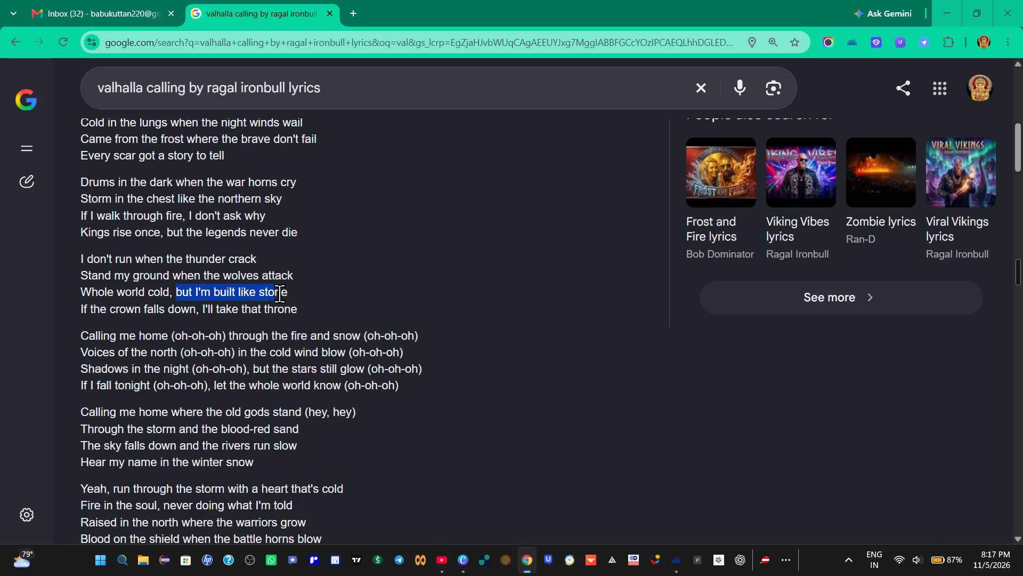
pyautogui.moveTo(279, 293); pyautogui.dragTo(289, 293)
pyautogui.rightClick(267, 294)
pyautogui.click(313, 309)
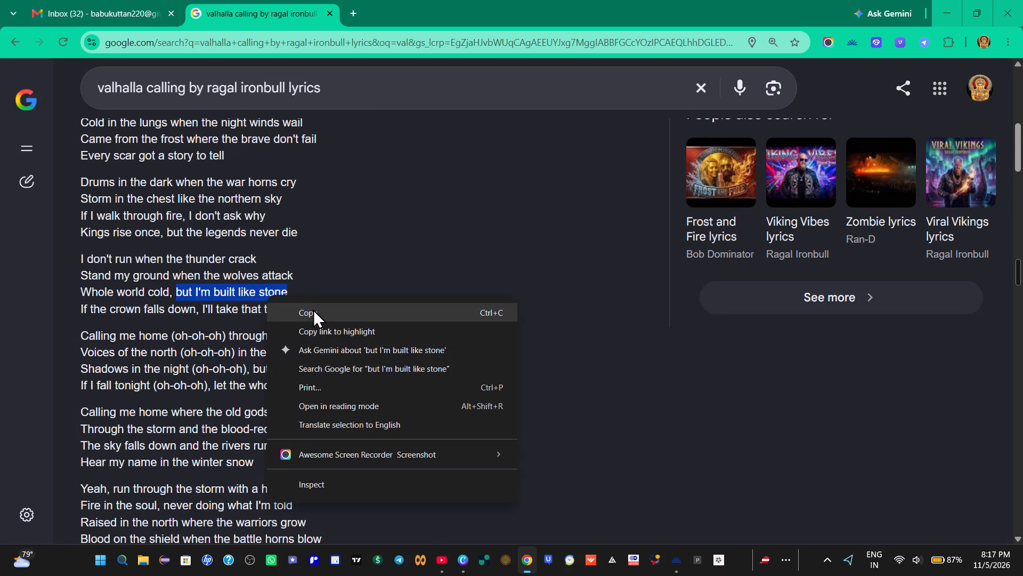
pyautogui.click(462, 565)
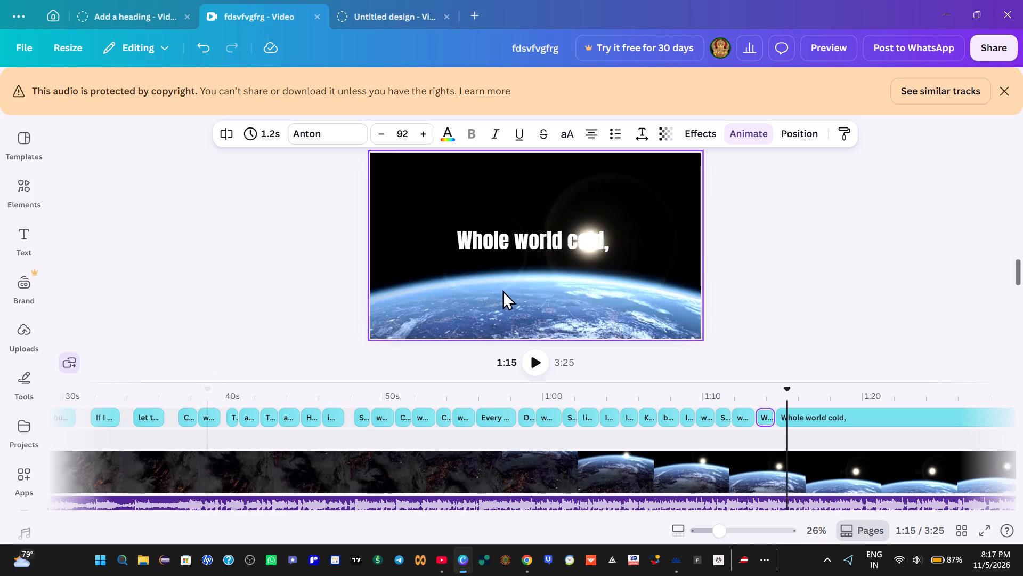
pyautogui.click(523, 247)
pyautogui.click(548, 279)
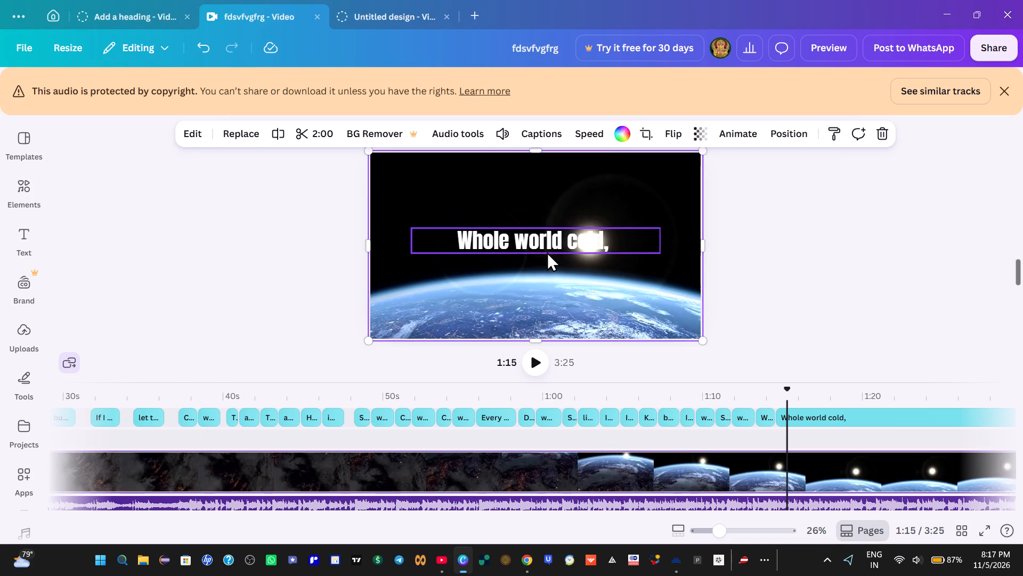
pyautogui.doubleClick(547, 252)
pyautogui.press('BackSpace')
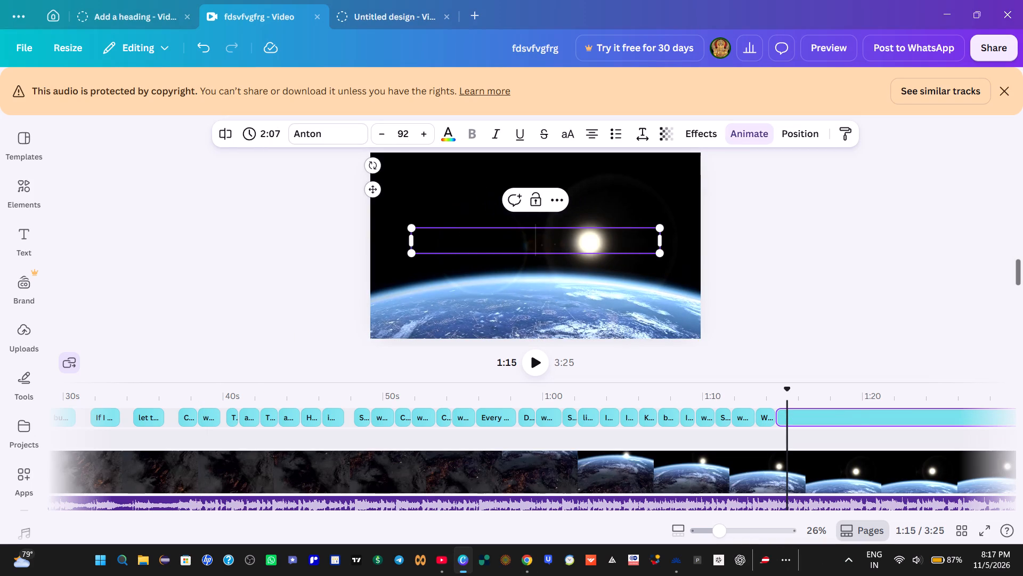
pyautogui.hotkey('ctrl', 'v')
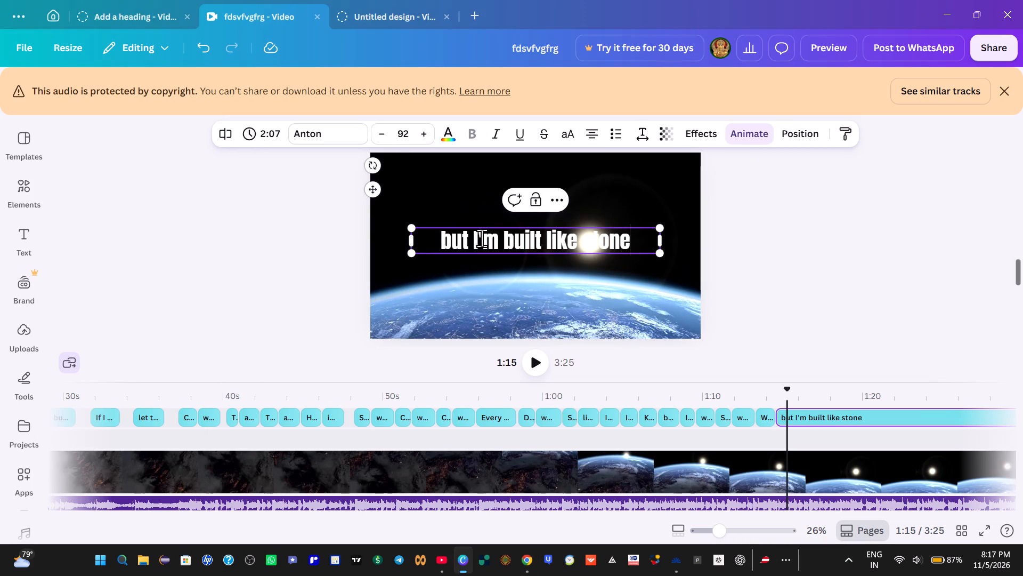
# Replay the timeline from about 1:12 to 1:16 to check the timing of "Whole world cold," and "but I'm built like stone".
pyautogui.click(759, 411)
pyautogui.click(533, 364)
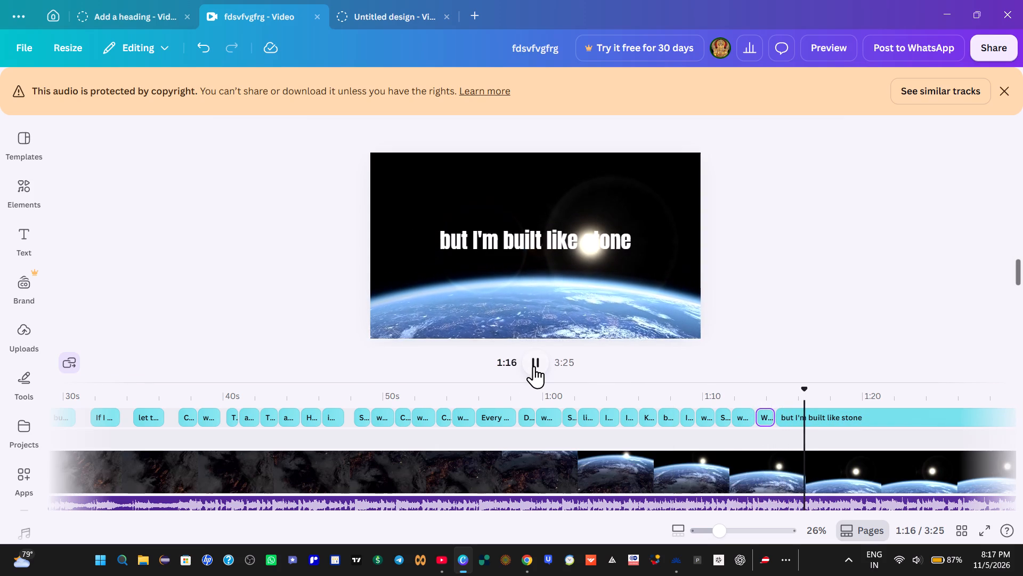
pyautogui.click(533, 368)
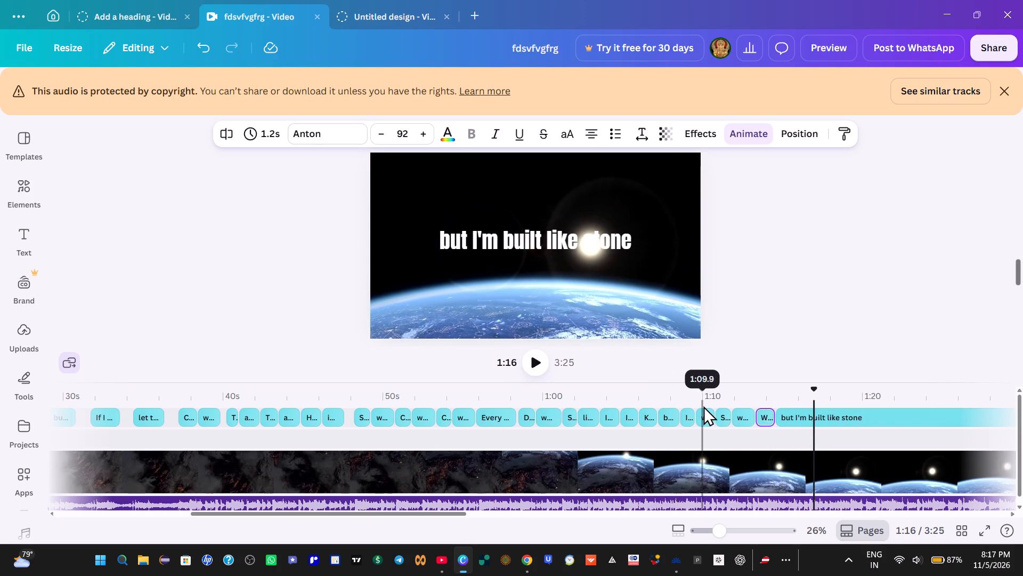
pyautogui.click(735, 407)
pyautogui.click(531, 365)
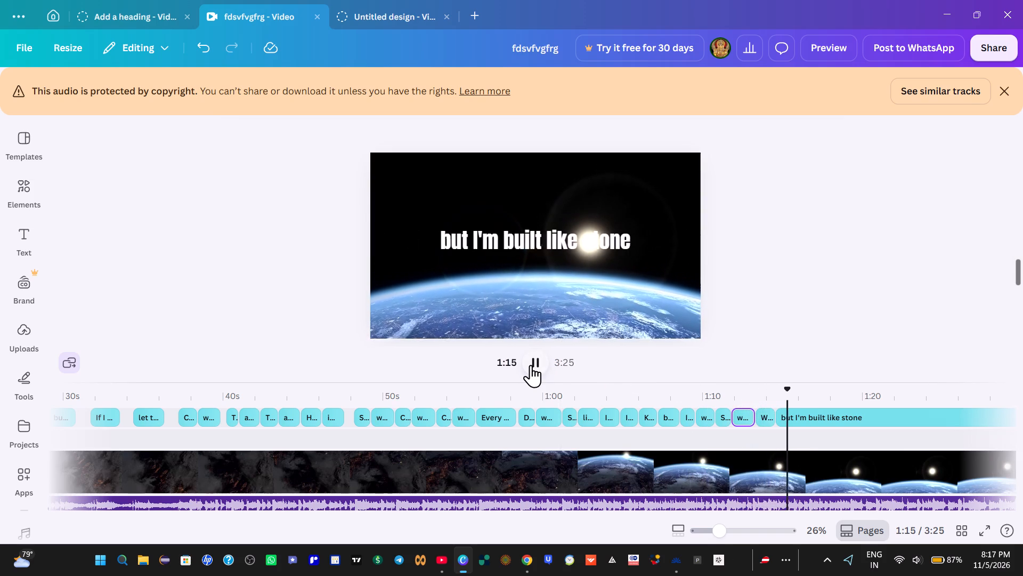
pyautogui.click(531, 365)
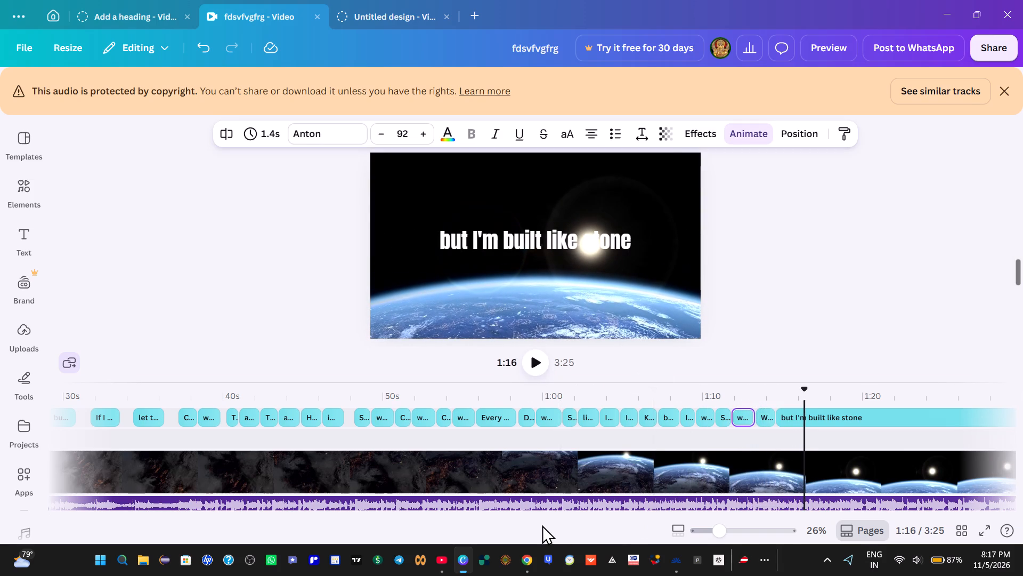
# Replay the YouTube lyric video between about 1:11 and 1:19 to check the wording and timing around "but I'm built like stone", and revisit Chrome's lyrics page.
pyautogui.click(438, 561)
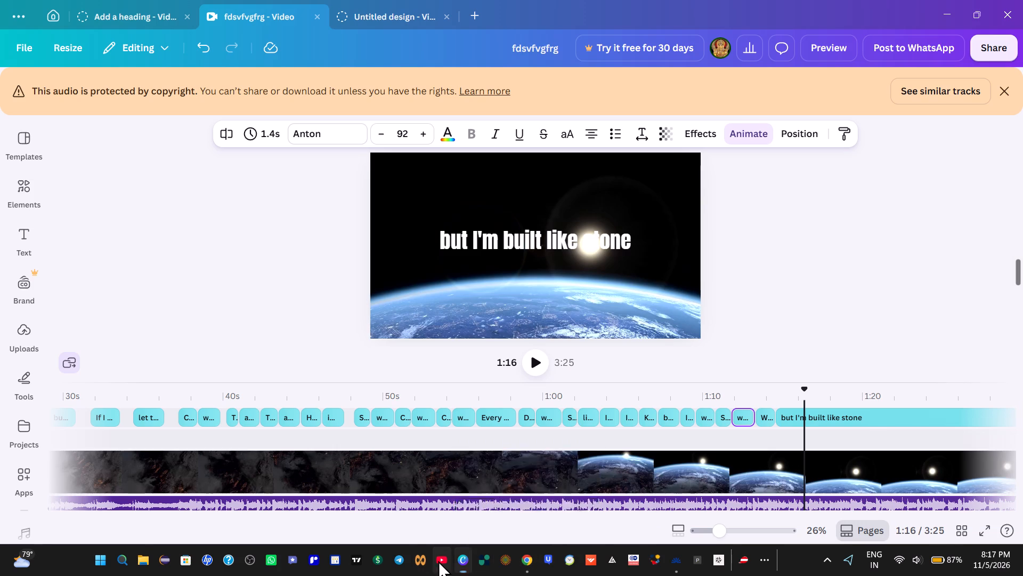
pyautogui.click(352, 313)
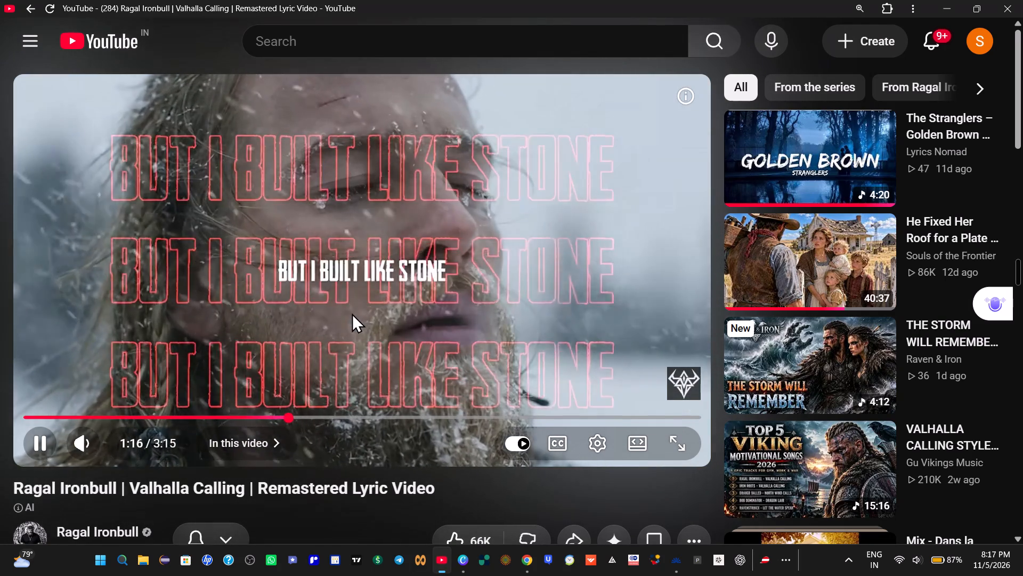
pyautogui.click(352, 313)
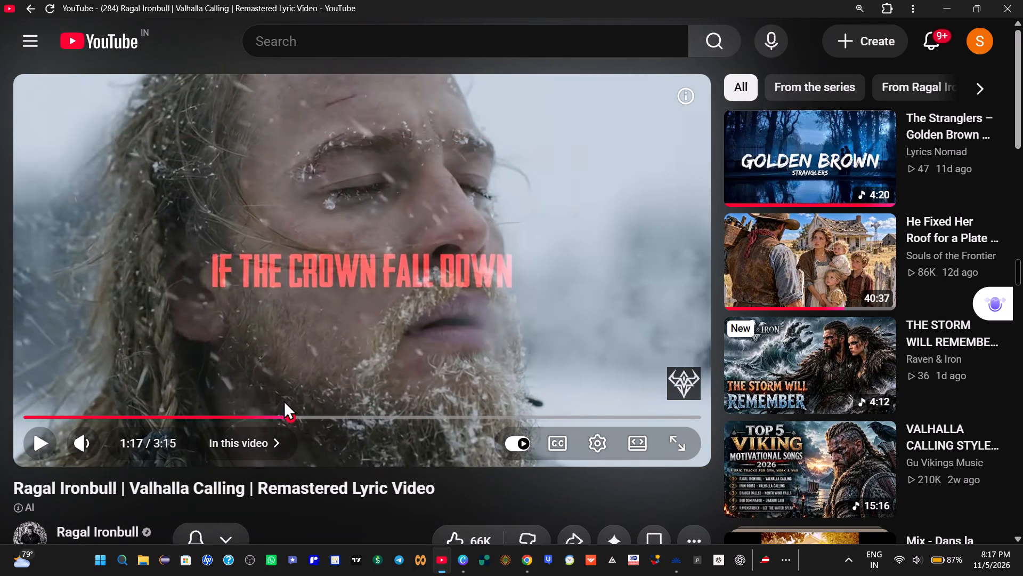
pyautogui.click(282, 417)
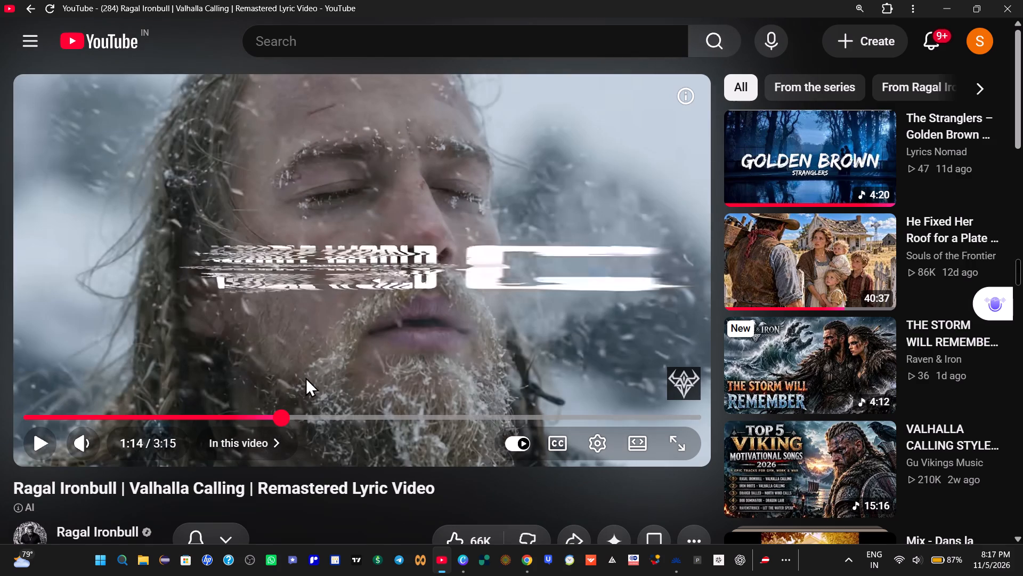
pyautogui.click(273, 413)
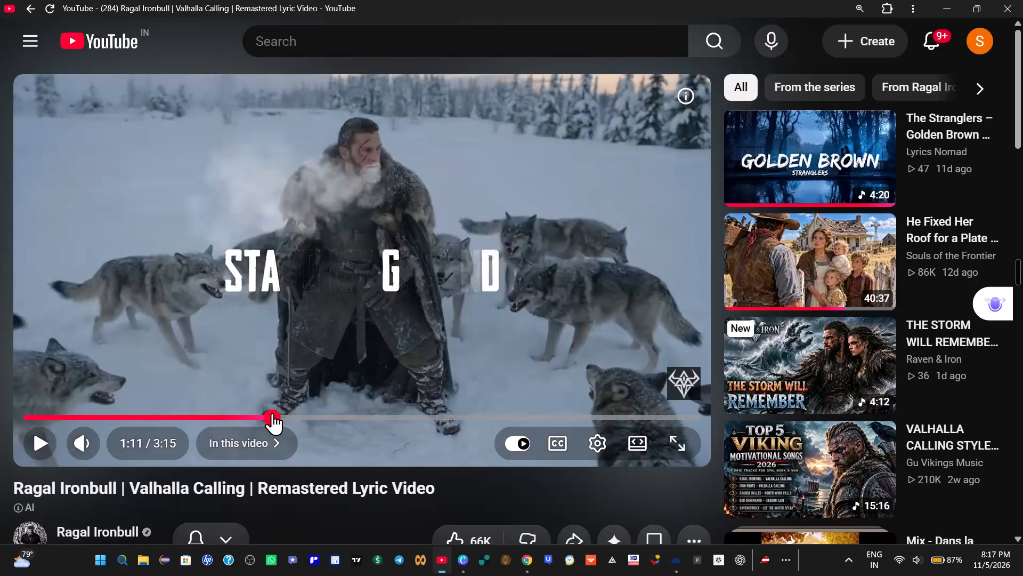
pyautogui.click(398, 332)
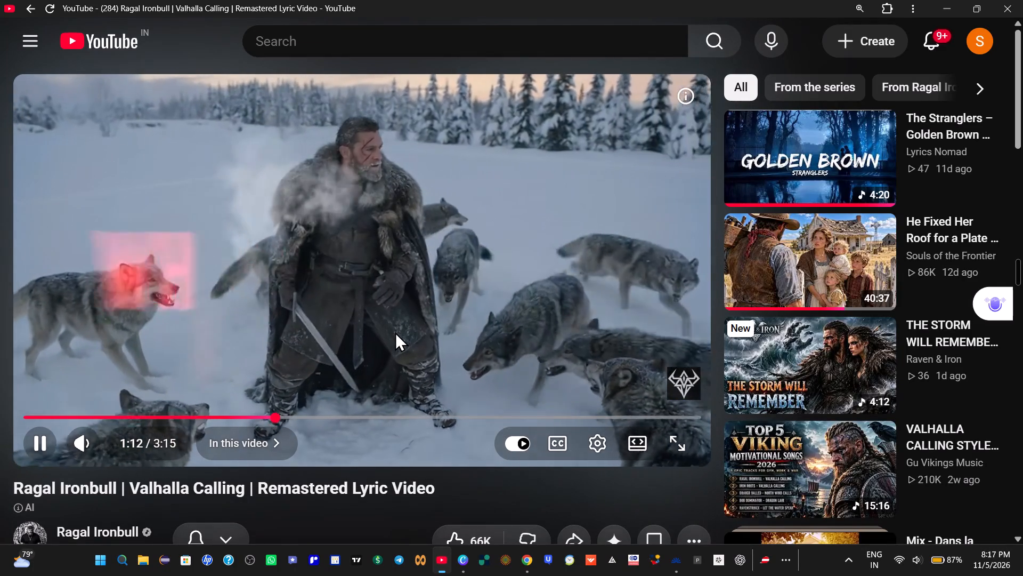
pyautogui.click(395, 332)
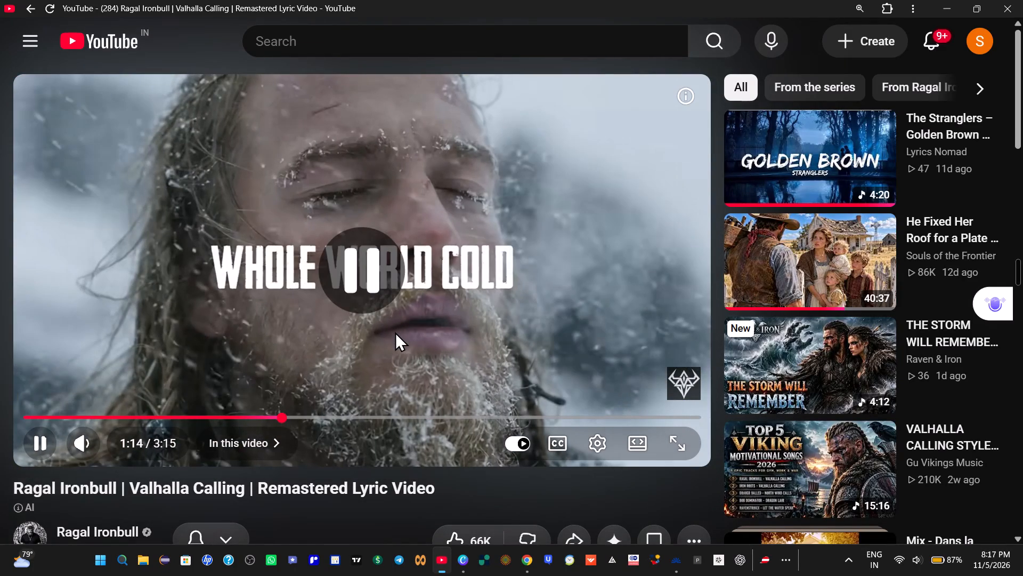
pyautogui.click(395, 332)
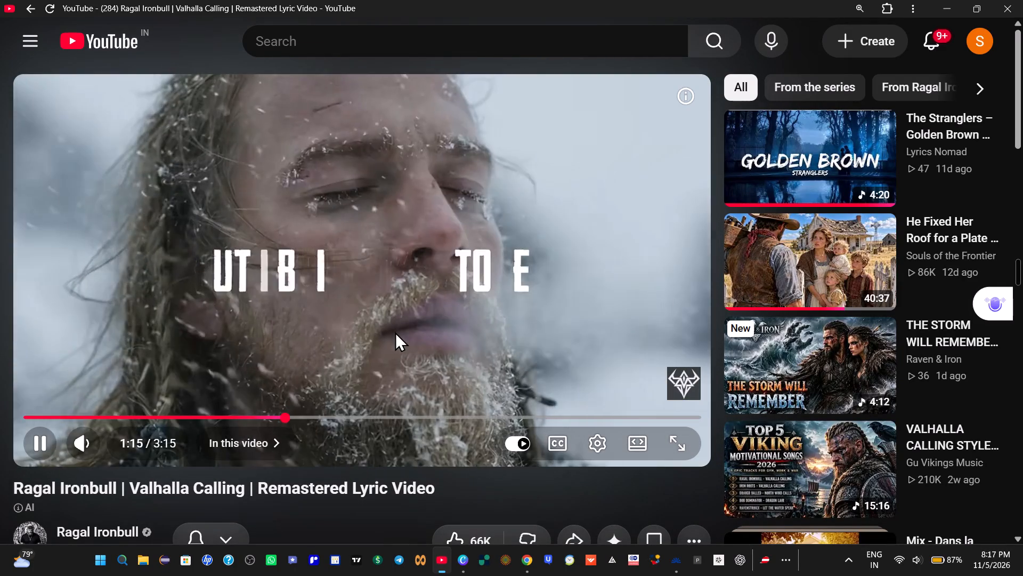
pyautogui.click(395, 332)
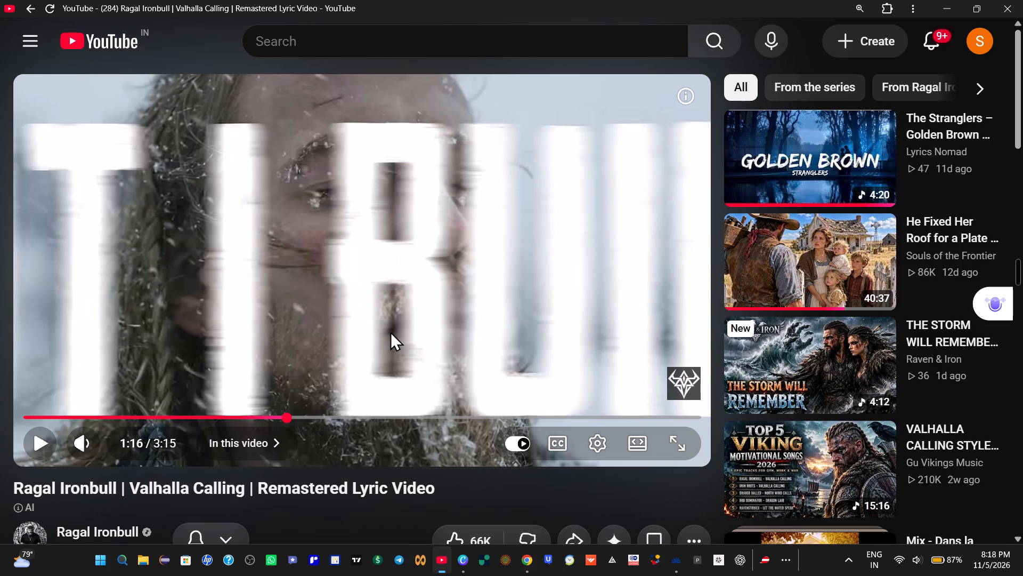
pyautogui.click(282, 417)
pyautogui.click(363, 350)
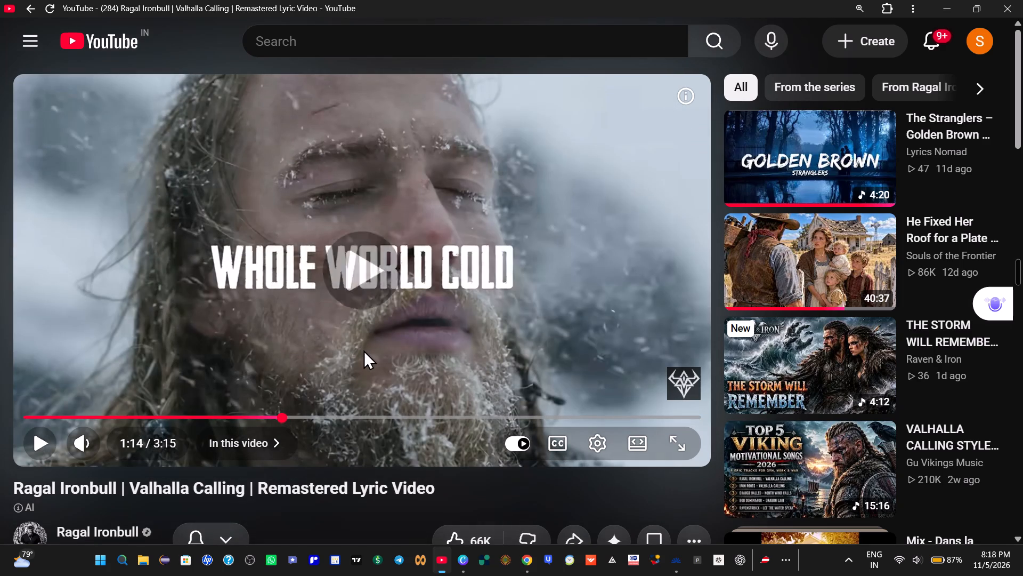
pyautogui.click(363, 350)
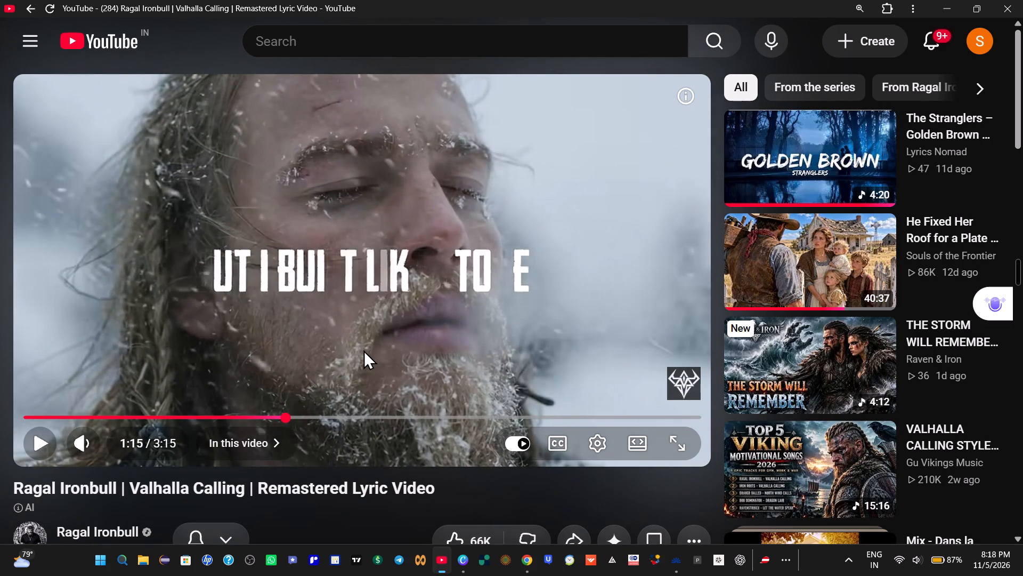
pyautogui.click(363, 350)
pyautogui.click(363, 350)
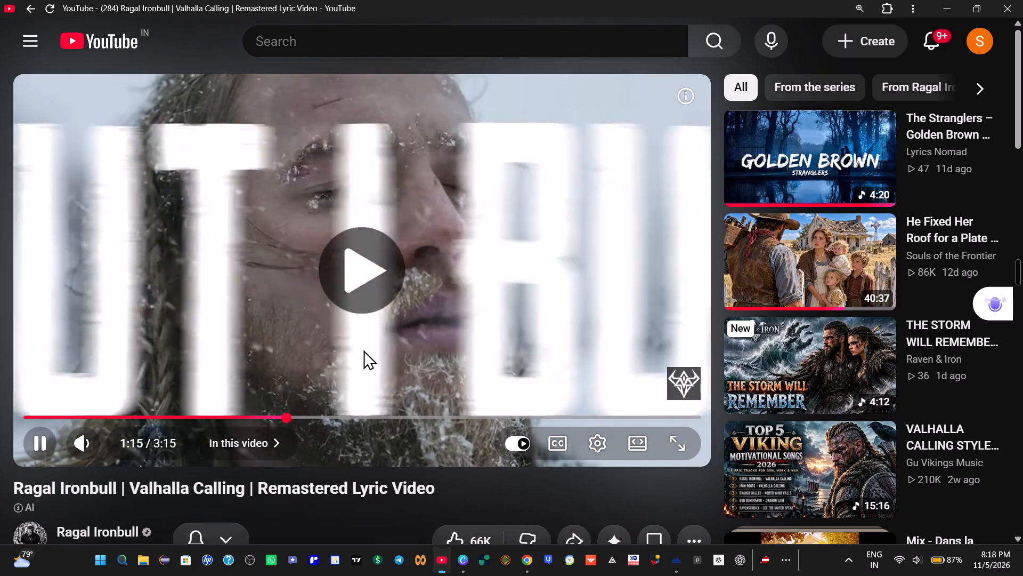
pyautogui.click(363, 350)
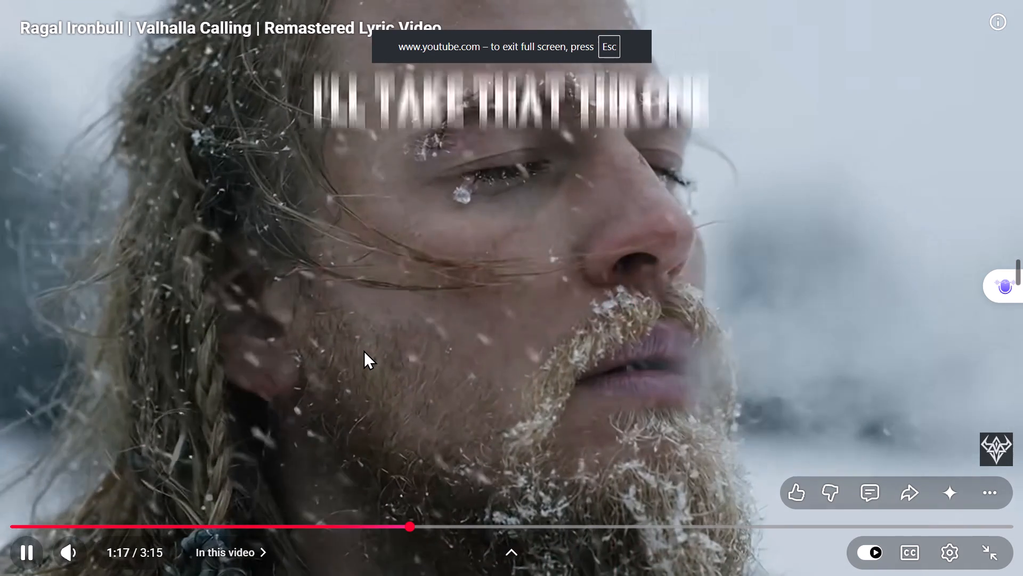
pyautogui.click(372, 348)
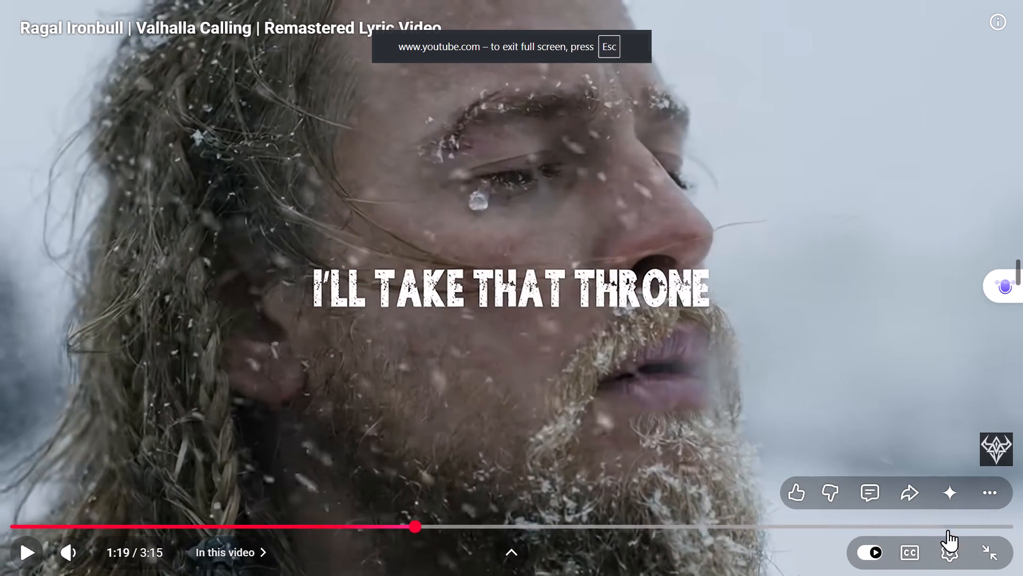
pyautogui.click(1004, 552)
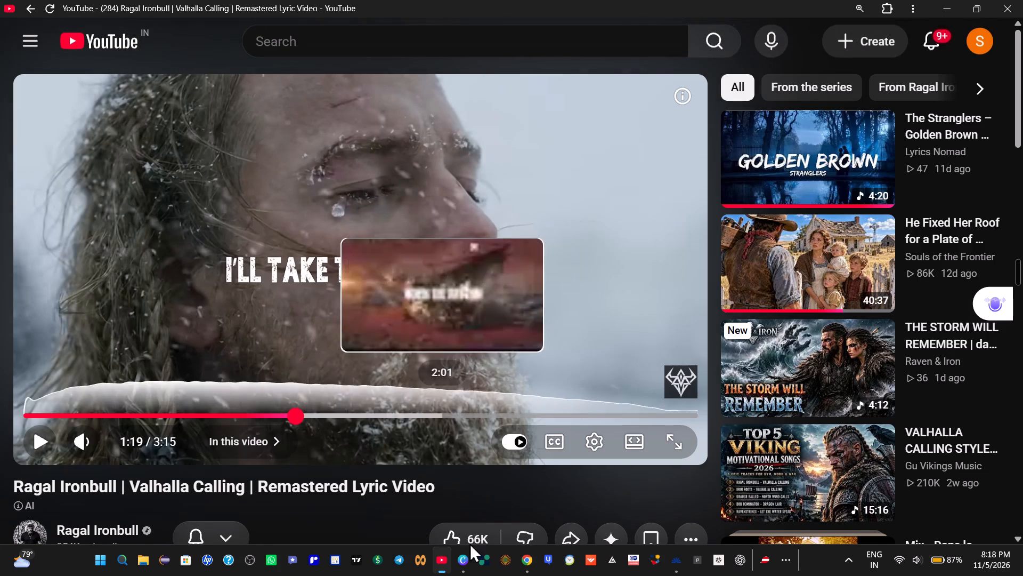
pyautogui.click(530, 562)
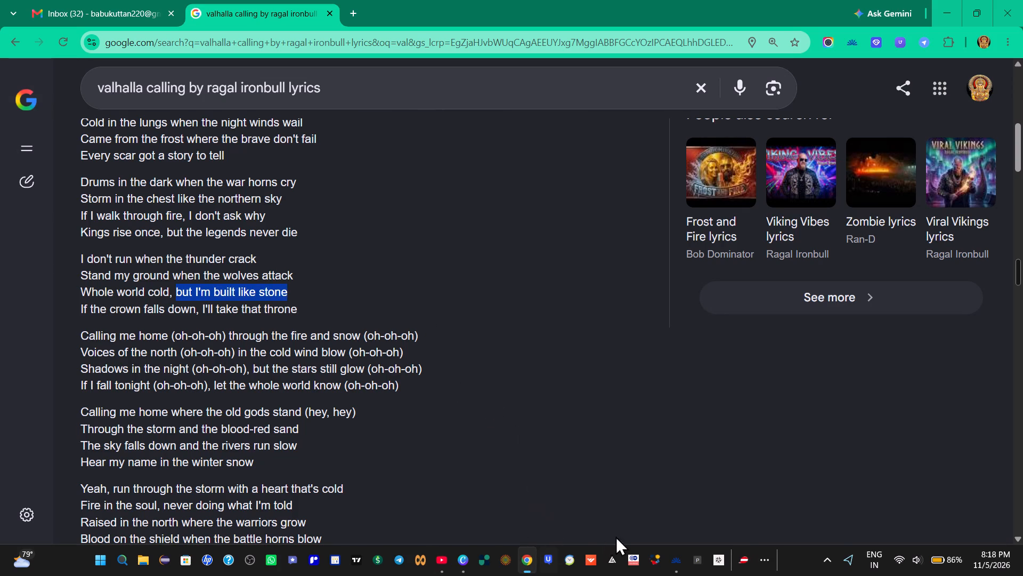
# In Canva, play the audio from about 1:13.5 and split the "but I'm built like stone" clip at about 1:15, leaving a 1.2 s first part.
pyautogui.click(461, 557)
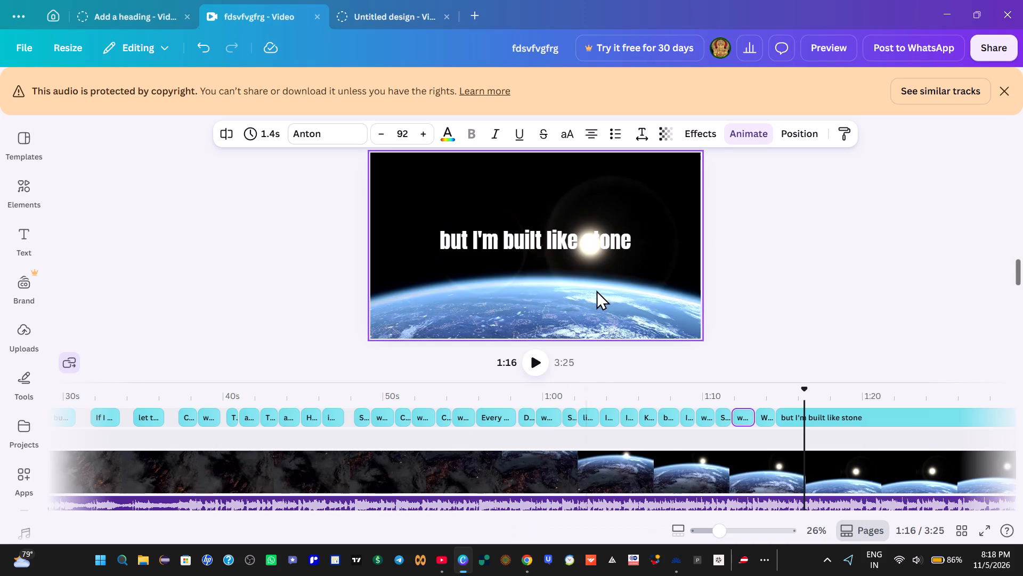
pyautogui.click(760, 410)
pyautogui.click(534, 366)
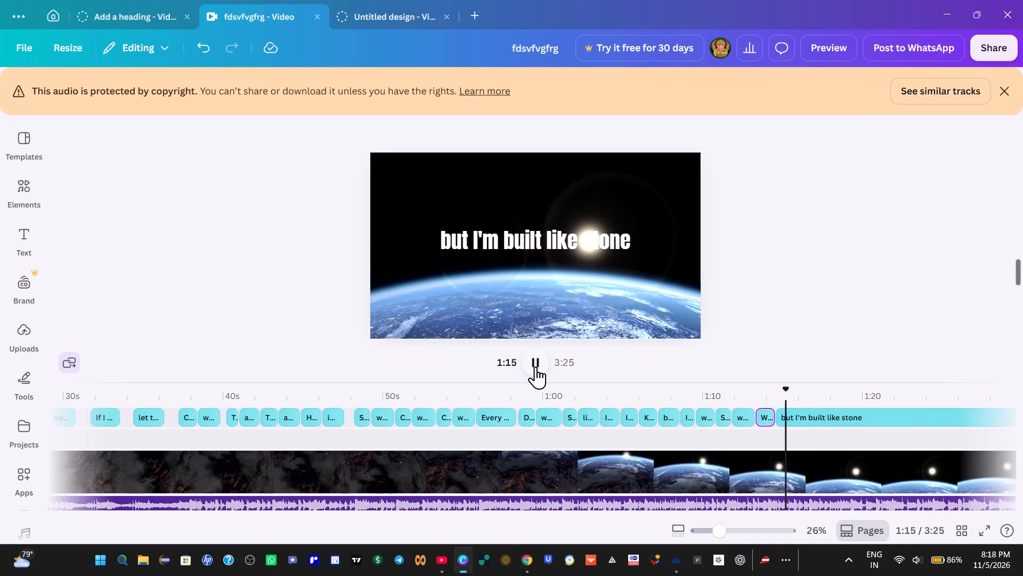
pyautogui.click(535, 366)
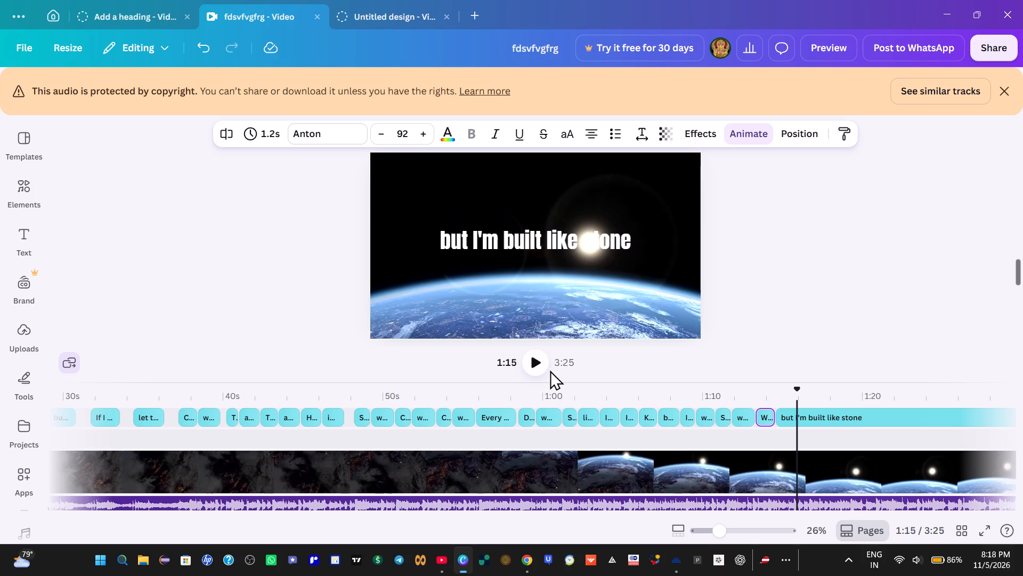
pyautogui.press('Left')
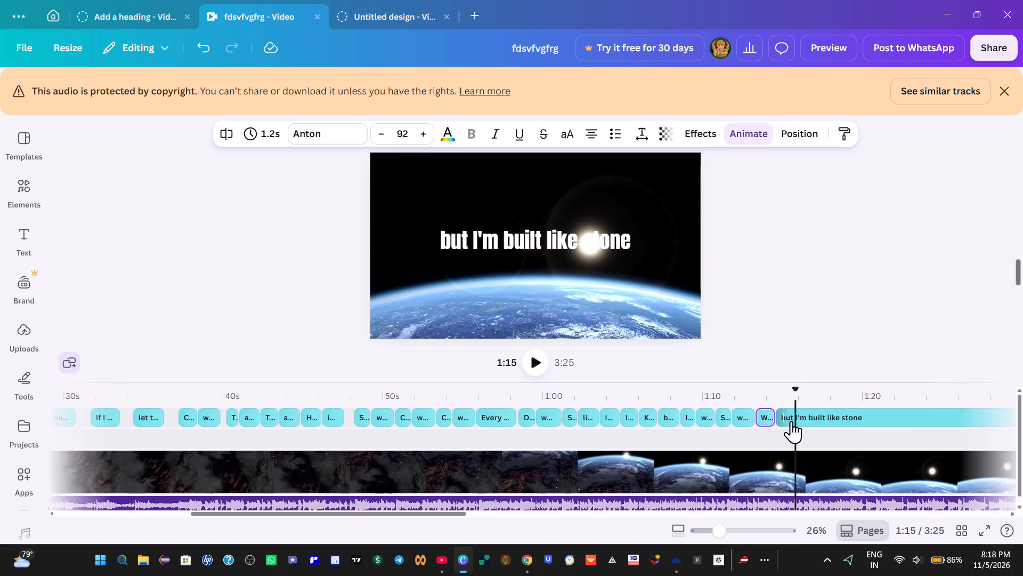
pyautogui.rightClick(795, 415)
pyautogui.click(825, 367)
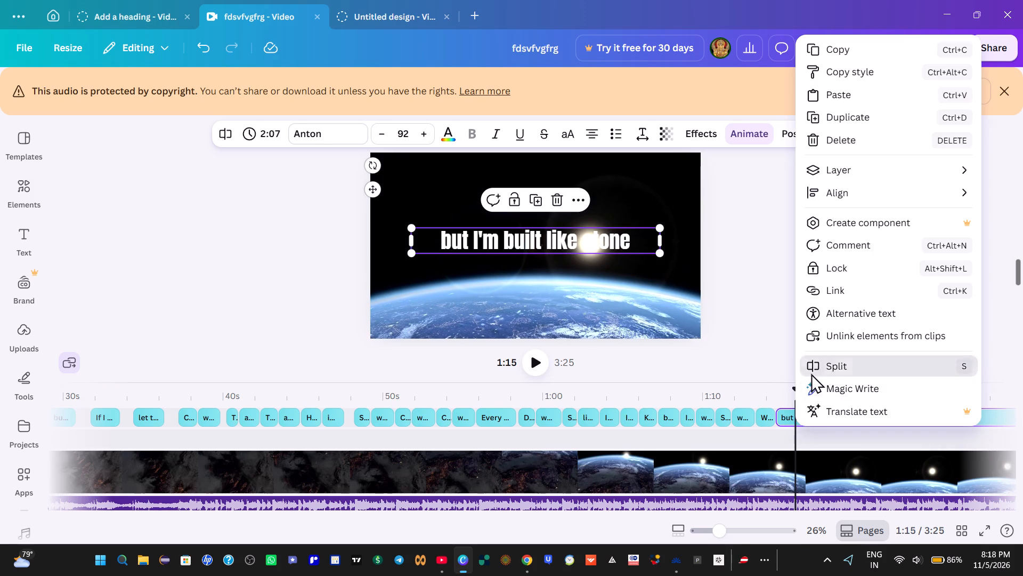
# Copy "If the crown falls down" from the lyrics page in Chrome, replace the long clip's text after the split with it in Canva, and add a comma.
pyautogui.click(539, 361)
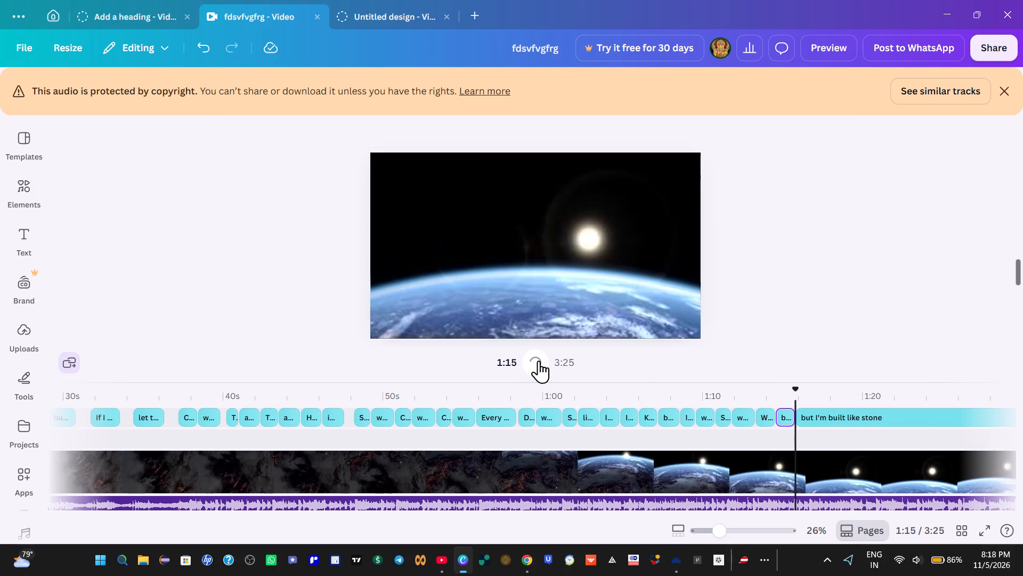
pyautogui.click(539, 361)
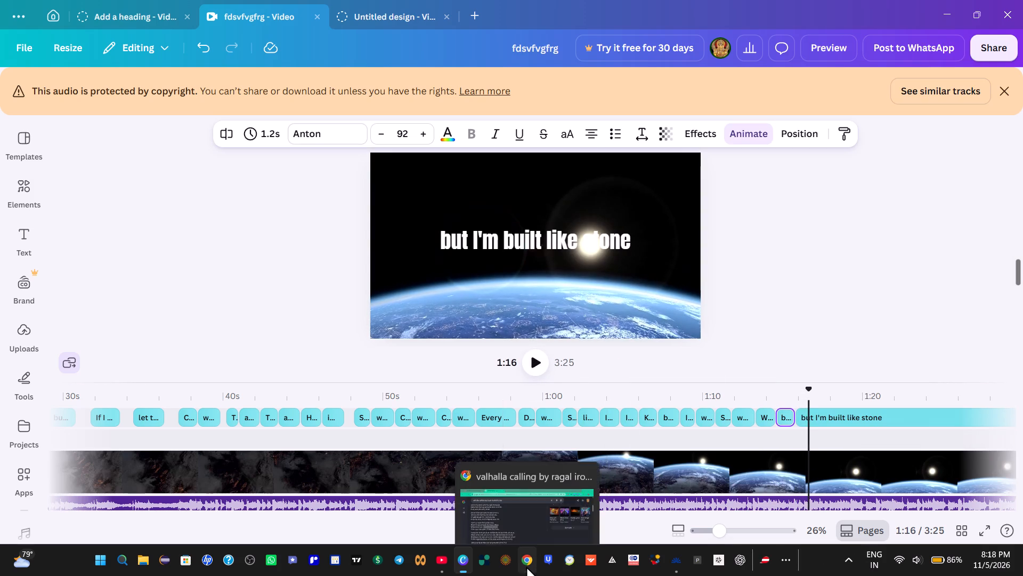
pyautogui.click(526, 566)
pyautogui.moveTo(74, 306); pyautogui.dragTo(100, 308)
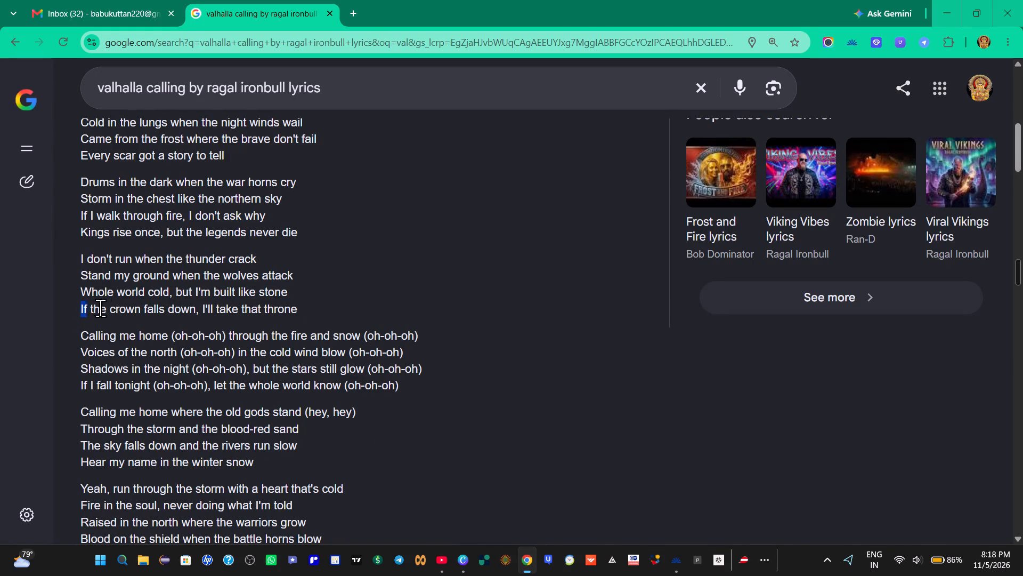
pyautogui.moveTo(100, 308); pyautogui.dragTo(195, 313)
pyautogui.rightClick(177, 310)
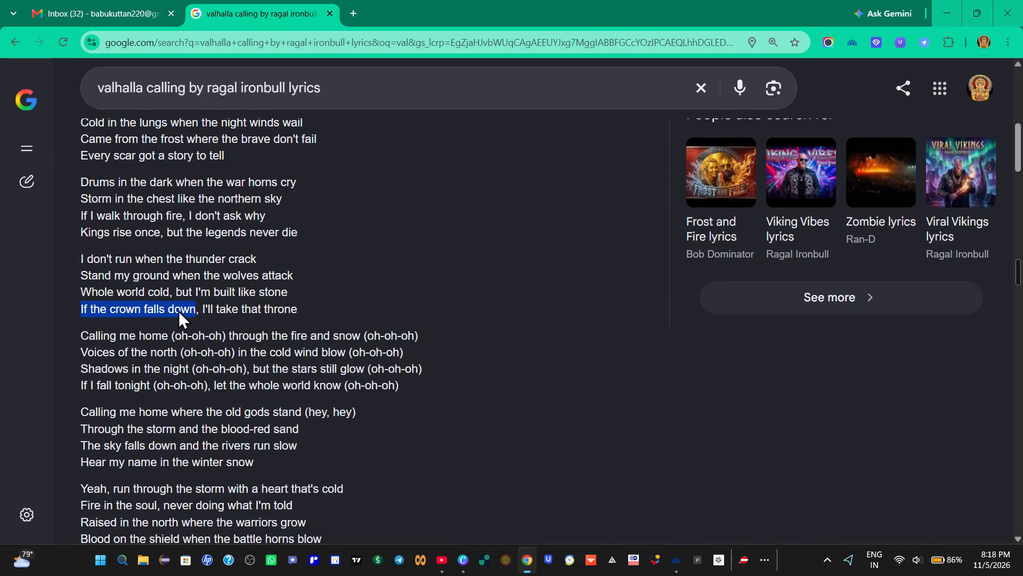
pyautogui.click(214, 329)
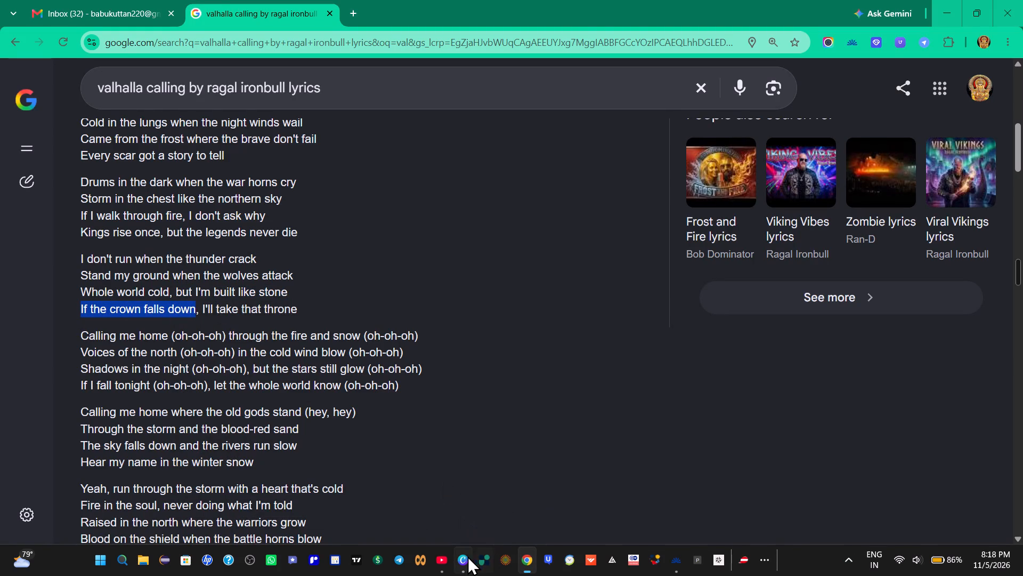
pyautogui.click(461, 558)
pyautogui.click(544, 246)
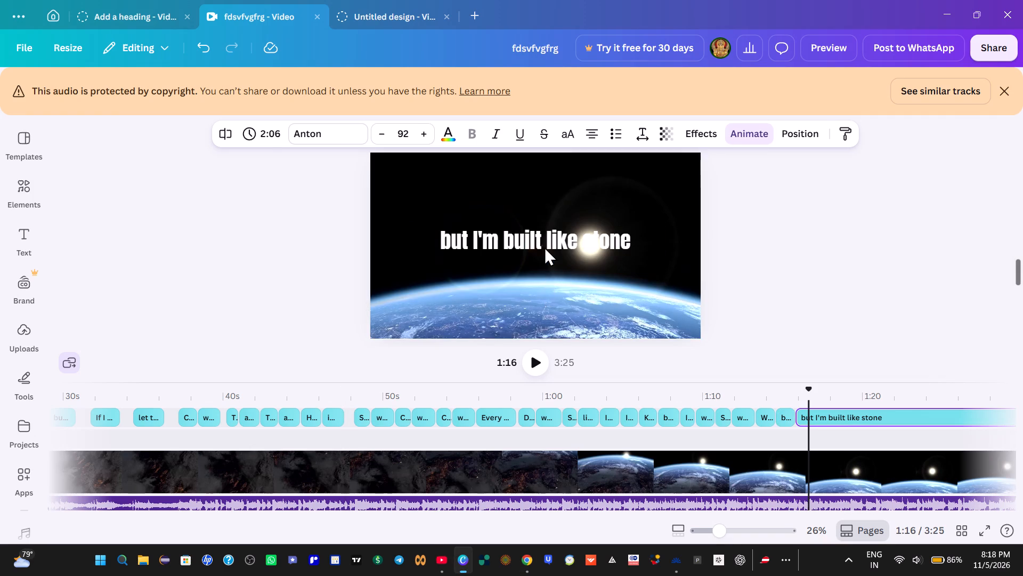
pyautogui.click(544, 246)
pyautogui.press('BackSpace')
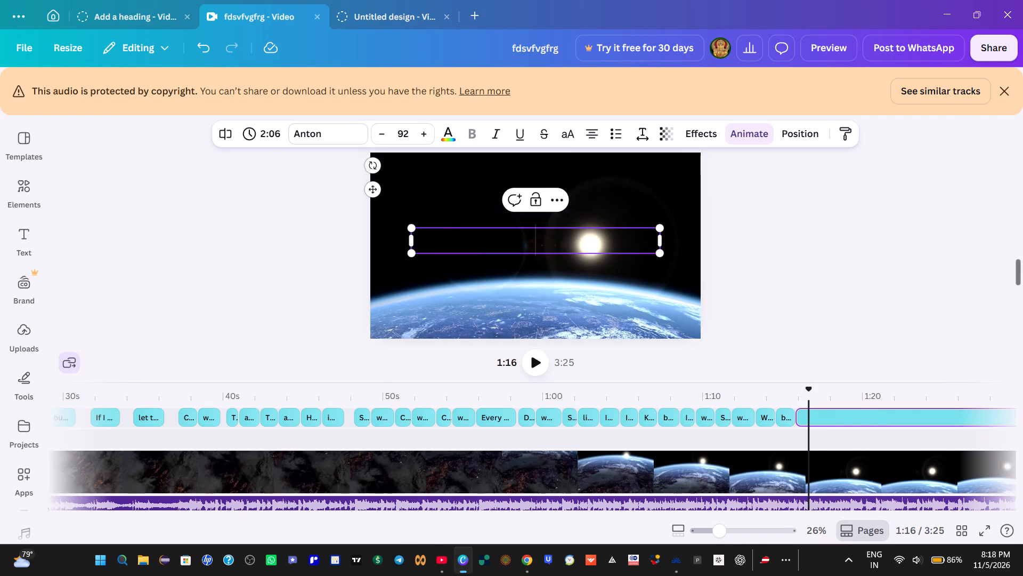
pyautogui.hotkey('ctrl', 'v')
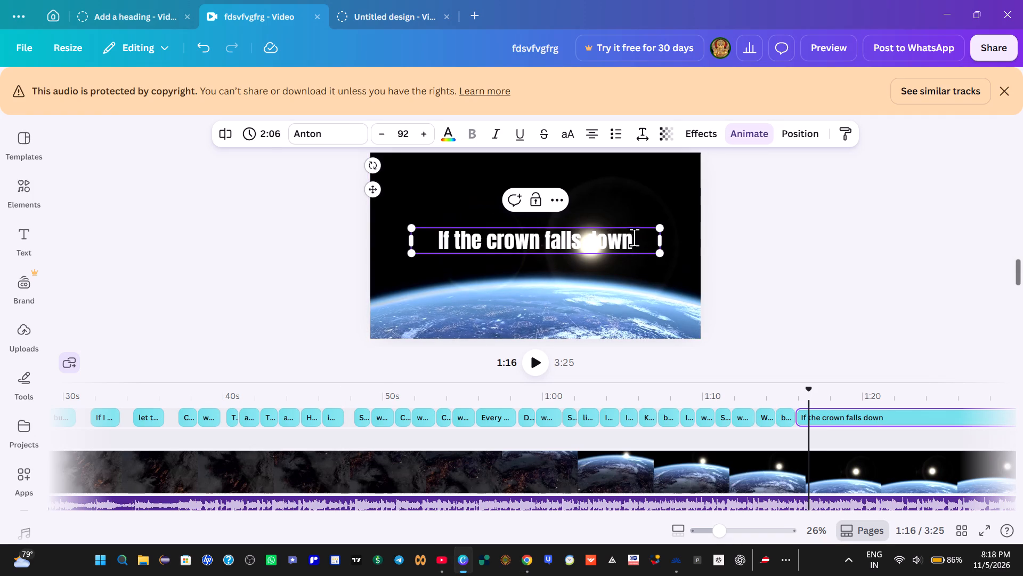
pyautogui.click(635, 241)
pyautogui.press(',')
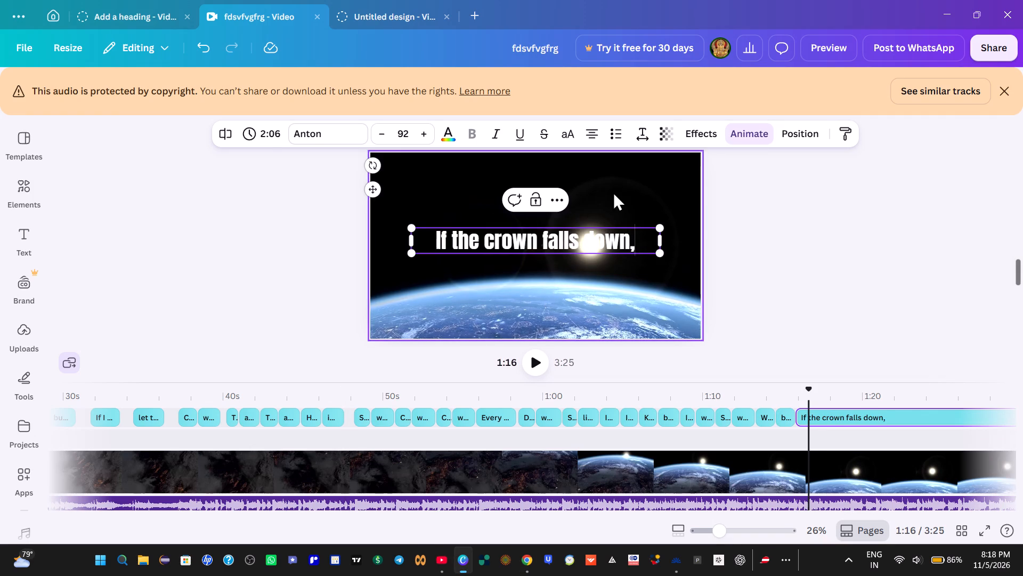
# Play the audio from about 1:14 to hear where "If the crown falls down," ends, and split its clip at about 1:17.
pyautogui.click(768, 429)
pyautogui.click(536, 366)
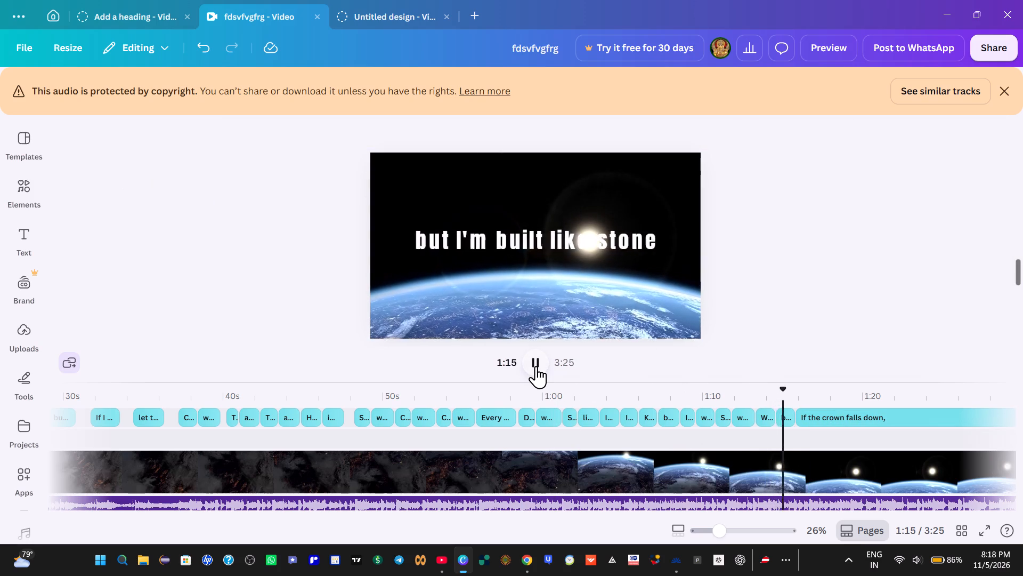
pyautogui.click(537, 366)
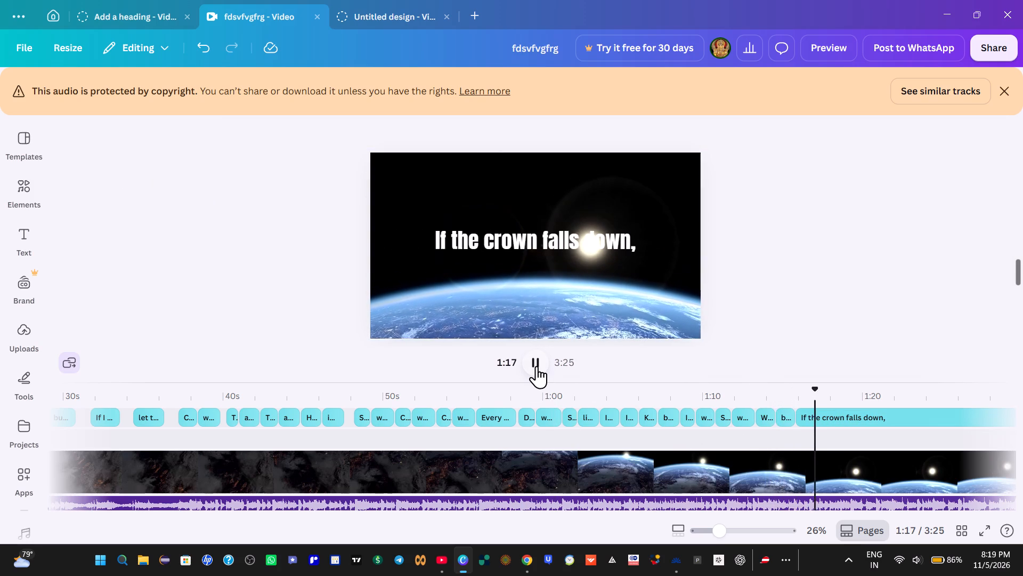
pyautogui.press('Left')
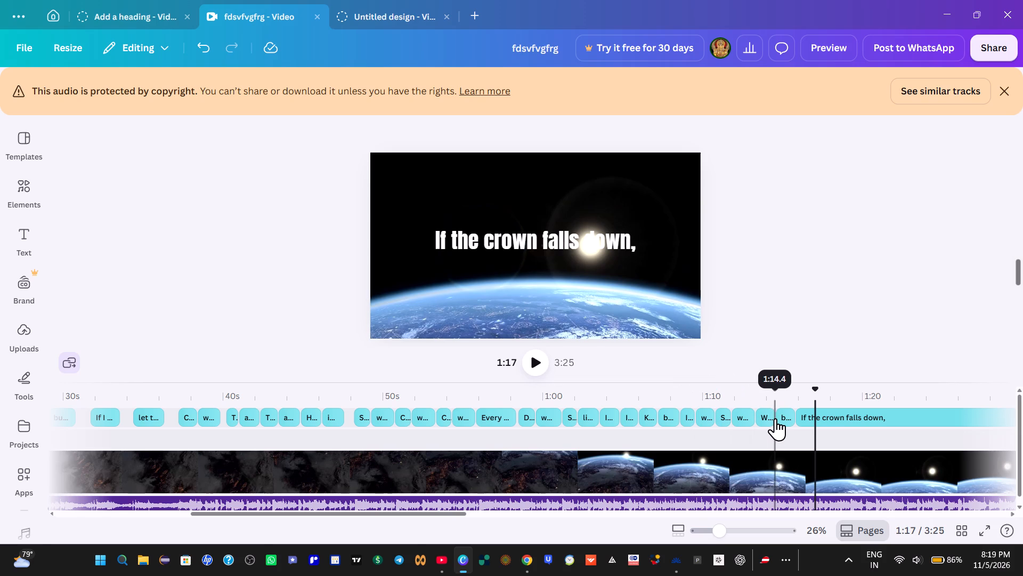
pyautogui.rightClick(815, 419)
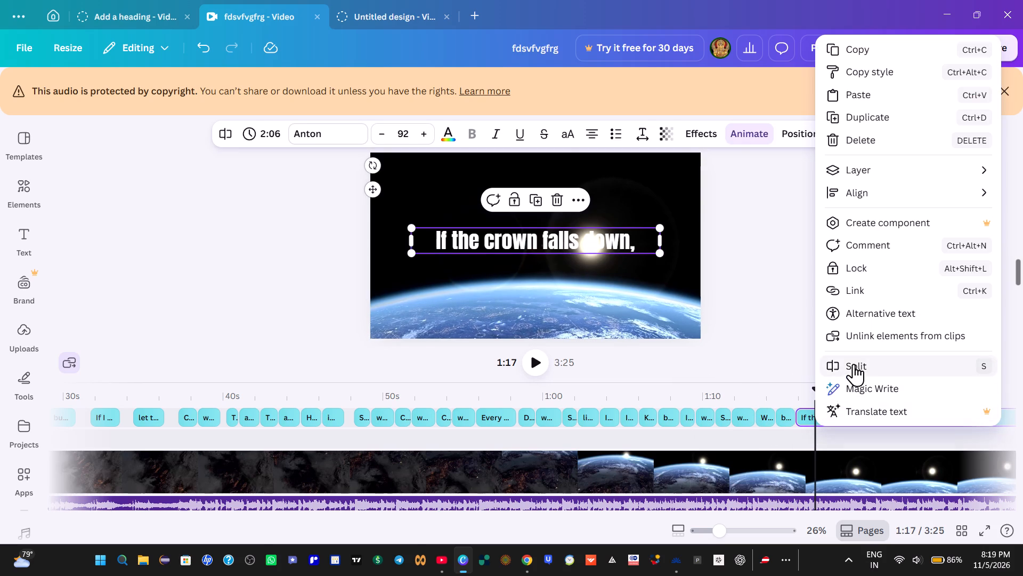
pyautogui.click(854, 364)
pyautogui.click(538, 360)
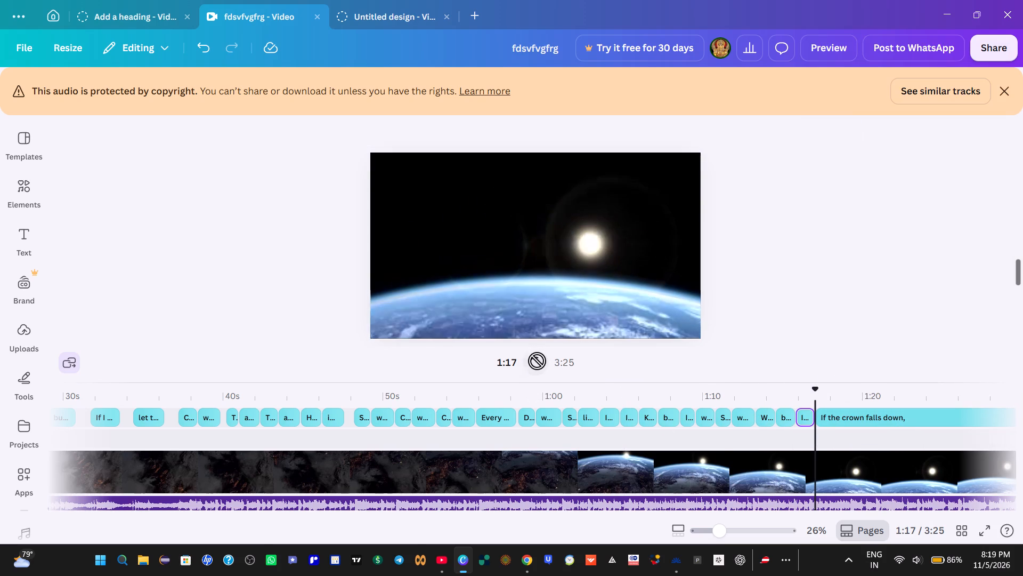
# Copy "I'll take that throne" from the lyrics page in Chrome and replace the long clip's text after the 1:17 split with it in Canva.
pyautogui.click(537, 361)
pyautogui.click(531, 563)
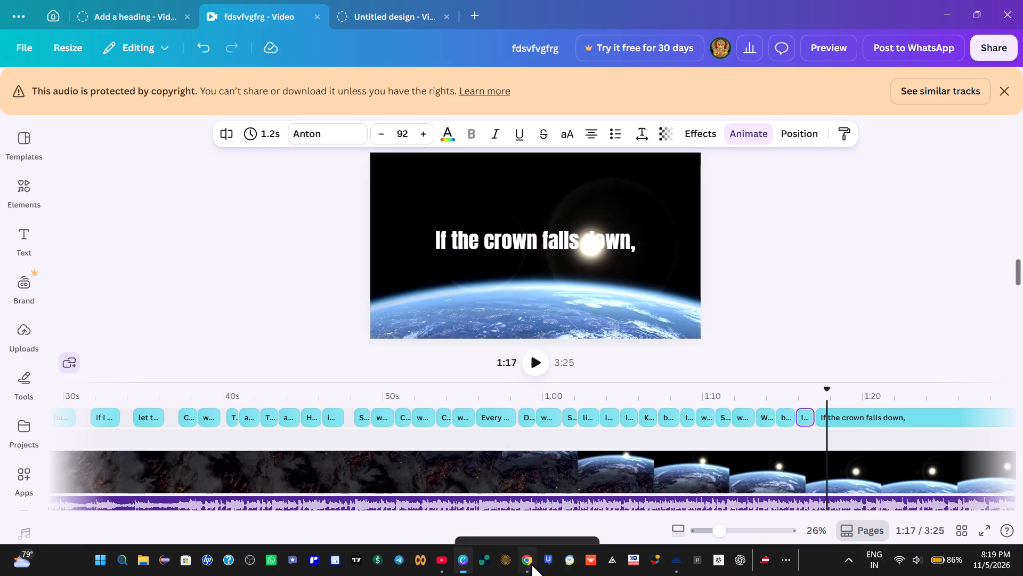
pyautogui.moveTo(199, 311); pyautogui.dragTo(207, 310)
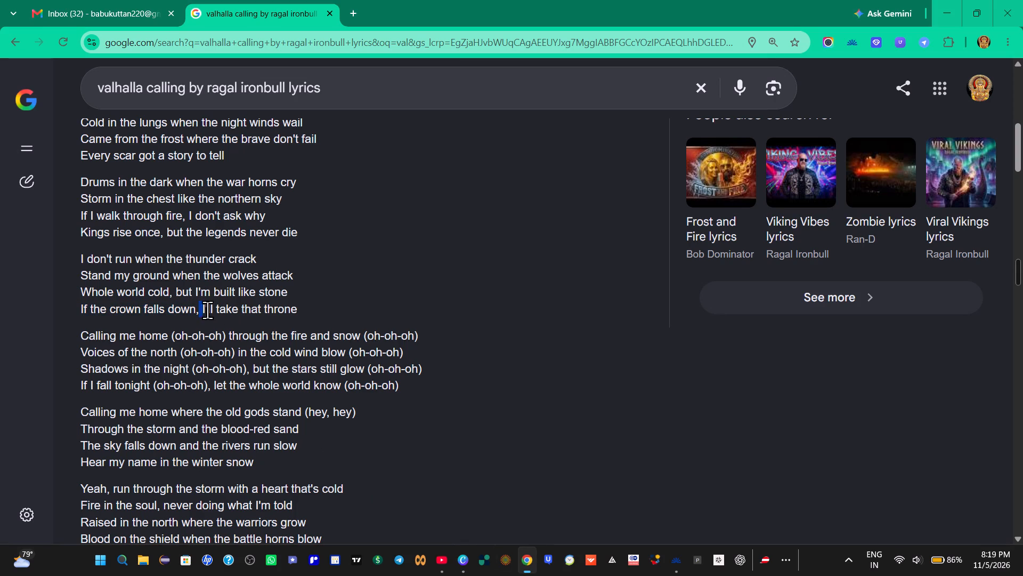
pyautogui.moveTo(207, 310); pyautogui.dragTo(303, 312)
pyautogui.rightClick(285, 313)
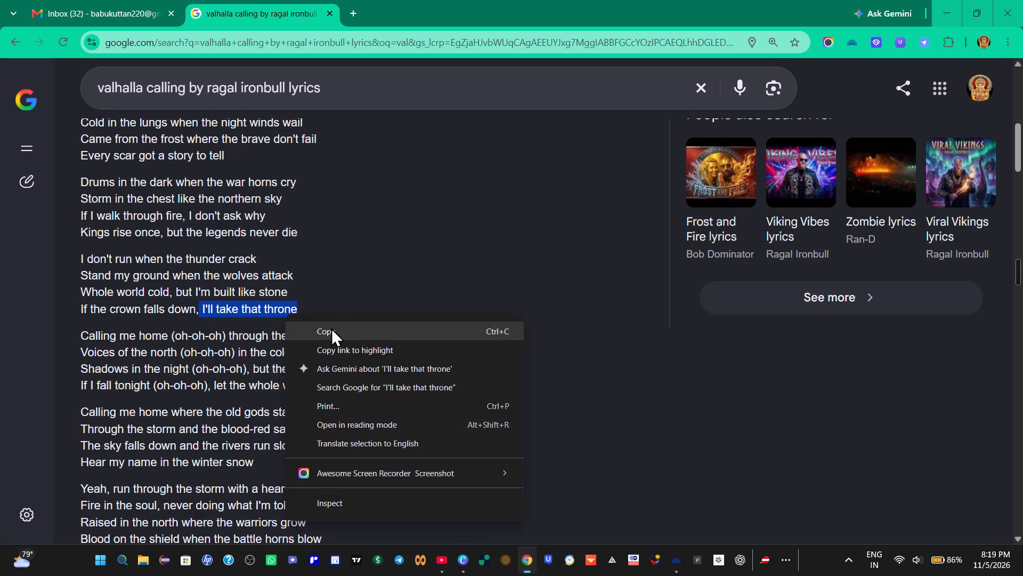
pyautogui.click(331, 327)
pyautogui.click(465, 560)
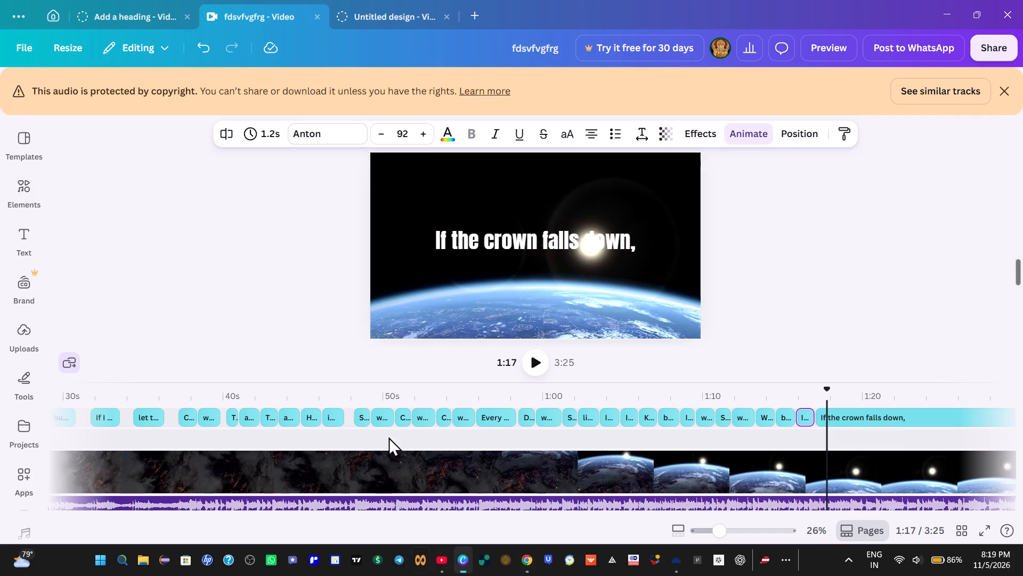
pyautogui.click(541, 243)
pyautogui.click(541, 243)
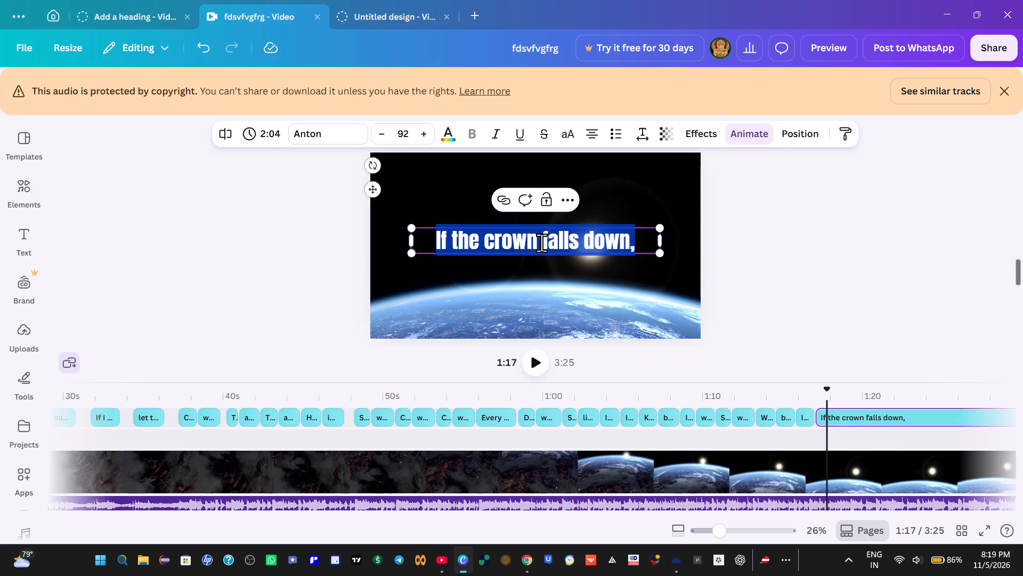
pyautogui.press('BackSpace')
pyautogui.hotkey('ctrl', 'v')
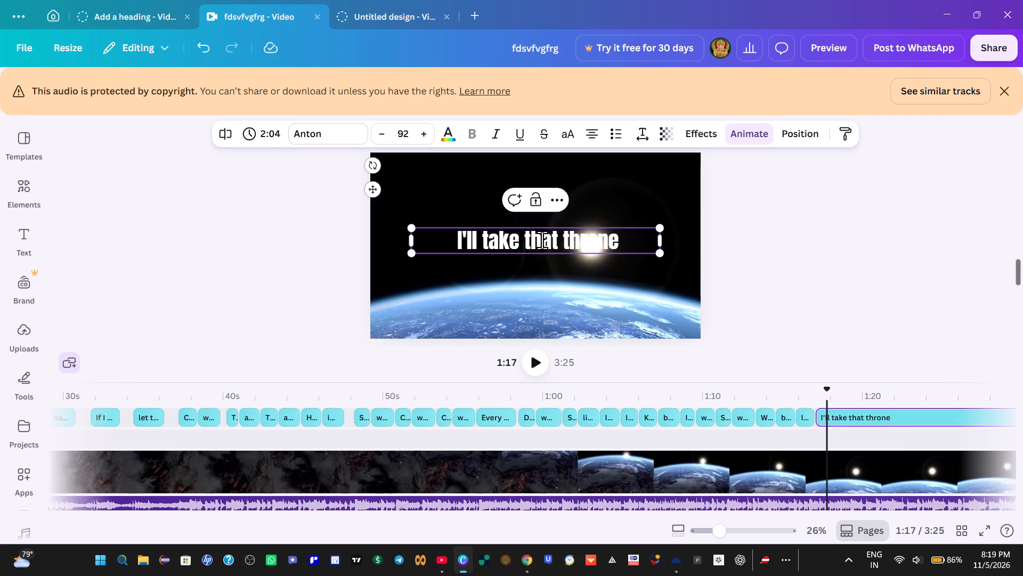
# Play the audio from about 1:15 and split the "I'll take that throne" clip at about 1:18, leaving a 1.5 s first part.
pyautogui.click(799, 412)
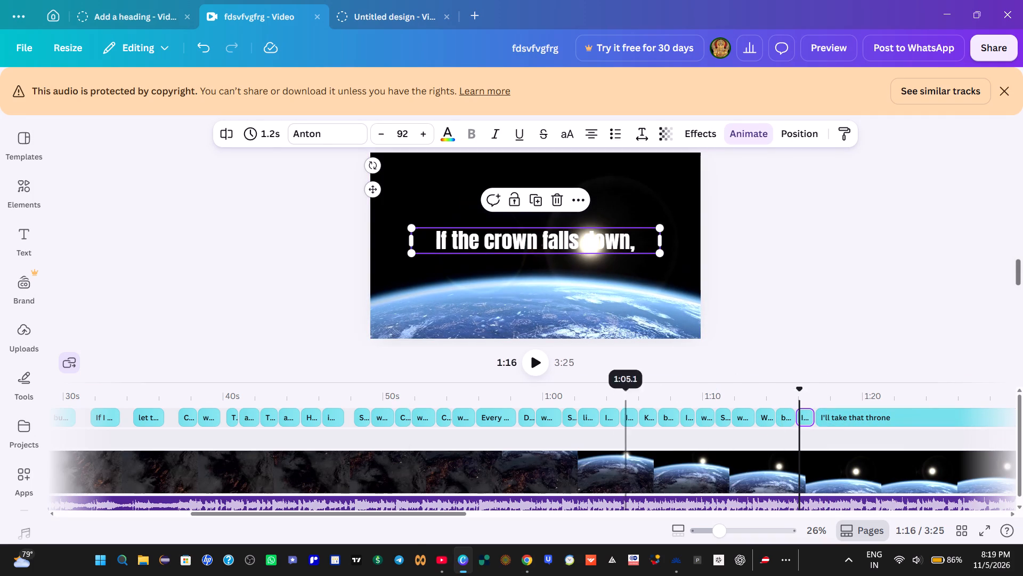
pyautogui.click(537, 363)
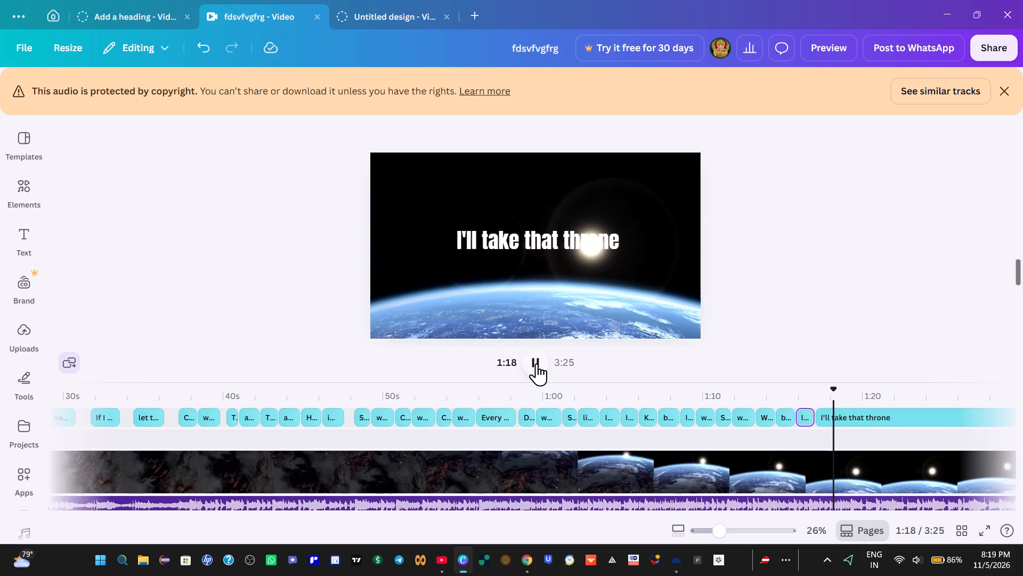
pyautogui.doubleClick(537, 363)
pyautogui.click(537, 365)
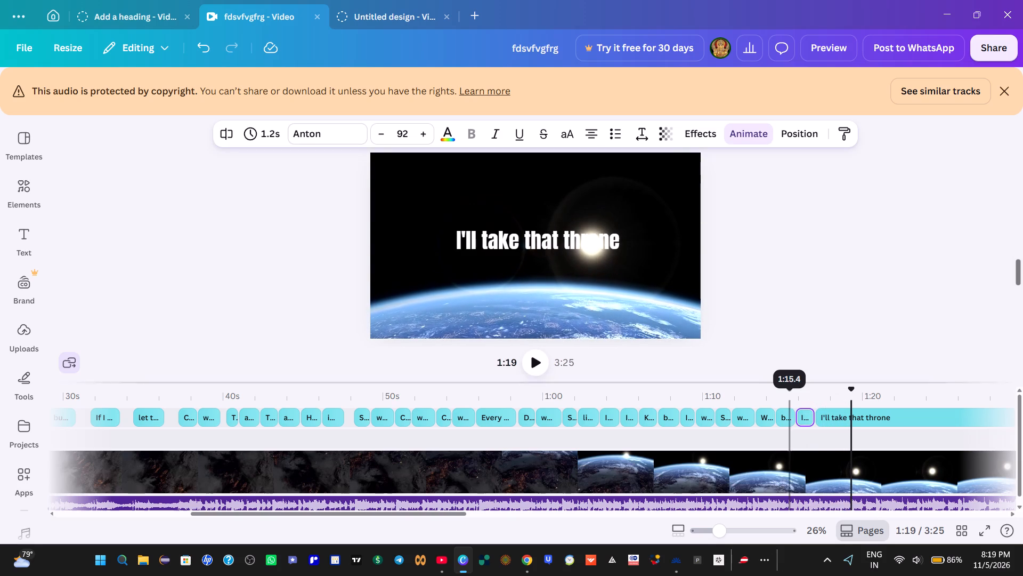
pyautogui.click(791, 411)
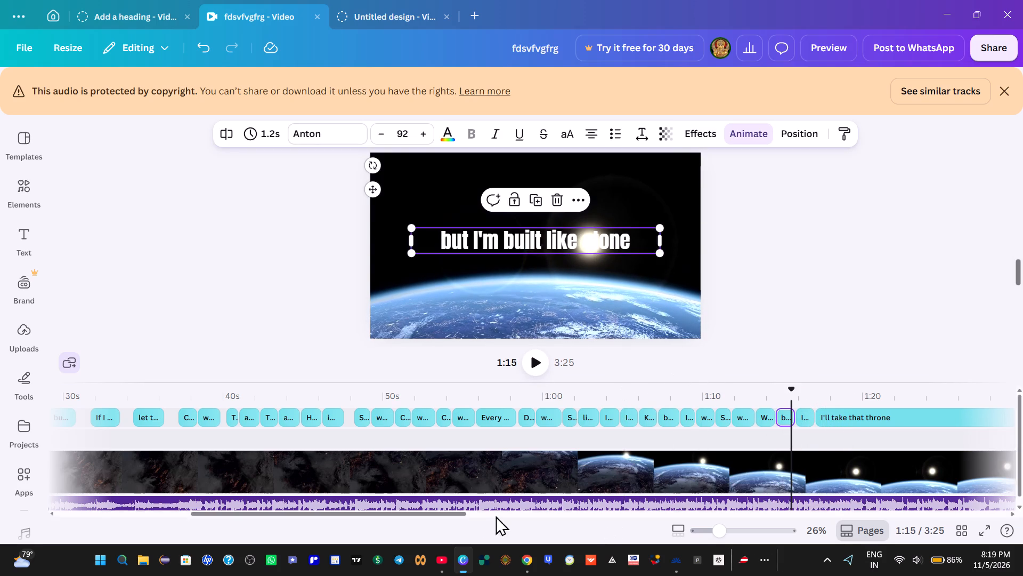
pyautogui.moveTo(440, 512); pyautogui.dragTo(585, 525)
pyautogui.click(534, 362)
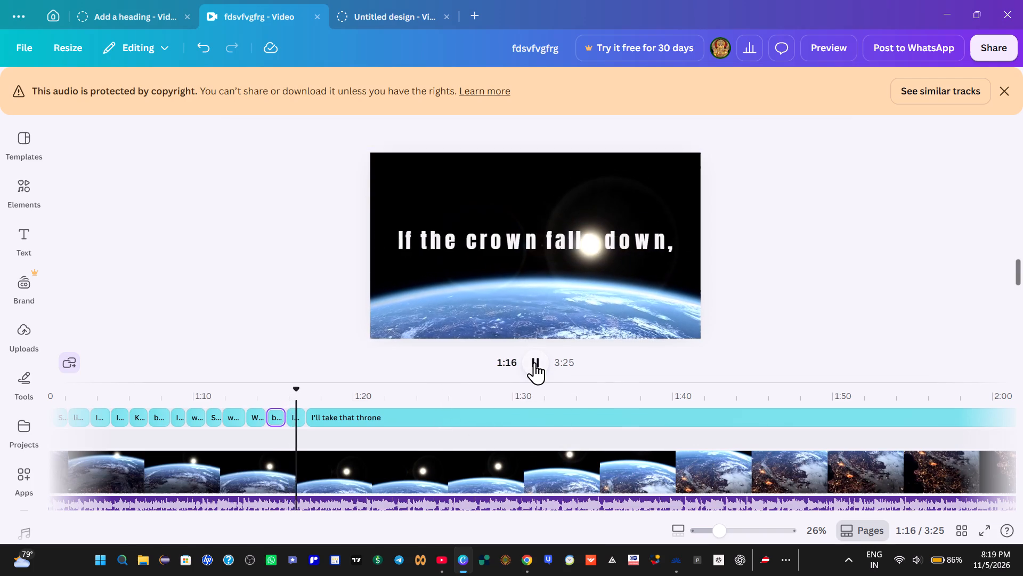
pyautogui.click(534, 362)
pyautogui.click(534, 362)
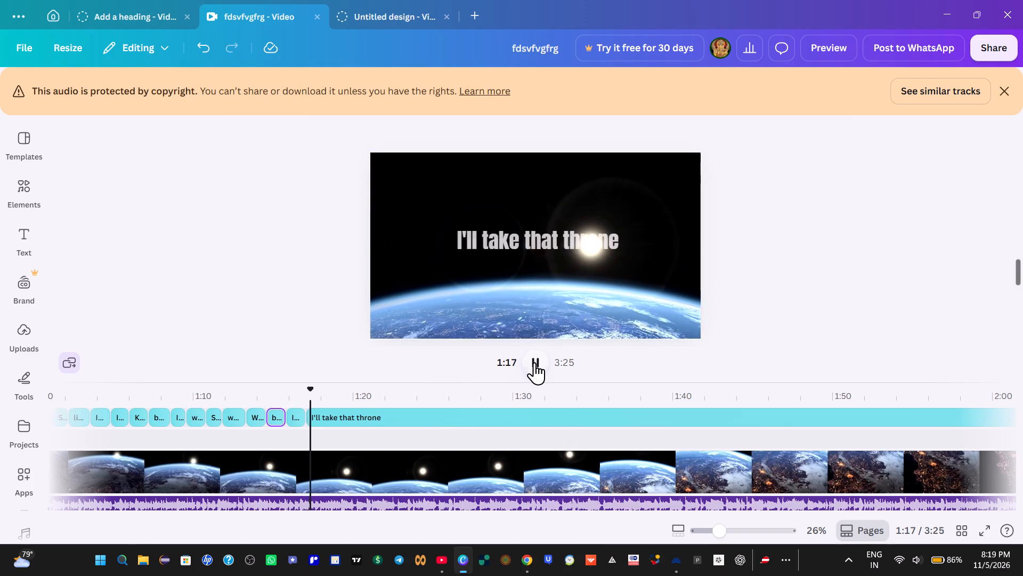
pyautogui.click(534, 362)
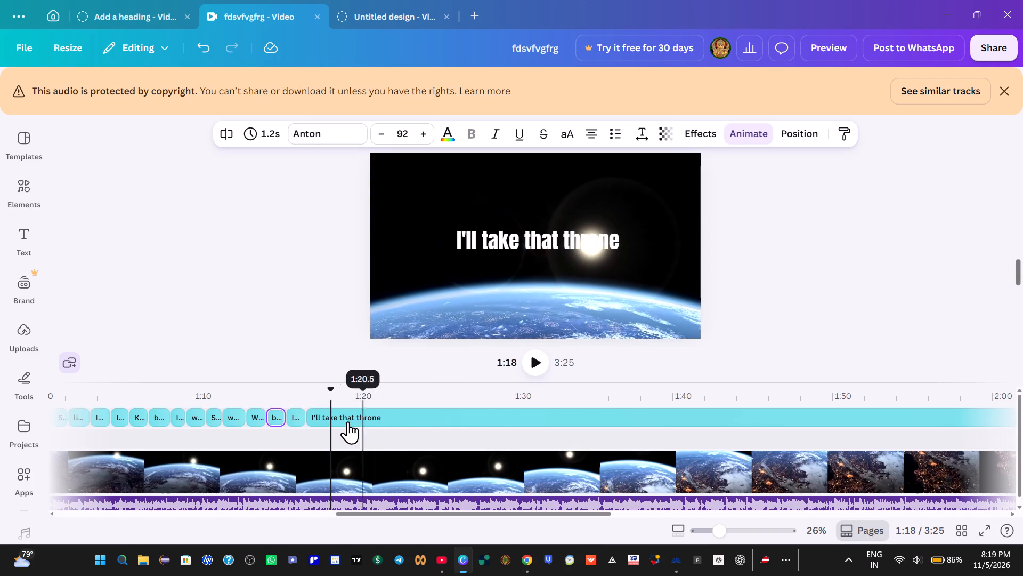
pyautogui.rightClick(332, 415)
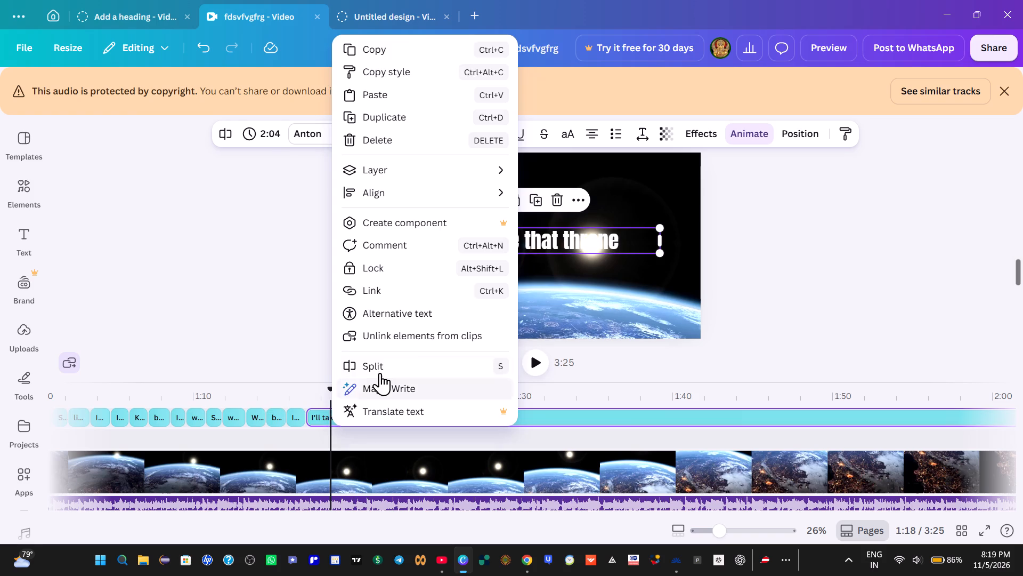
pyautogui.click(381, 370)
# Replay the audio between about 1:17 and 1:19 to check the timing around the end of "I'll take that throne".
pyautogui.click(541, 363)
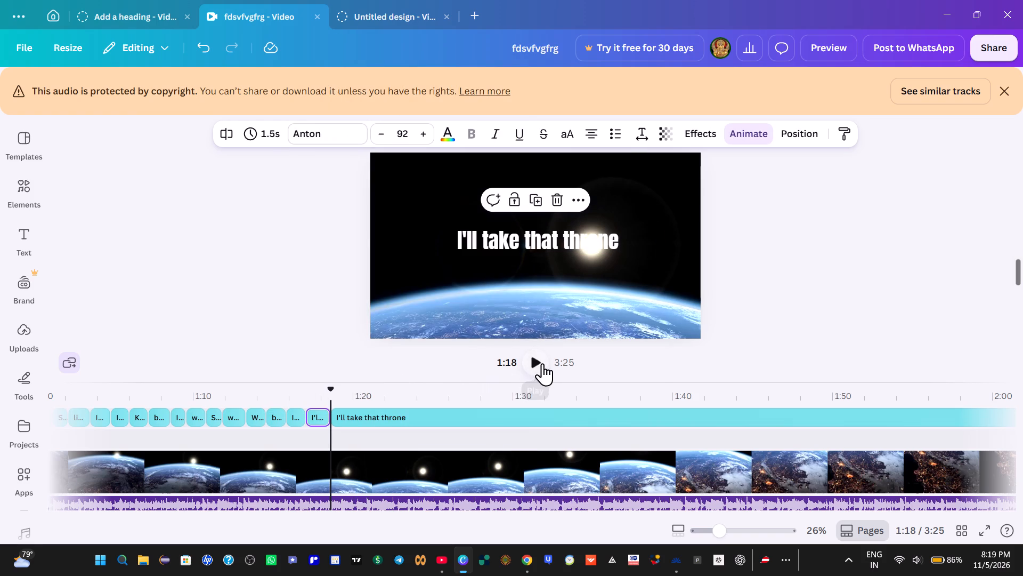
pyautogui.click(542, 363)
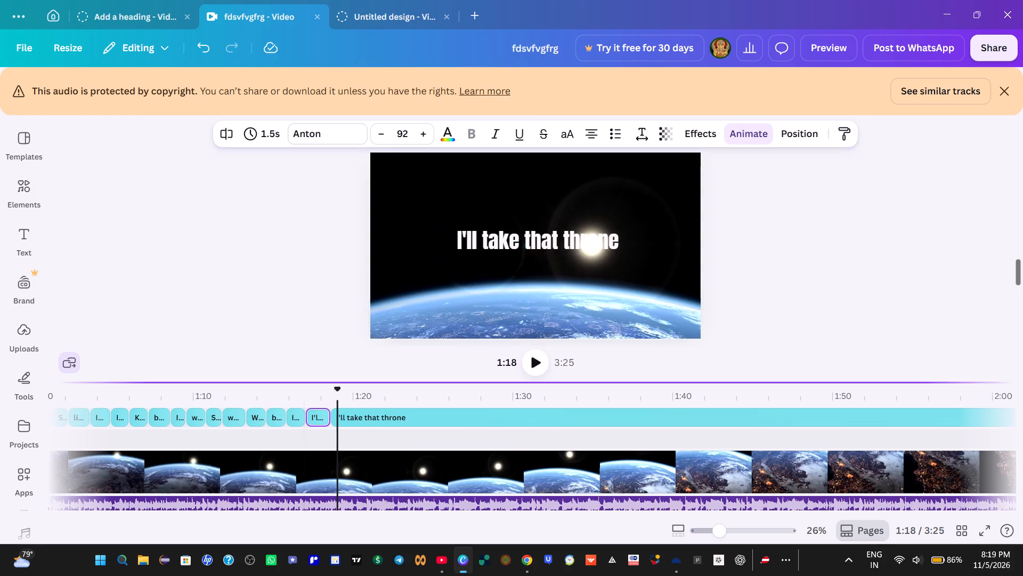
pyautogui.click(316, 386)
pyautogui.click(316, 407)
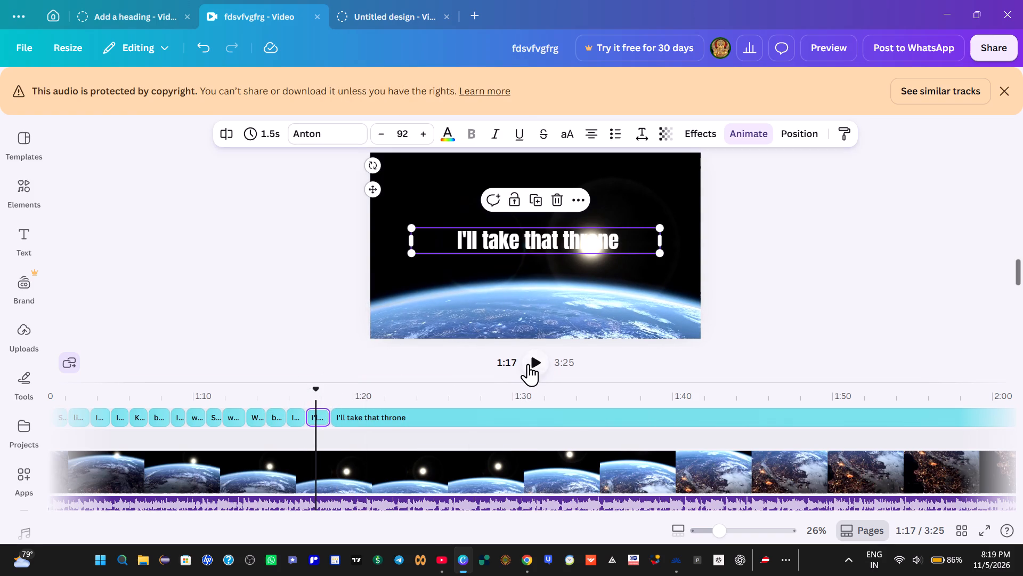
pyautogui.click(530, 364)
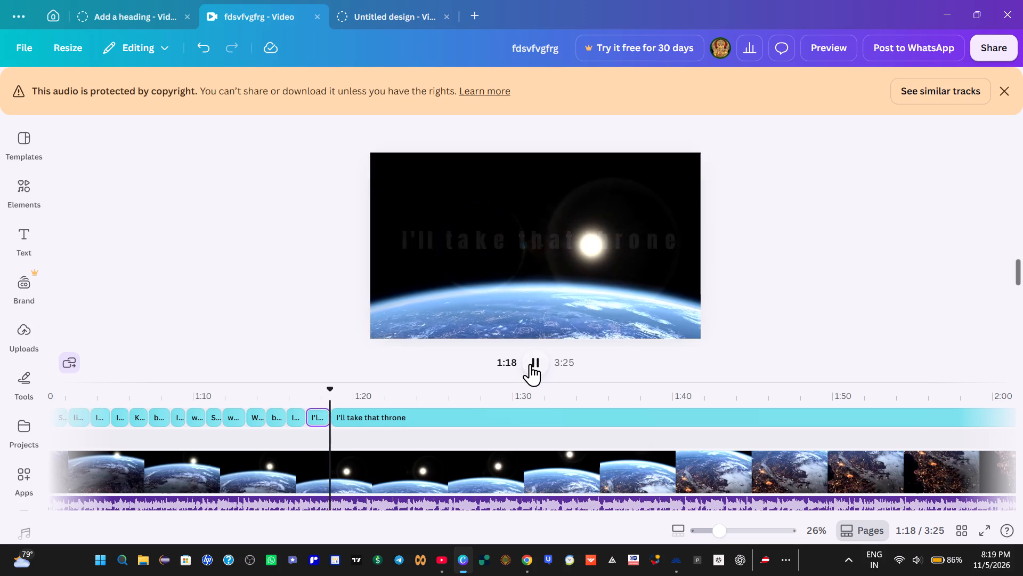
pyautogui.click(531, 365)
pyautogui.click(319, 405)
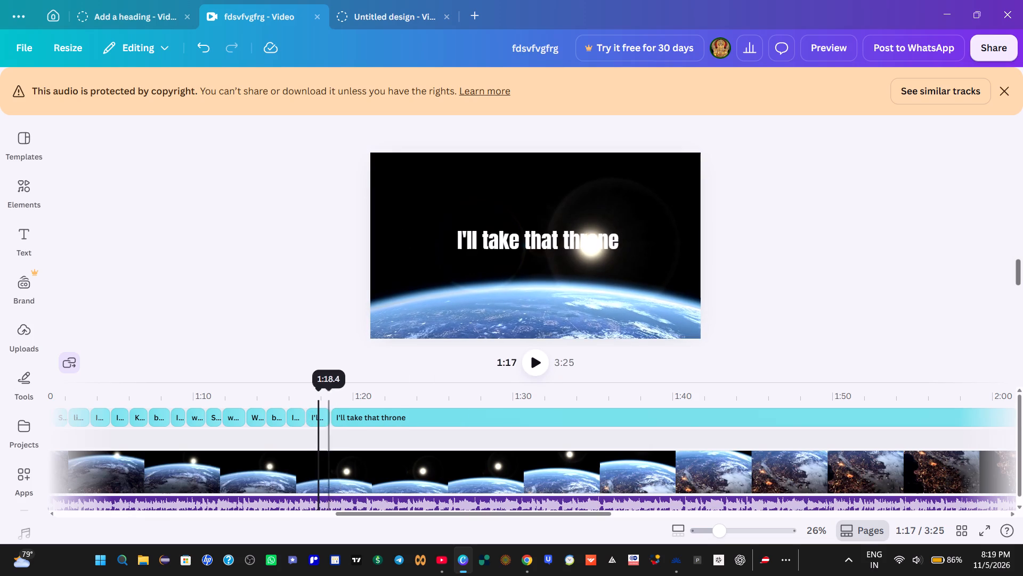
pyautogui.click(535, 359)
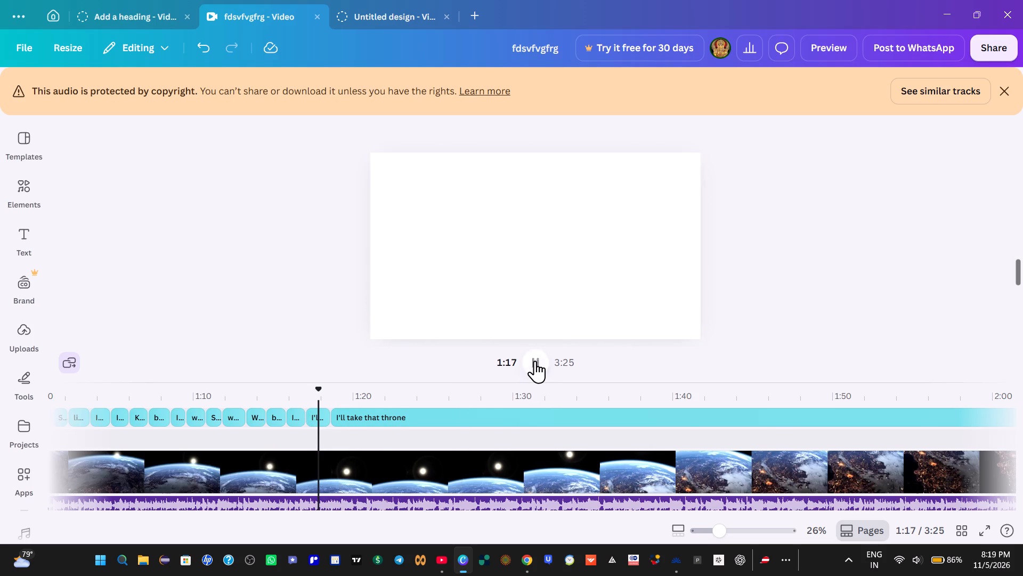
pyautogui.click(535, 361)
pyautogui.click(534, 362)
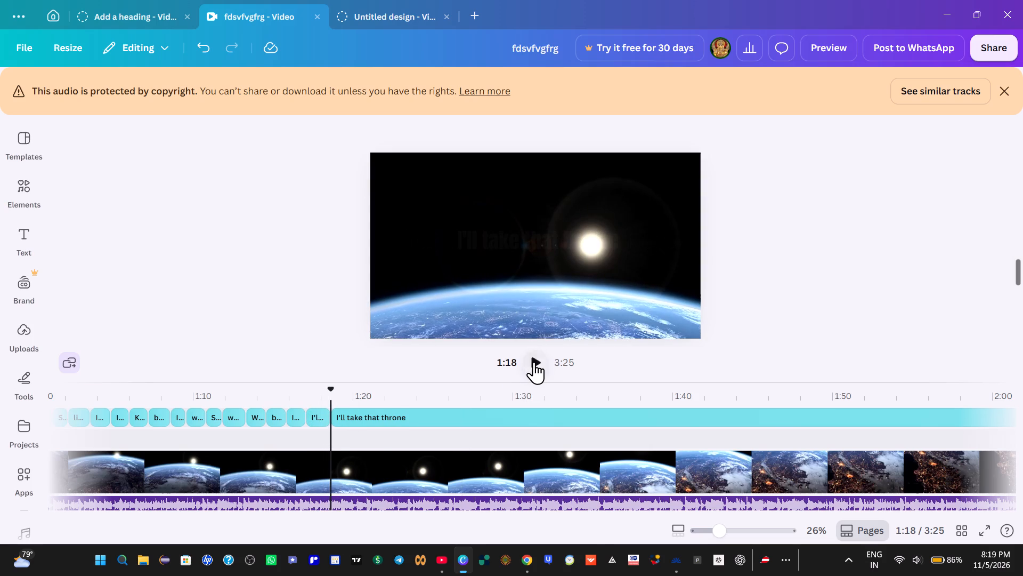
pyautogui.click(534, 362)
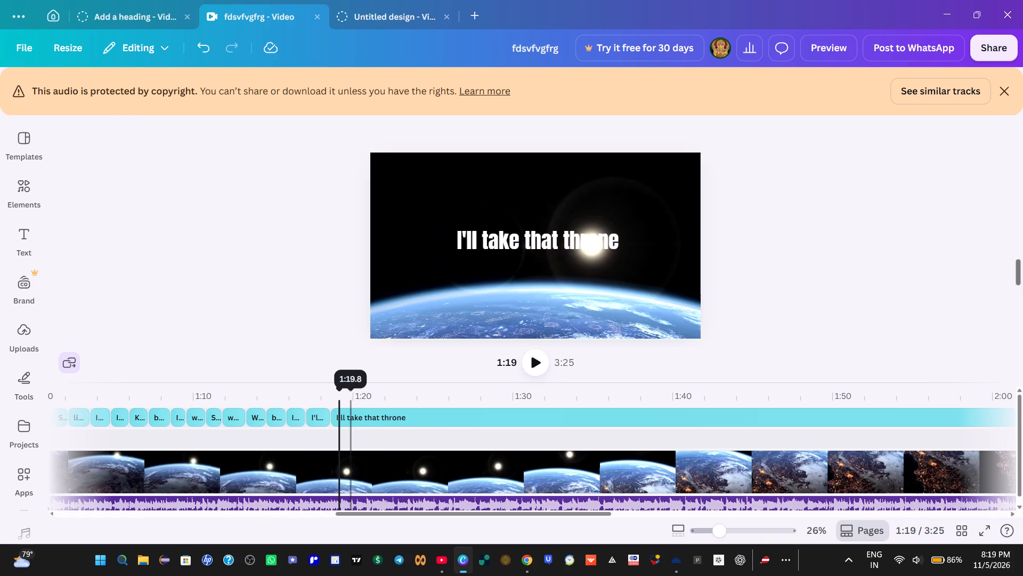
pyautogui.click(320, 393)
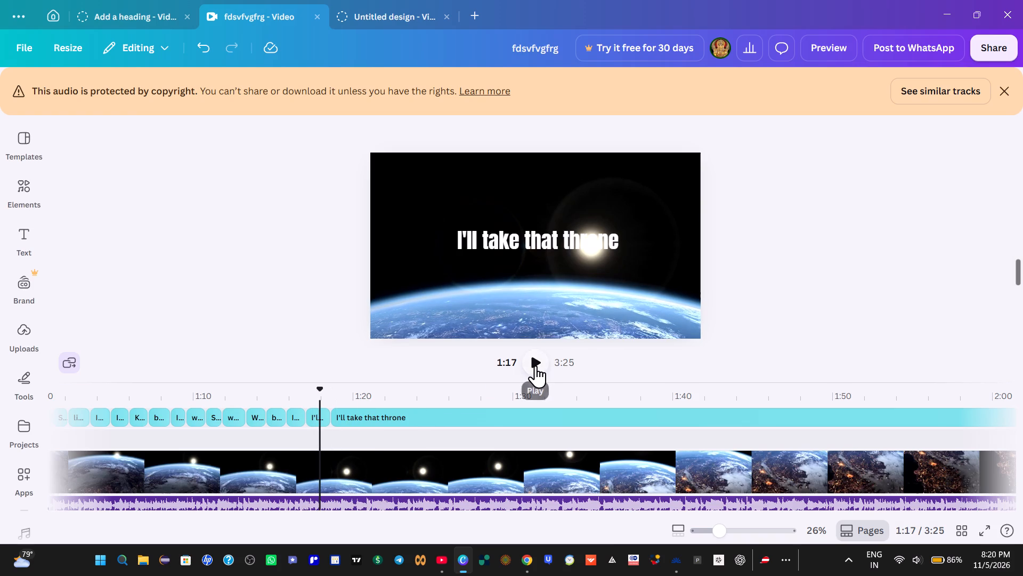
pyautogui.click(535, 365)
pyautogui.click(535, 365)
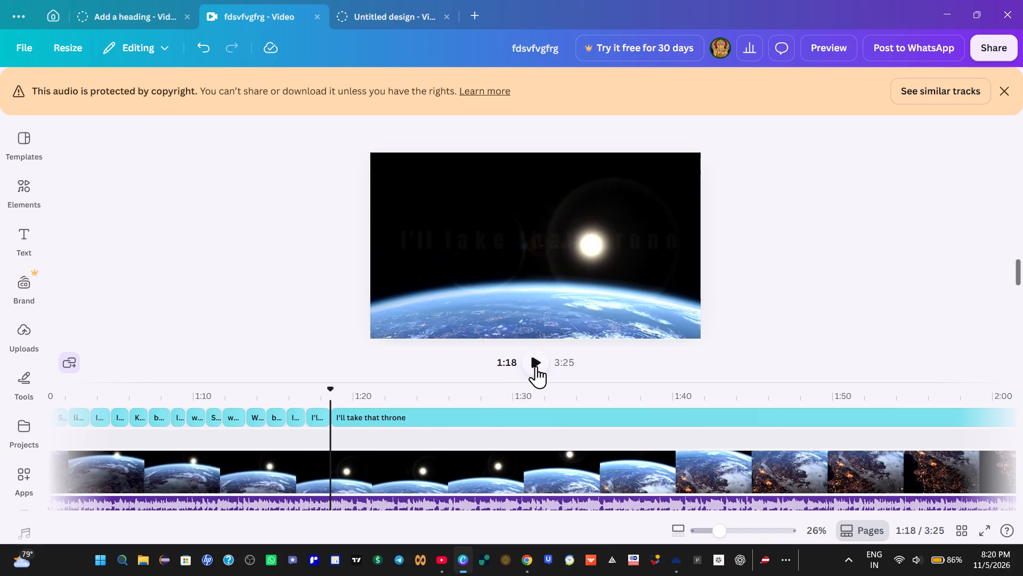
pyautogui.click(536, 367)
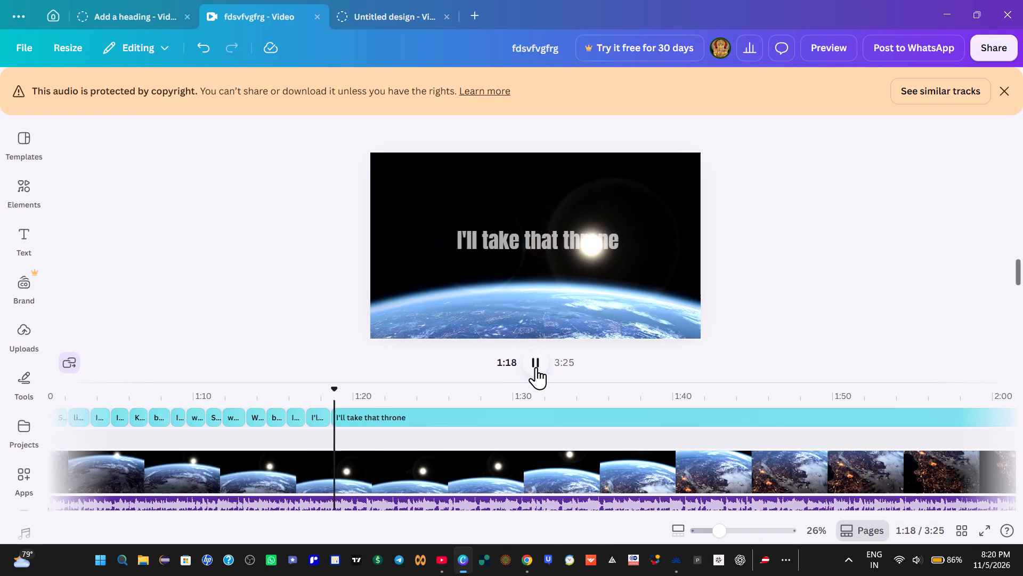
pyautogui.click(536, 367)
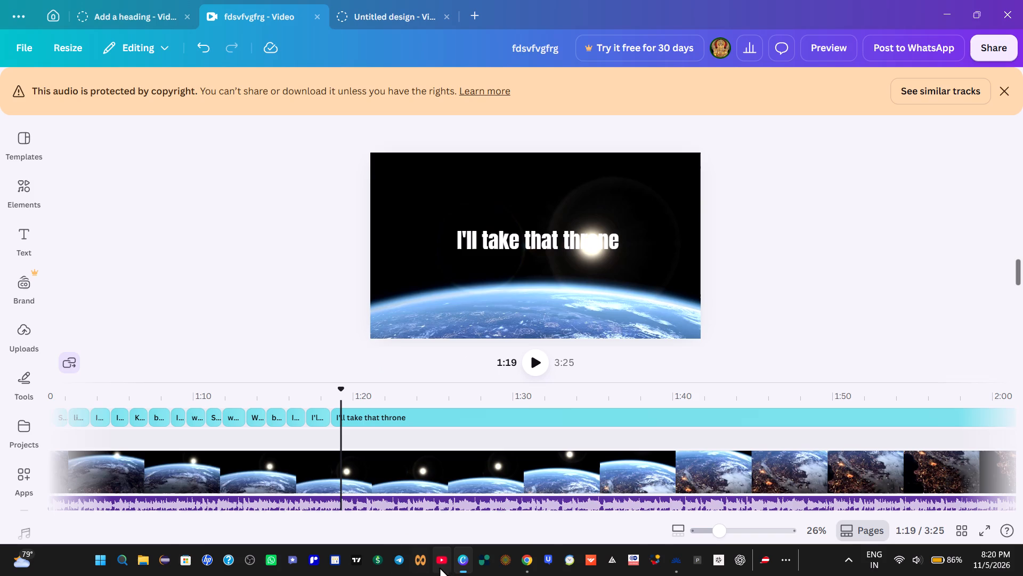
# Copy "Calling me home" from the lyrics page in Chrome and replace the long clip's text after the 1:18 split with it in Canva.
pyautogui.click(526, 560)
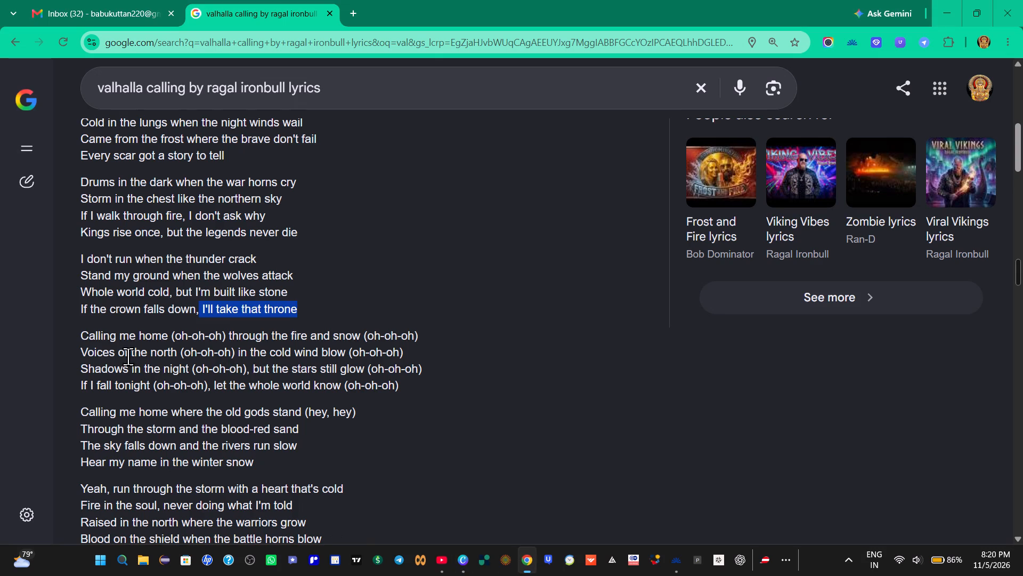
pyautogui.moveTo(80, 332); pyautogui.dragTo(171, 335)
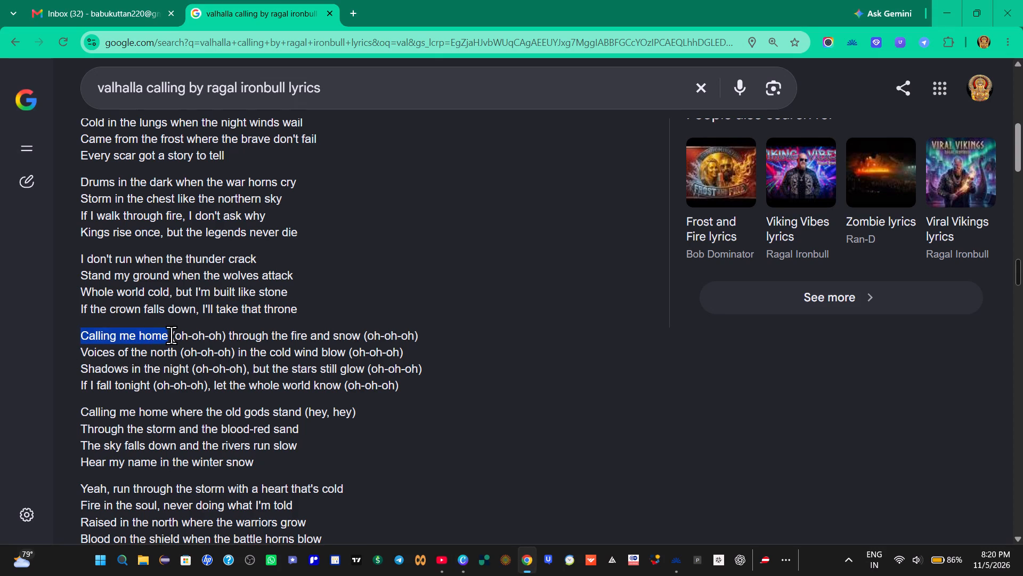
pyautogui.moveTo(171, 335); pyautogui.dragTo(172, 335)
pyautogui.rightClick(151, 338)
pyautogui.click(205, 142)
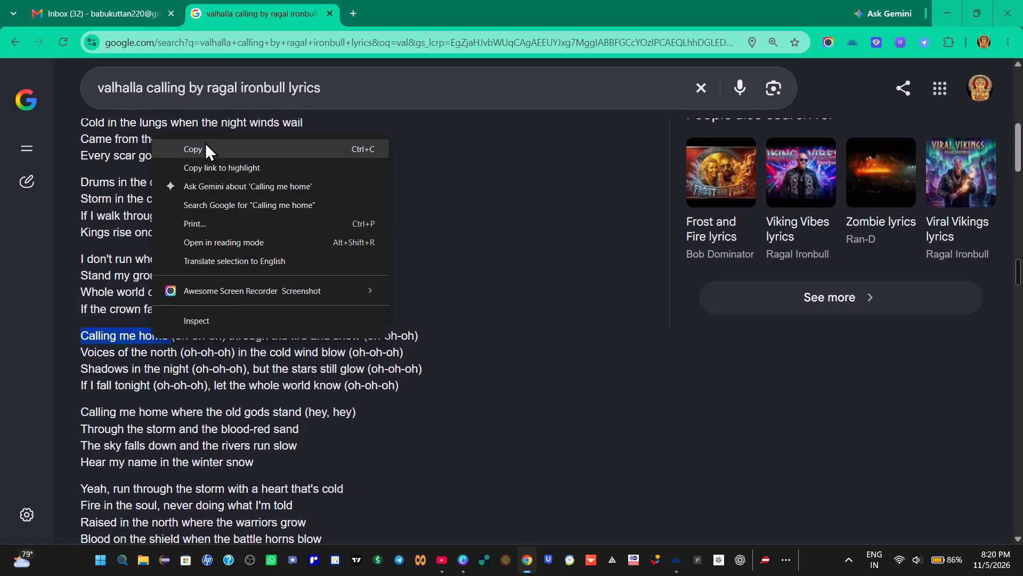
pyautogui.click(464, 560)
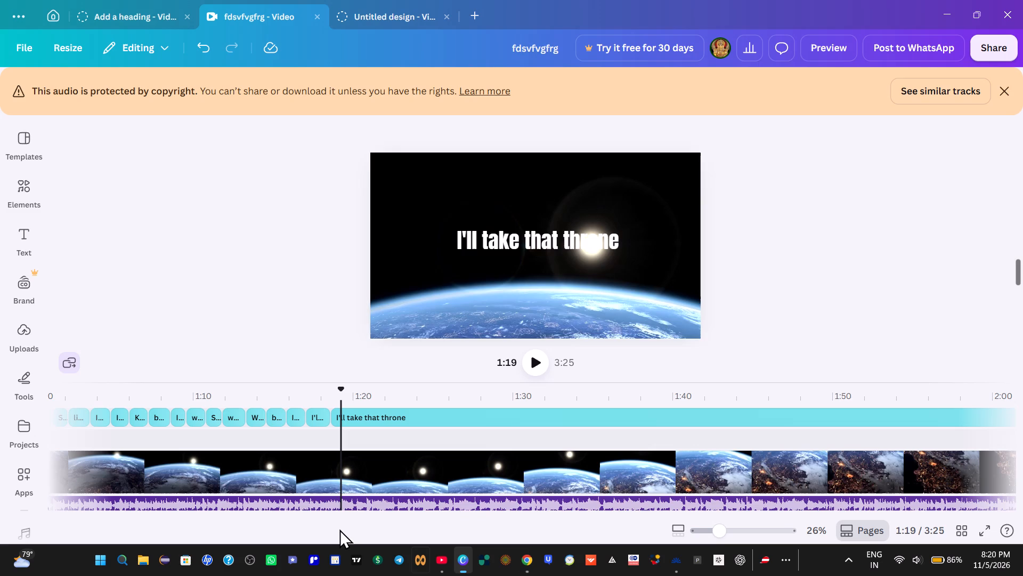
pyautogui.click(487, 252)
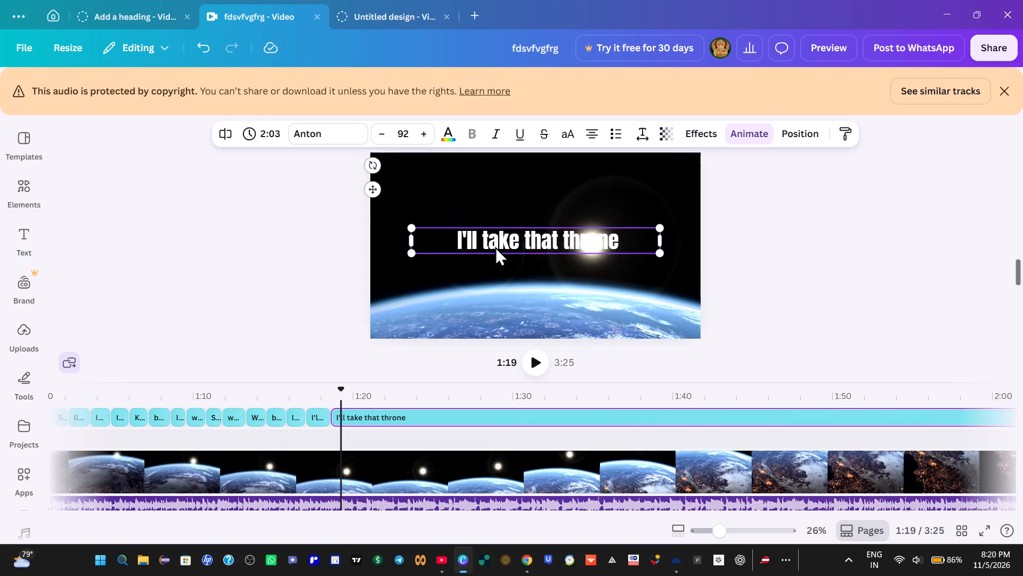
pyautogui.click(495, 246)
pyautogui.press('BackSpace')
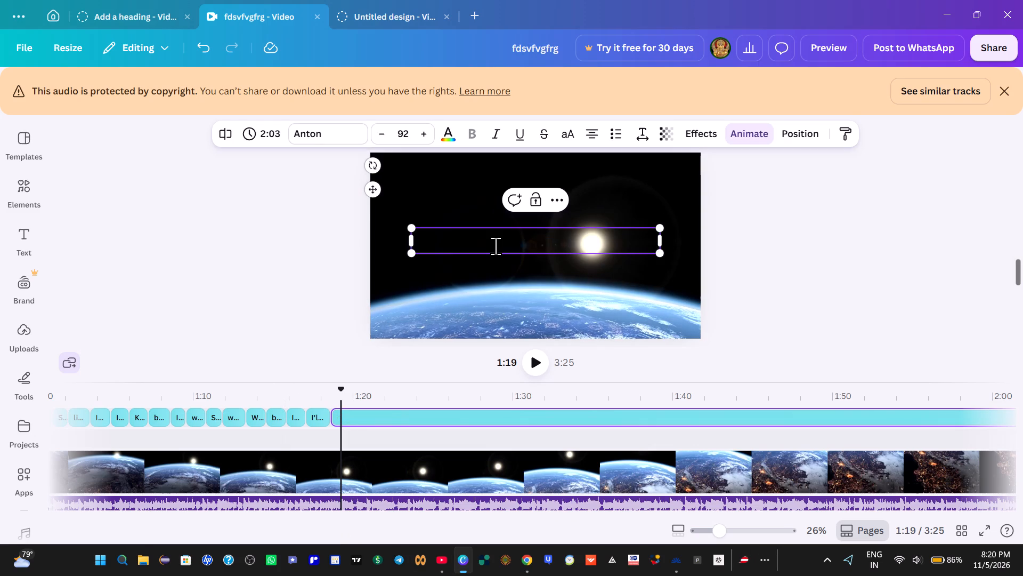
pyautogui.hotkey('ctrl', 'v')
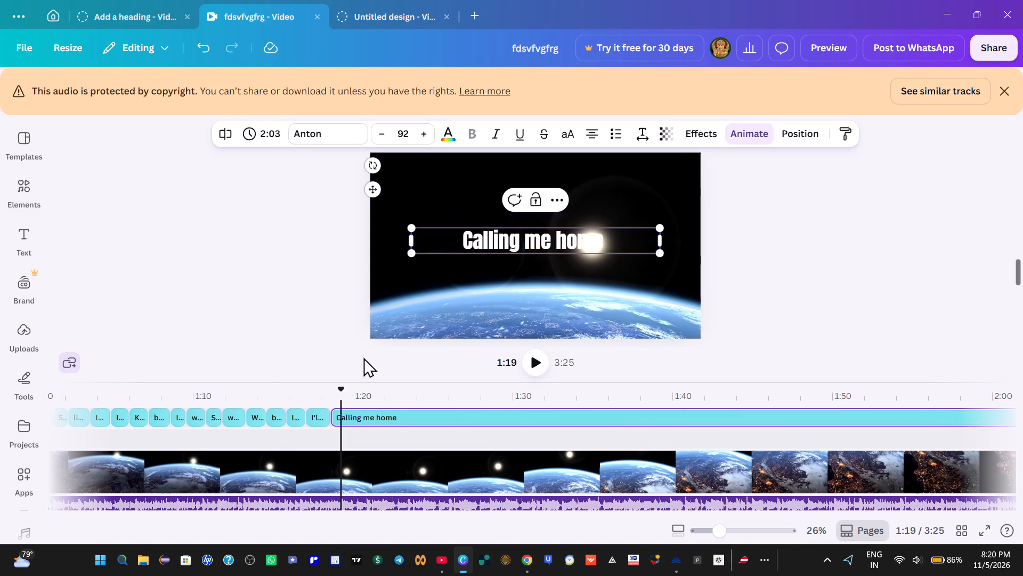
# Play the audio from about 1:17 and split the "Calling me home" clip at about 1:20, leaving a 1.6 s first part.
pyautogui.click(310, 405)
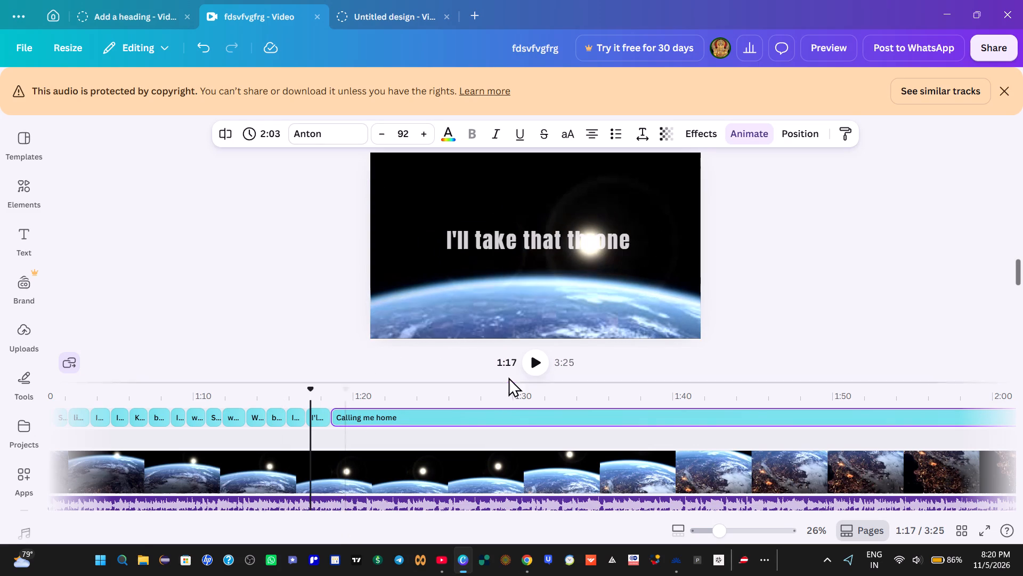
pyautogui.click(536, 366)
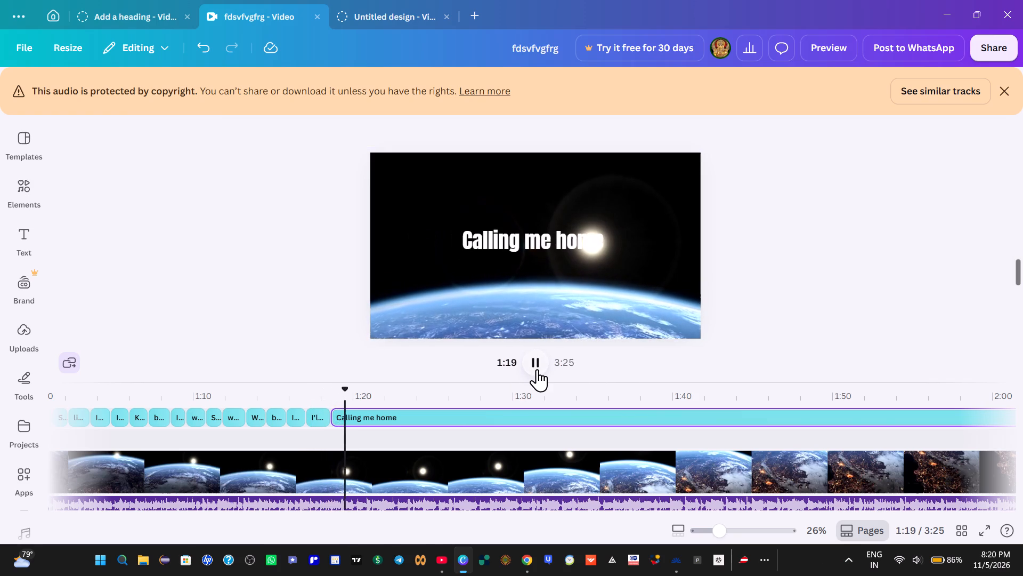
pyautogui.click(538, 369)
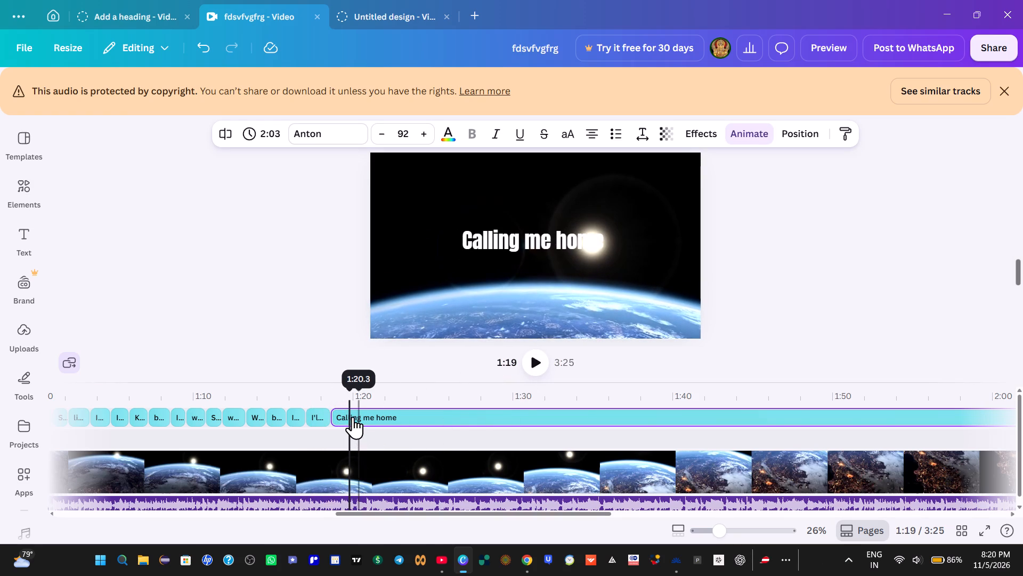
pyautogui.click(534, 358)
pyautogui.click(534, 360)
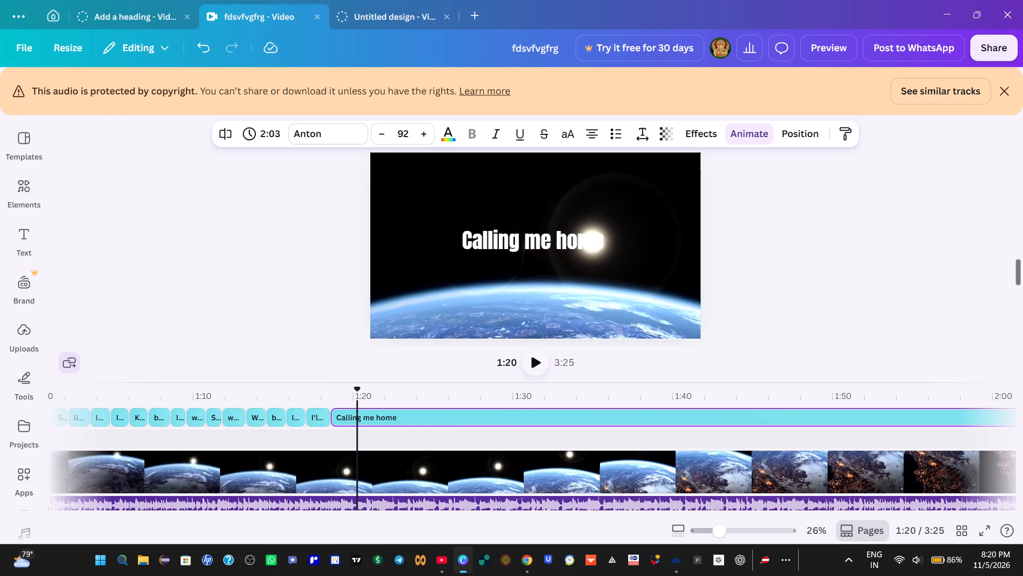
pyautogui.rightClick(359, 414)
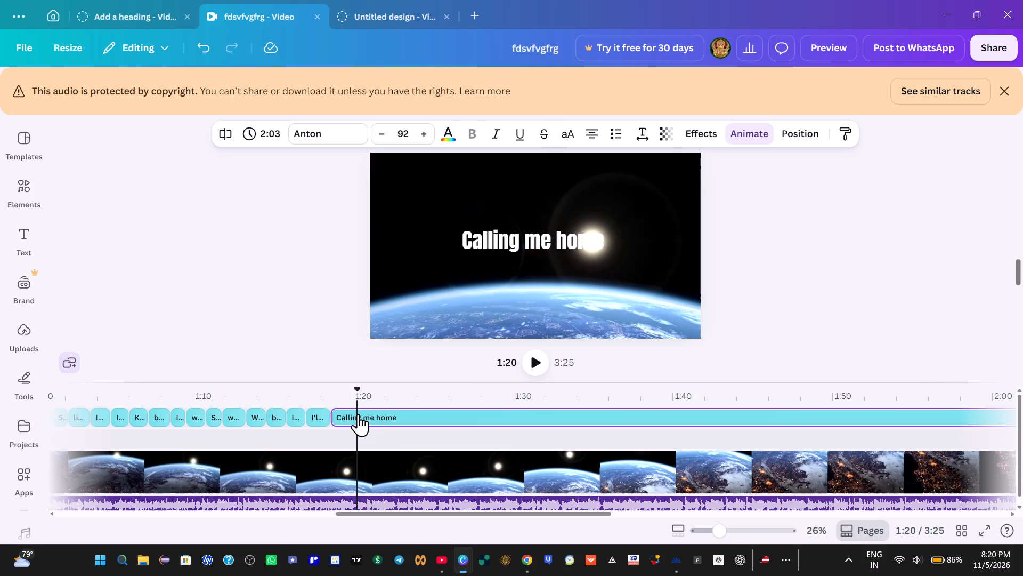
pyautogui.click(400, 353)
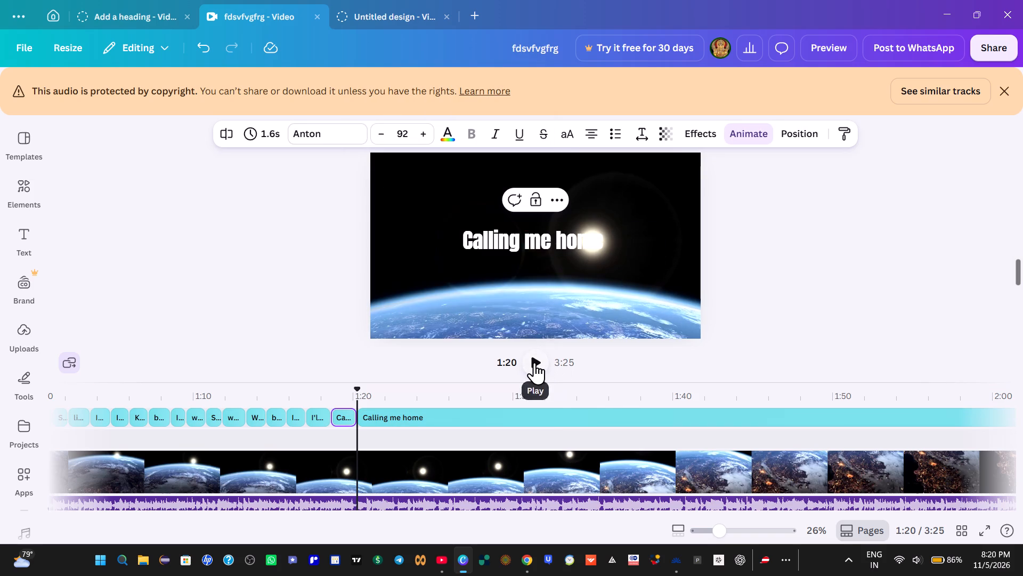
# Play past the 1:20 split to find the next vocal and shift the long "Calling me home" clip slightly later, leaving a short gap before it.
pyautogui.click(534, 362)
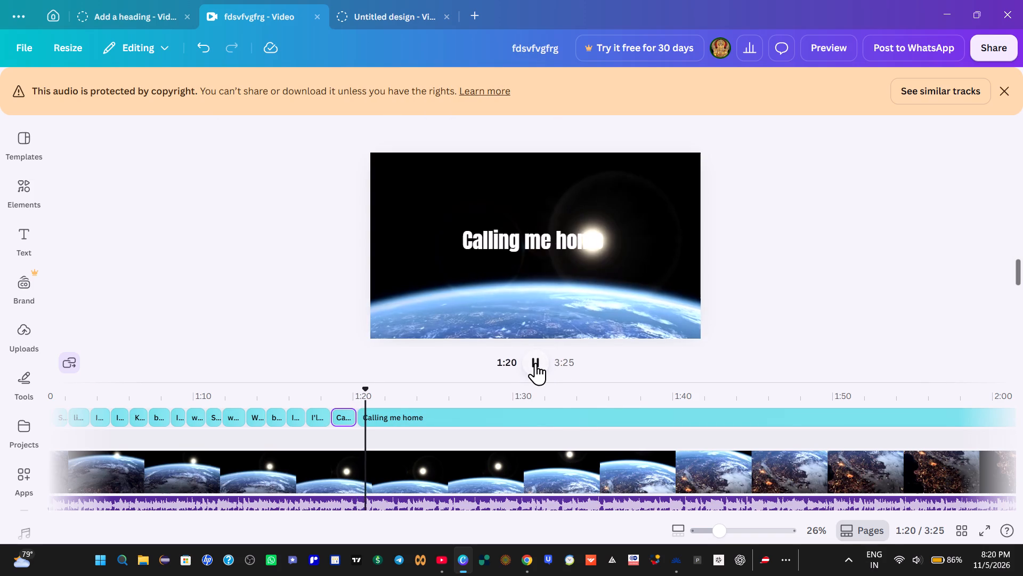
pyautogui.click(535, 363)
pyautogui.click(535, 363)
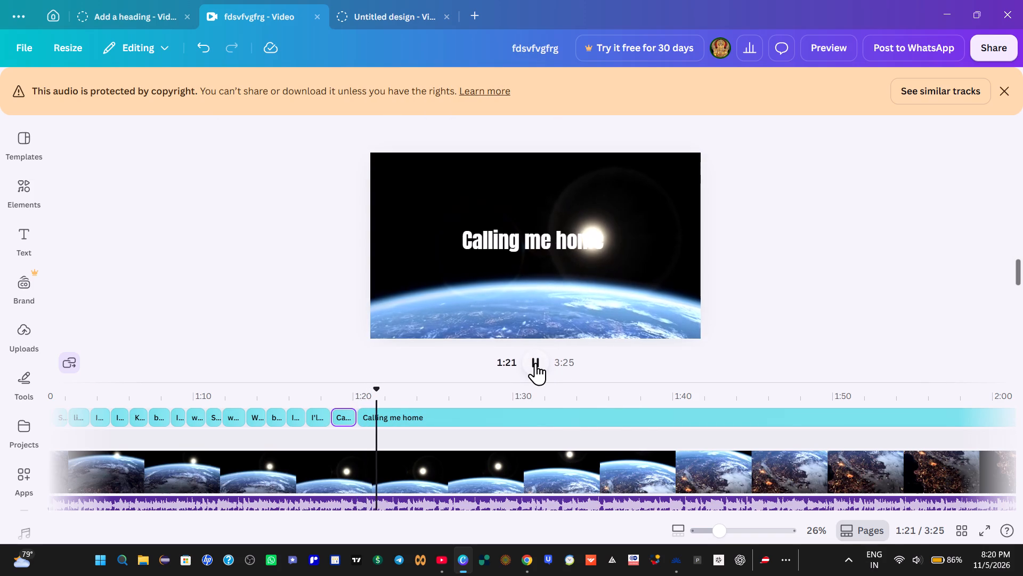
pyautogui.click(535, 363)
pyautogui.click(338, 397)
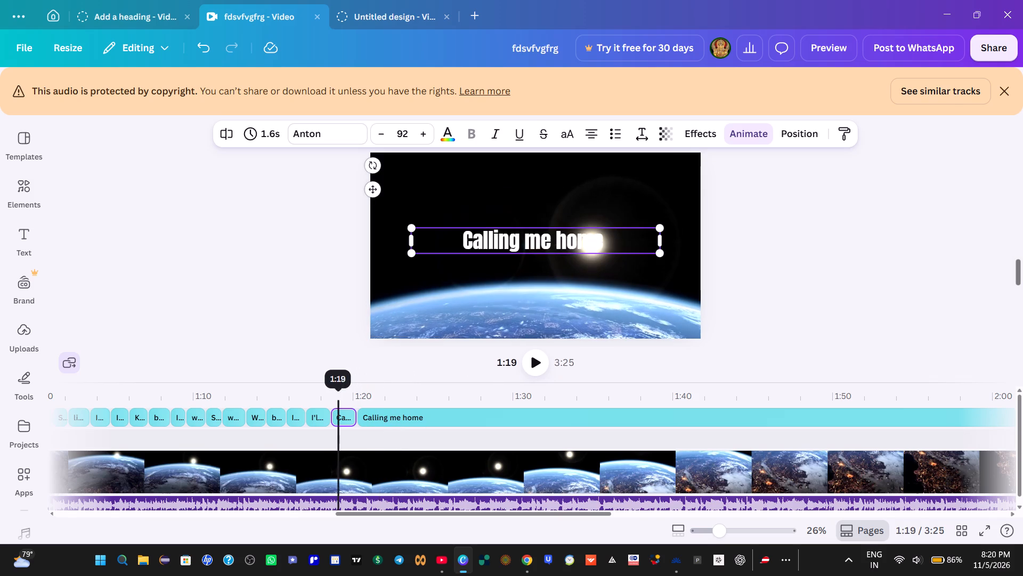
pyautogui.click(534, 361)
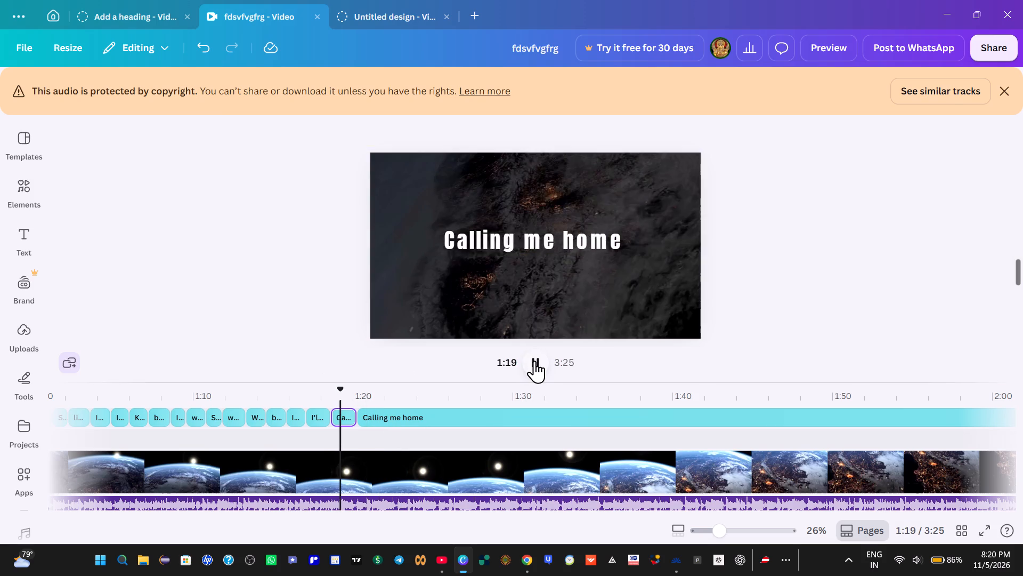
pyautogui.click(534, 361)
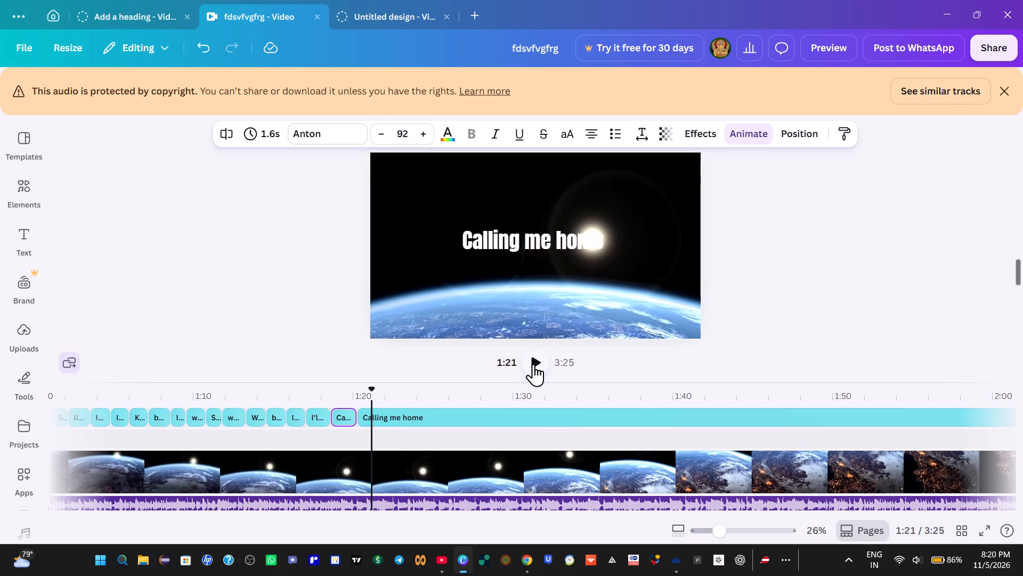
pyautogui.press('Left')
pyautogui.press('Left')
pyautogui.press('Left')
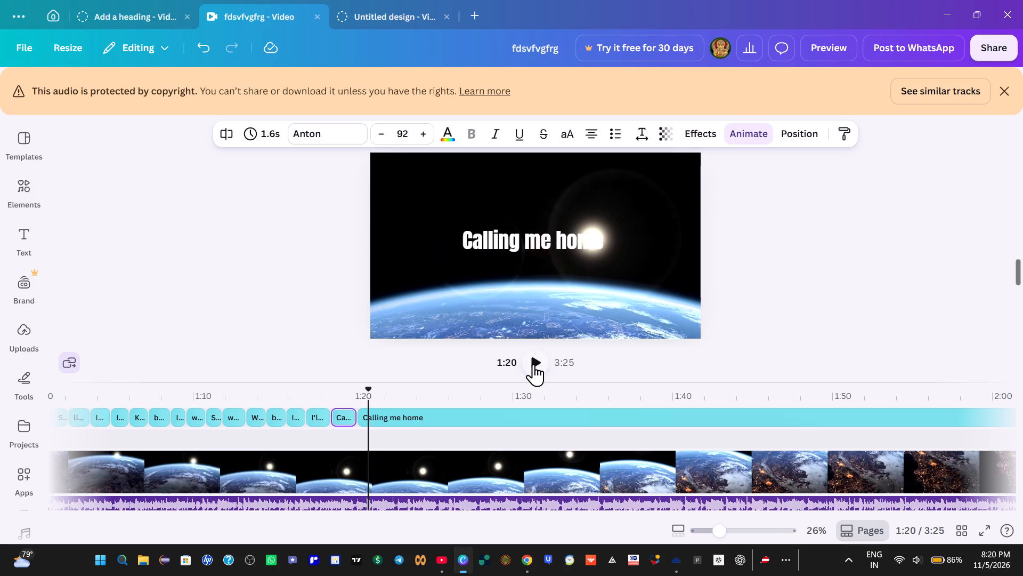
pyautogui.moveTo(395, 417); pyautogui.dragTo(404, 414)
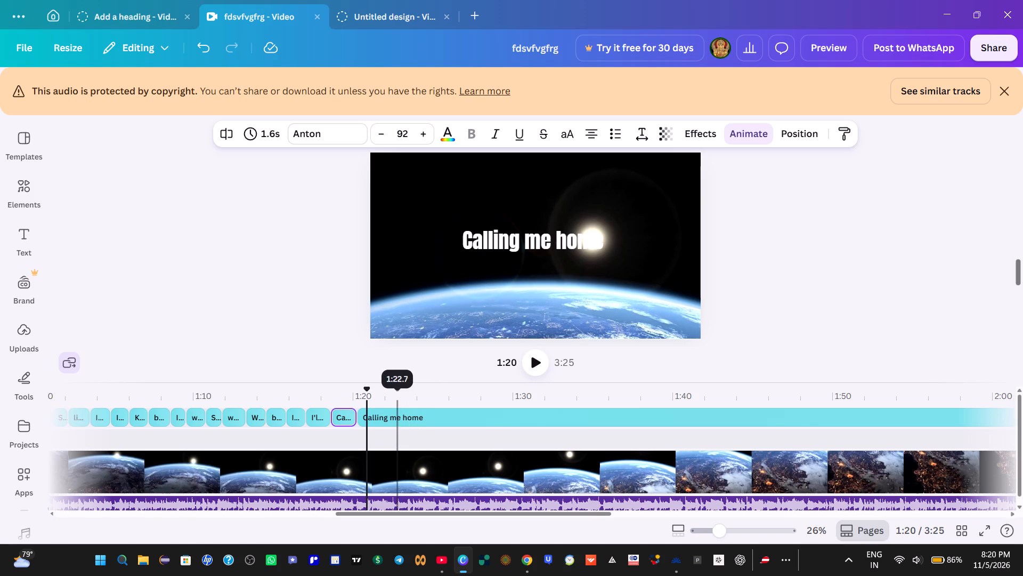
pyautogui.moveTo(404, 414); pyautogui.dragTo(407, 414)
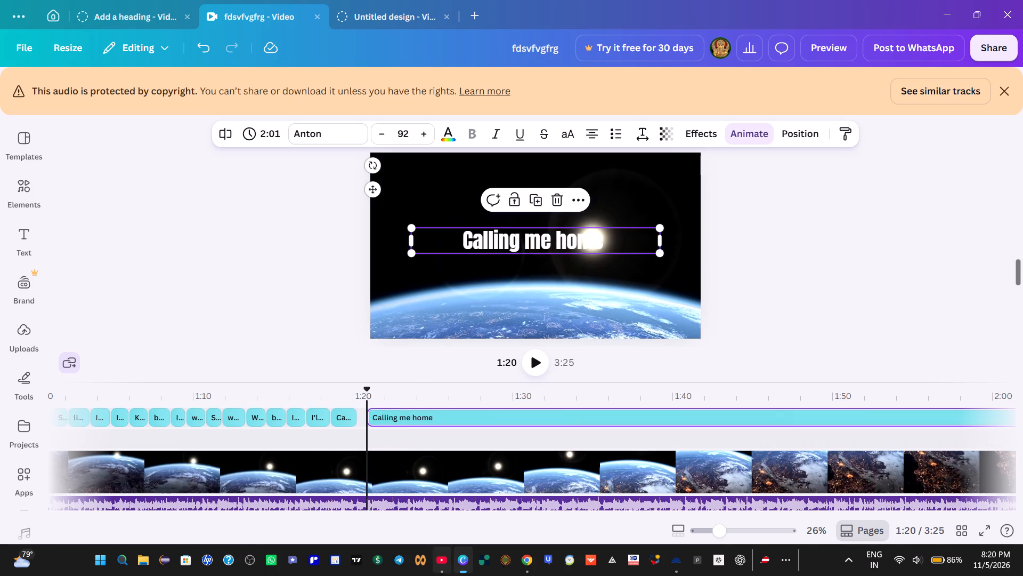
# Copy "through the fire and snow" from the lyrics page in Chrome and replace the long clip's text after the 1:20 gap with it in Canva.
pyautogui.click(526, 563)
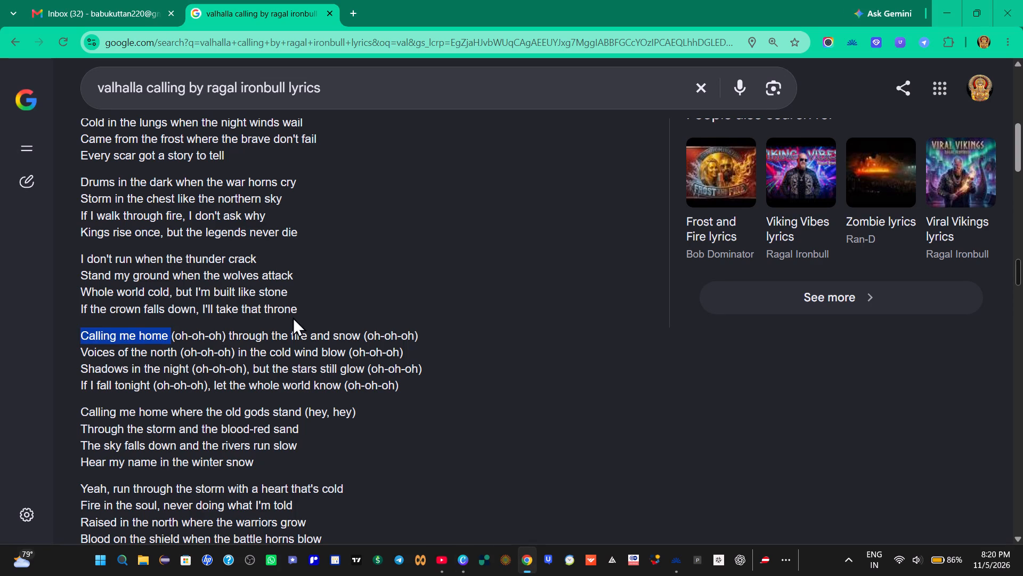
pyautogui.moveTo(229, 336); pyautogui.dragTo(339, 337)
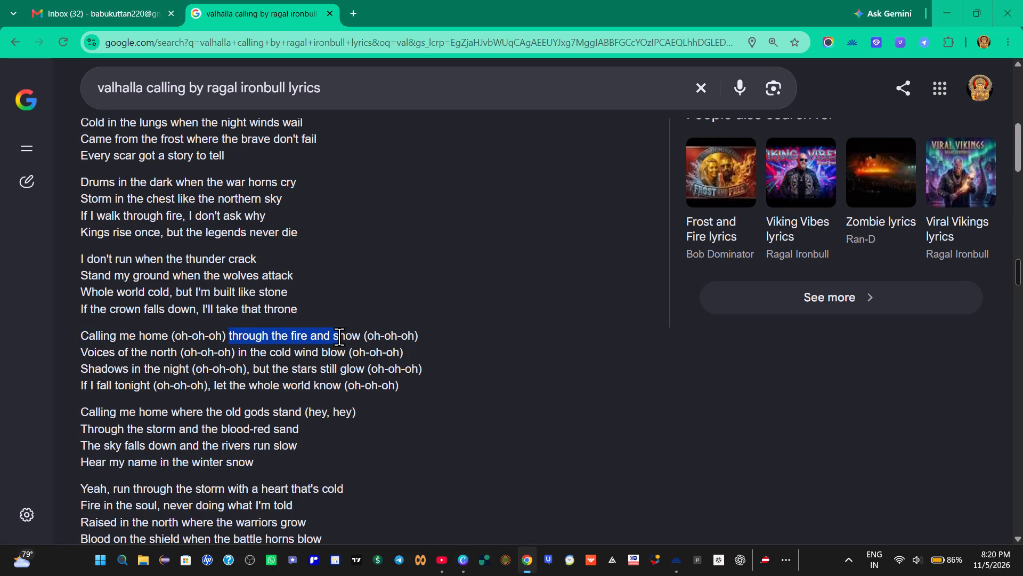
pyautogui.moveTo(339, 337); pyautogui.dragTo(361, 338)
pyautogui.rightClick(336, 336)
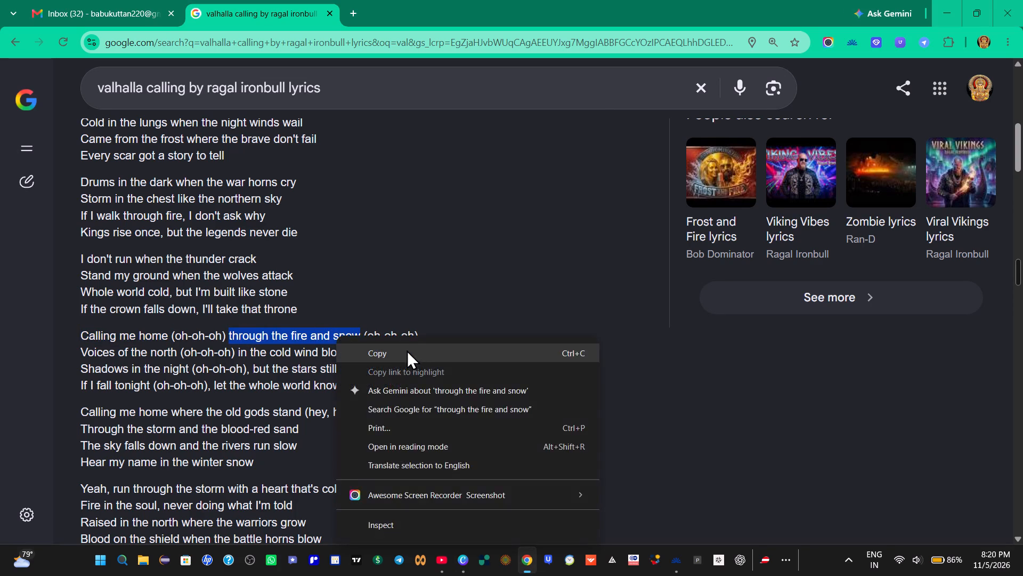
pyautogui.click(400, 353)
pyautogui.click(463, 559)
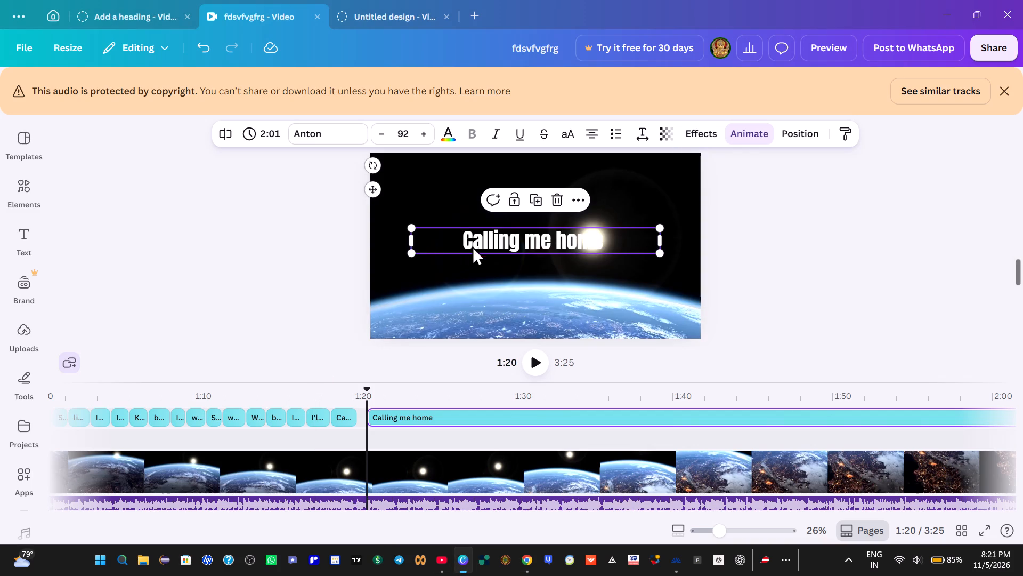
pyautogui.click(478, 243)
pyautogui.press('BackSpace')
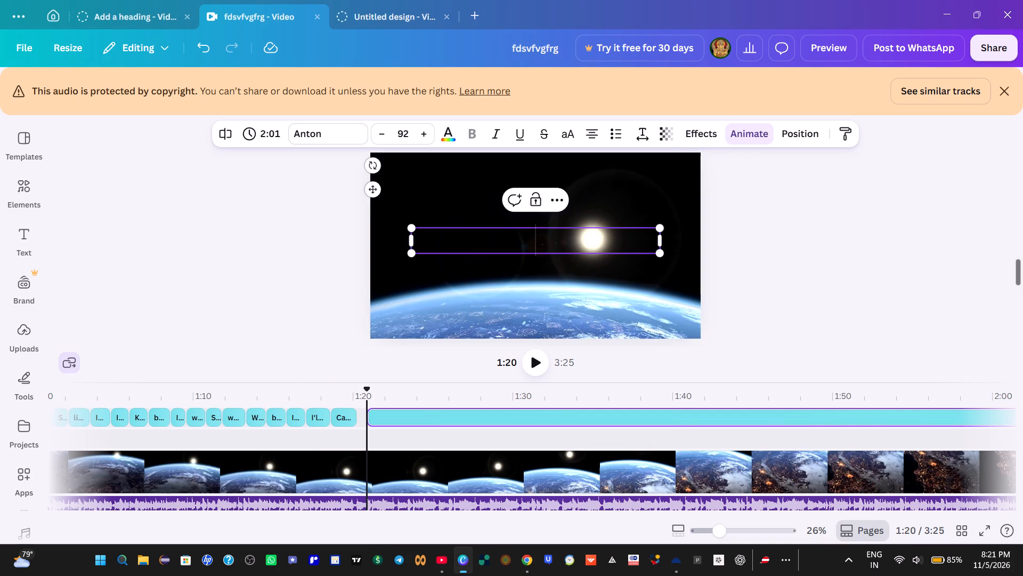
pyautogui.hotkey('ctrl', 'v')
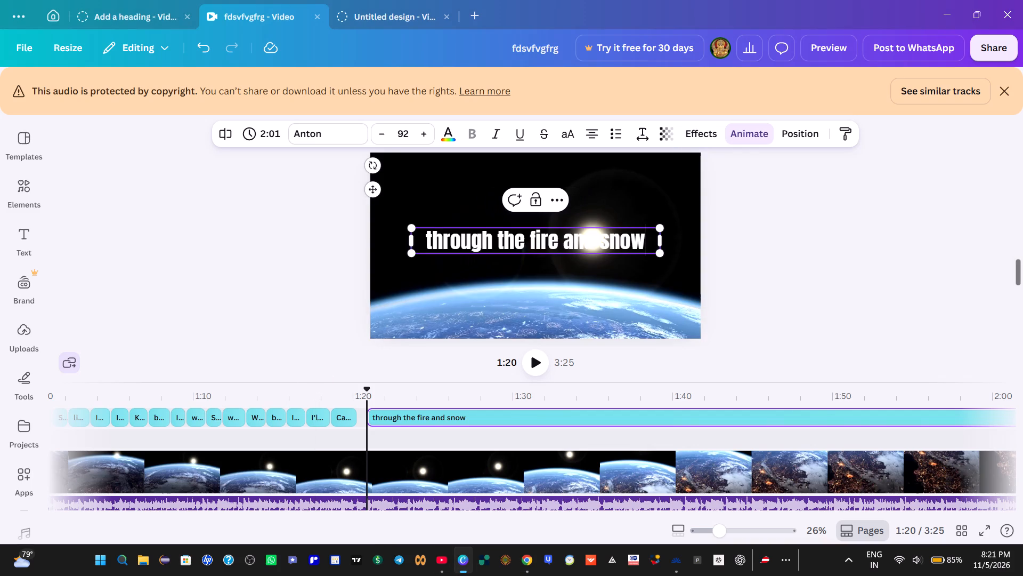
# Play the audio from about 1:17 and split the "through the fire and snow" clip at about 1:22, leaving a 1.9 s first part.
pyautogui.click(322, 394)
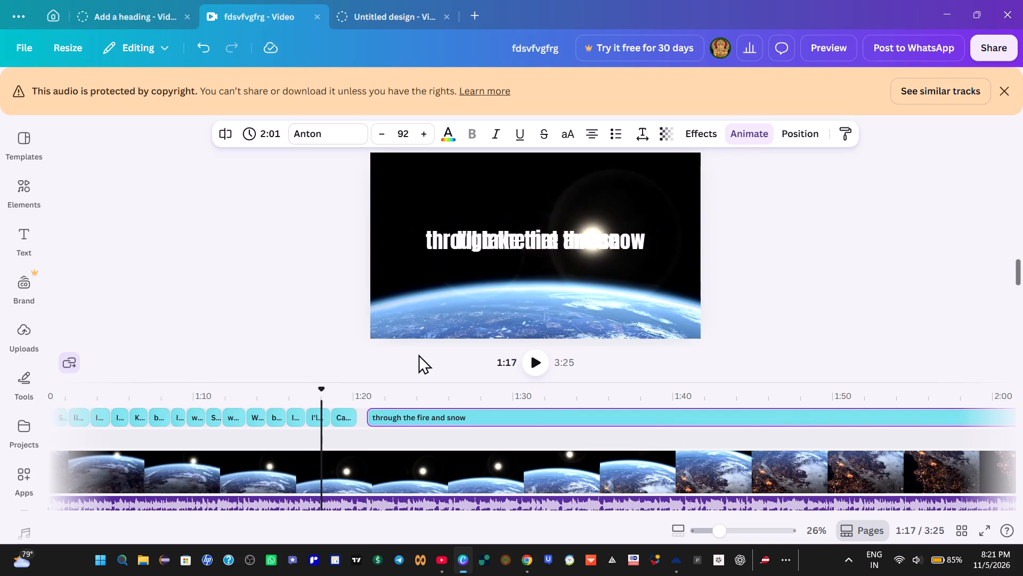
pyautogui.click(532, 365)
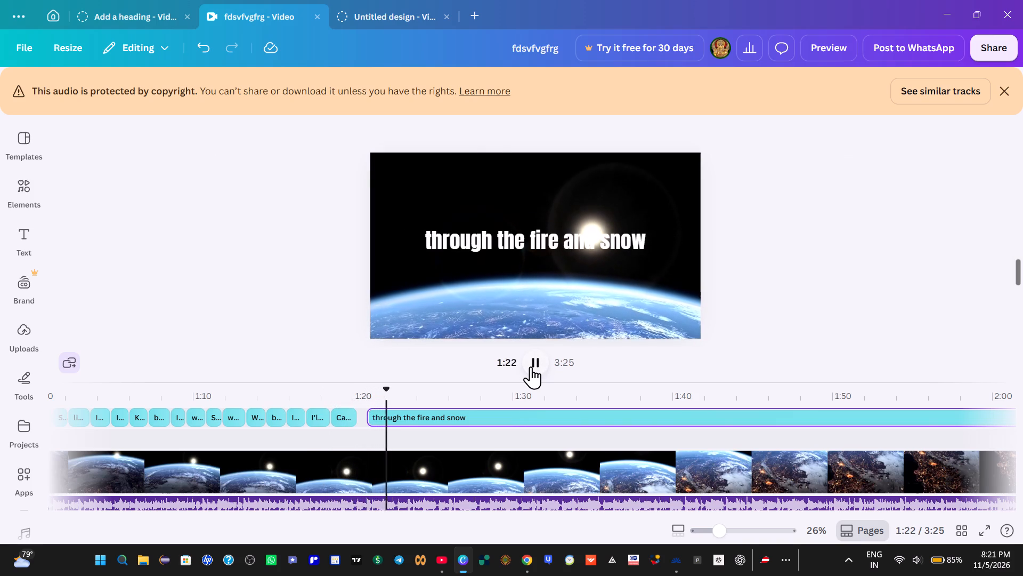
pyautogui.click(537, 367)
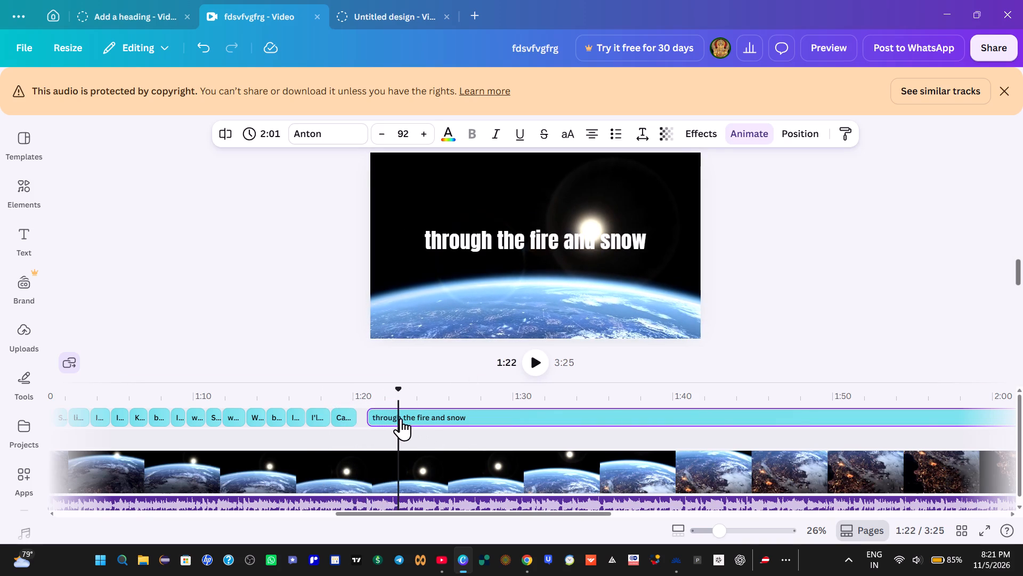
pyautogui.rightClick(399, 414)
pyautogui.click(435, 355)
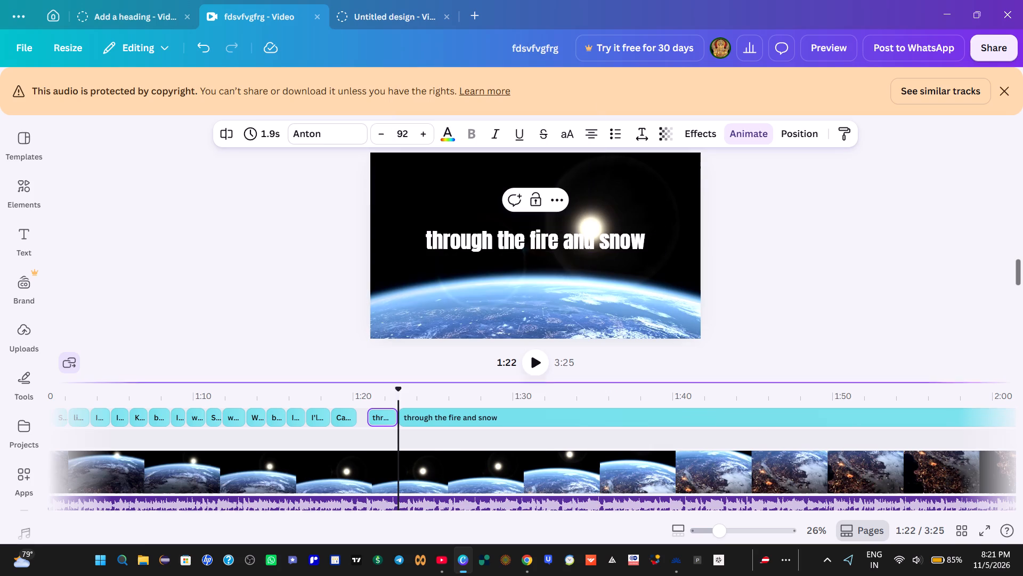
# Play on from the 1:22 split and shift the long "through the fire and snow" clip to start at about 1:23, leaving a short gap.
pyautogui.click(535, 359)
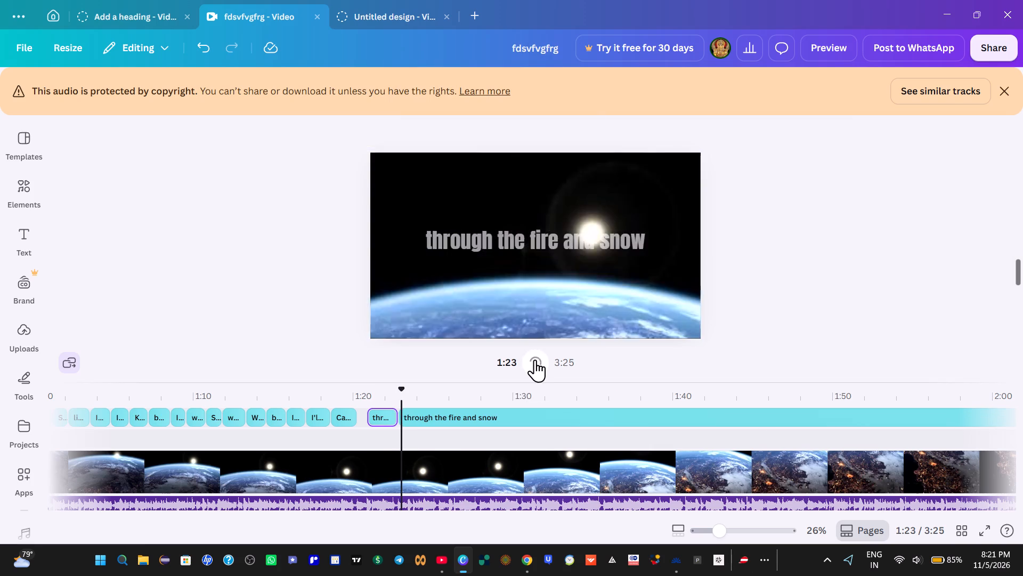
pyautogui.click(535, 359)
pyautogui.click(535, 359)
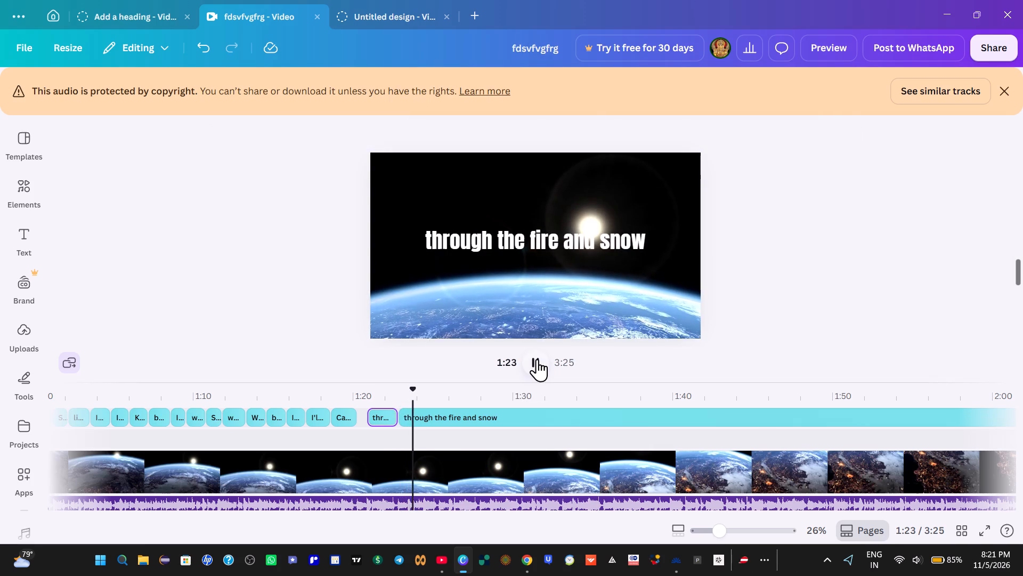
pyautogui.click(537, 359)
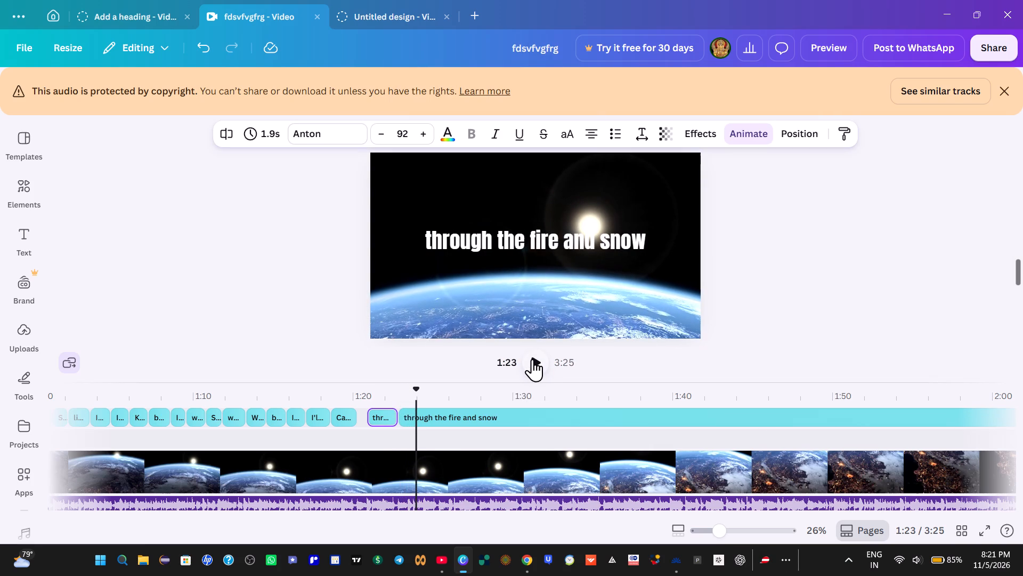
pyautogui.press('Left')
pyautogui.press('Left')
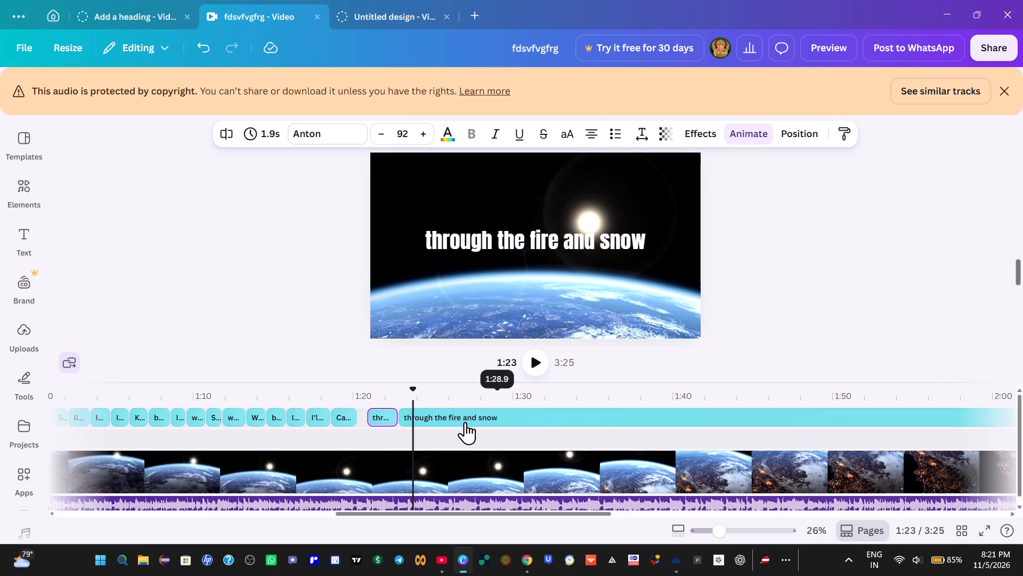
pyautogui.moveTo(456, 418); pyautogui.dragTo(469, 415)
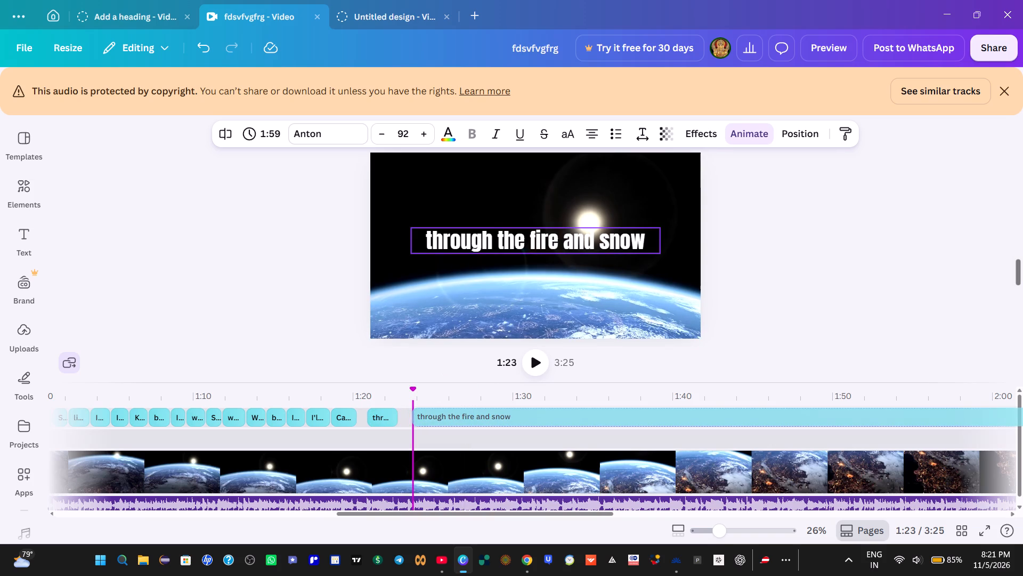
pyautogui.moveTo(469, 415); pyautogui.dragTo(471, 415)
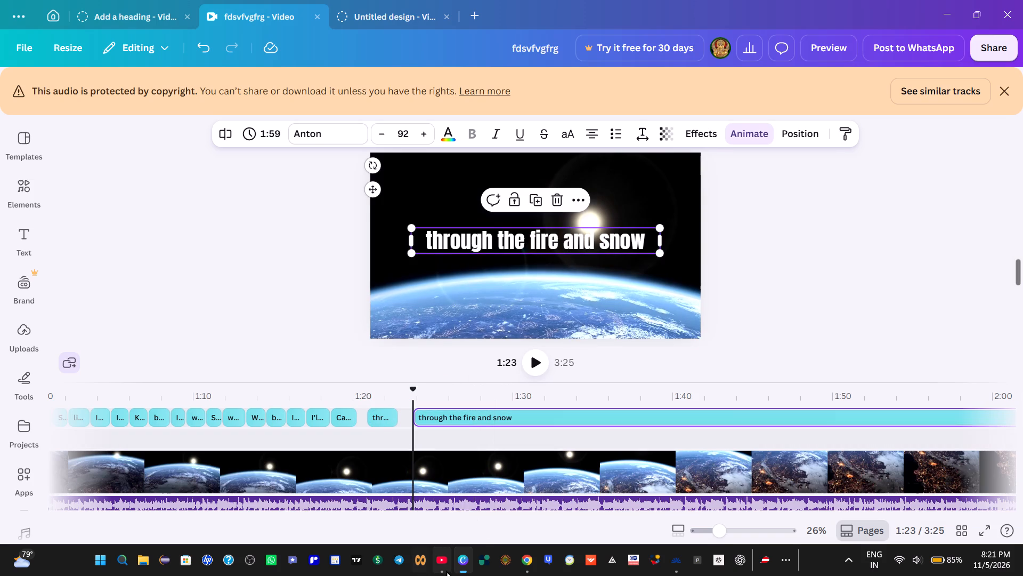
# Copy "Voices of the north" from the lyrics page in Chrome and replace the text of the long clip starting at 1:23 in Canva.
pyautogui.click(524, 558)
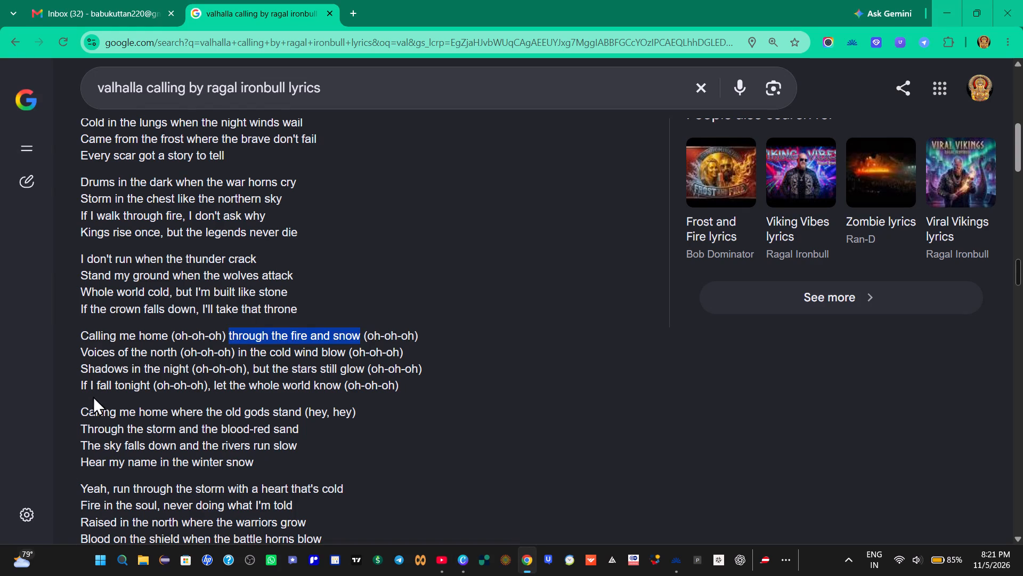
pyautogui.moveTo(82, 354); pyautogui.dragTo(173, 352)
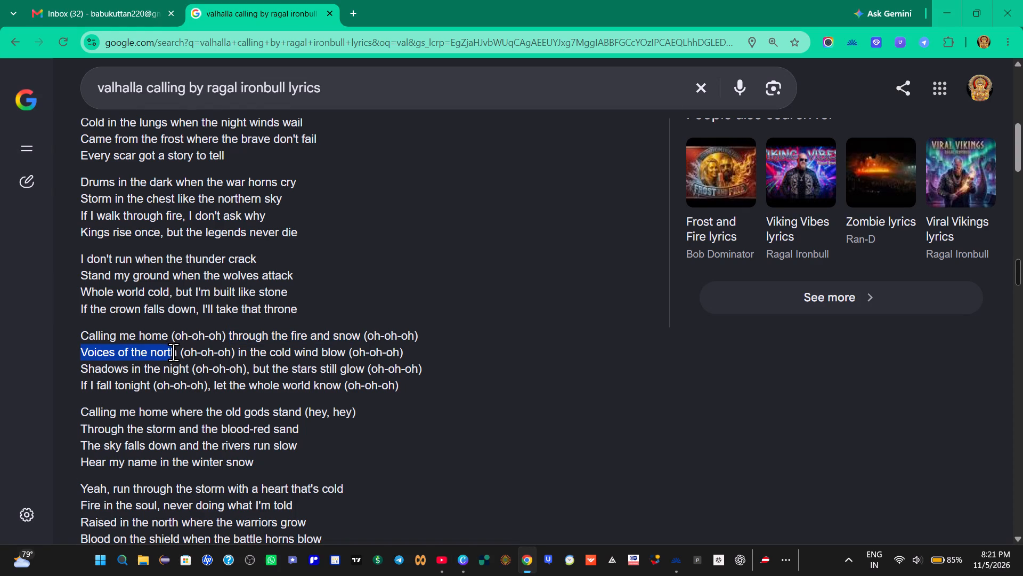
pyautogui.moveTo(173, 352); pyautogui.dragTo(177, 352)
pyautogui.rightClick(158, 355)
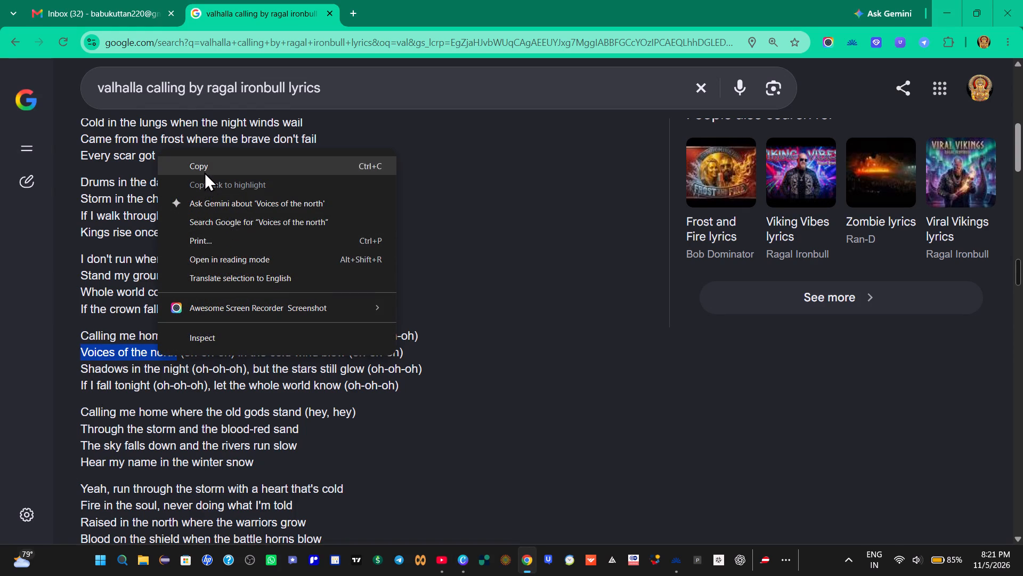
pyautogui.click(204, 172)
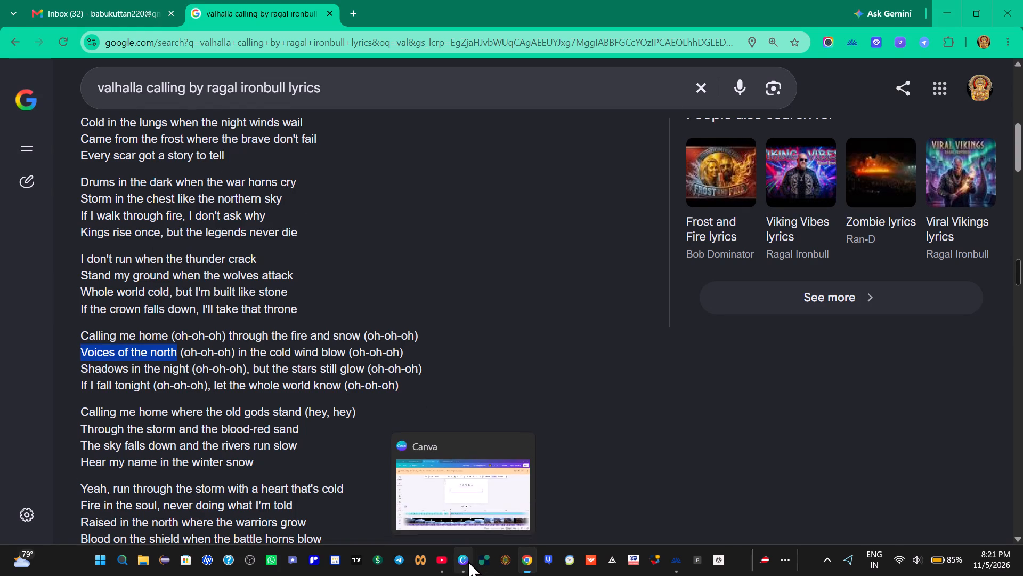
pyautogui.click(467, 561)
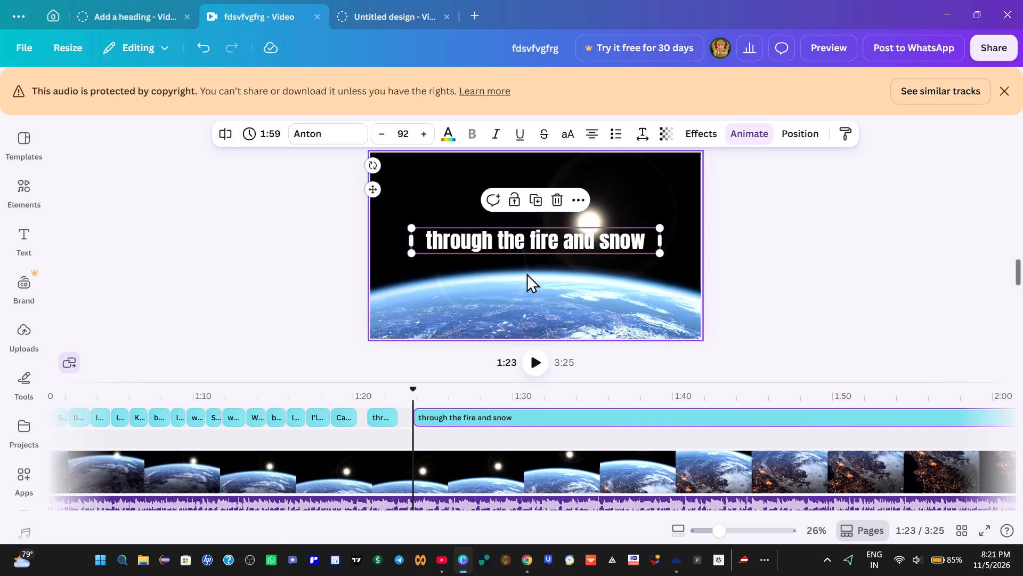
pyautogui.click(518, 240)
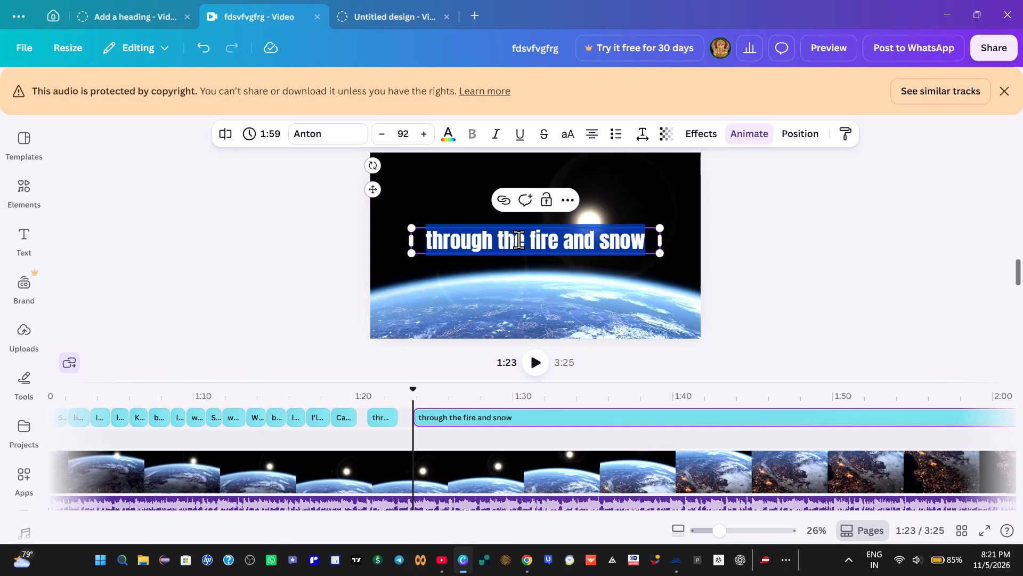
pyautogui.press('BackSpace')
pyautogui.hotkey('ctrl', 'v')
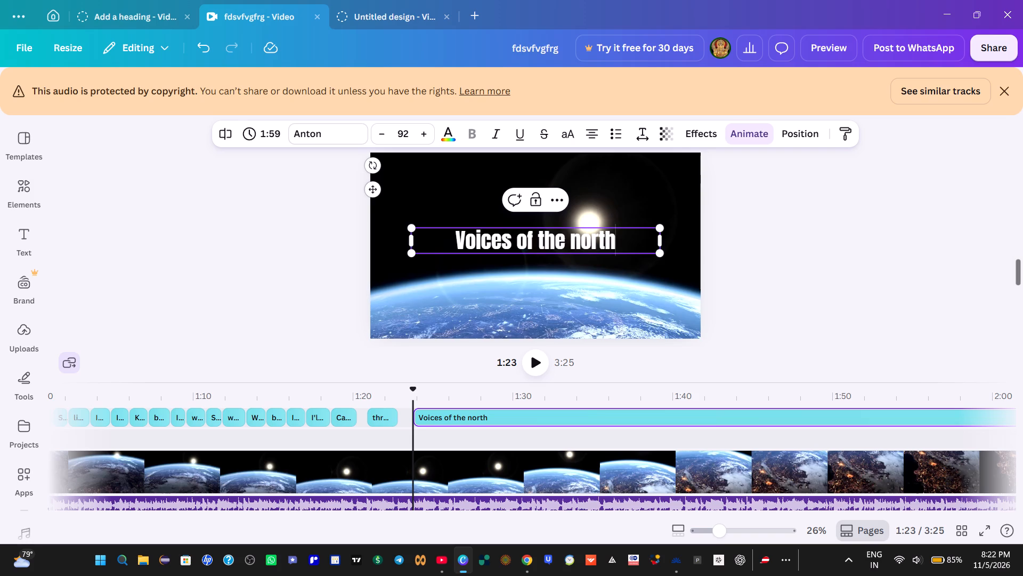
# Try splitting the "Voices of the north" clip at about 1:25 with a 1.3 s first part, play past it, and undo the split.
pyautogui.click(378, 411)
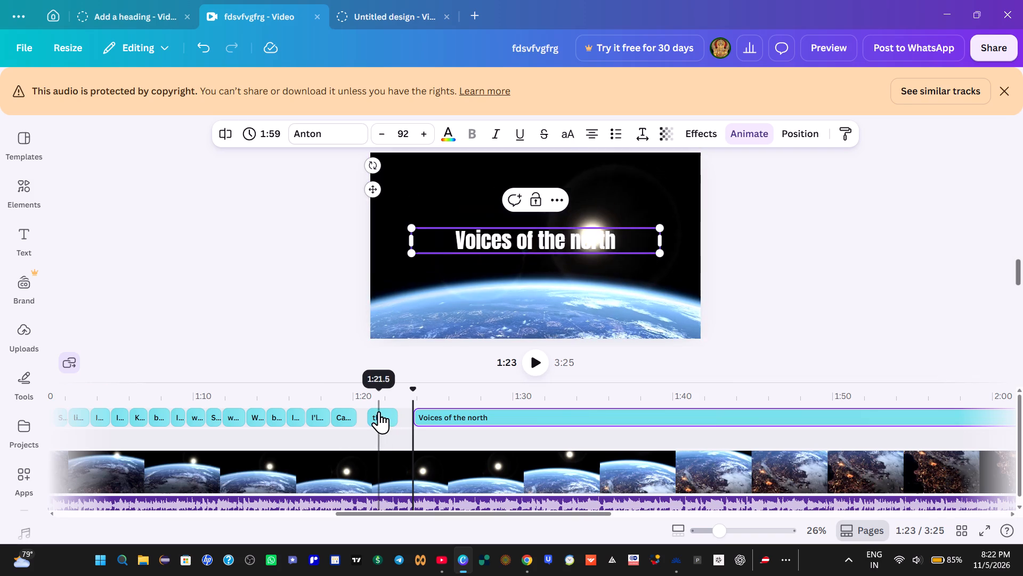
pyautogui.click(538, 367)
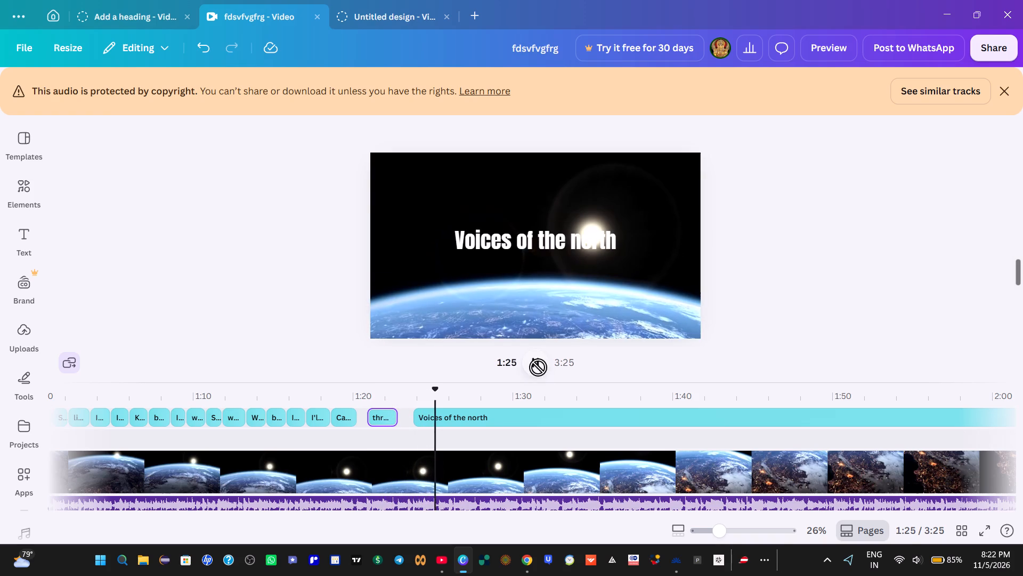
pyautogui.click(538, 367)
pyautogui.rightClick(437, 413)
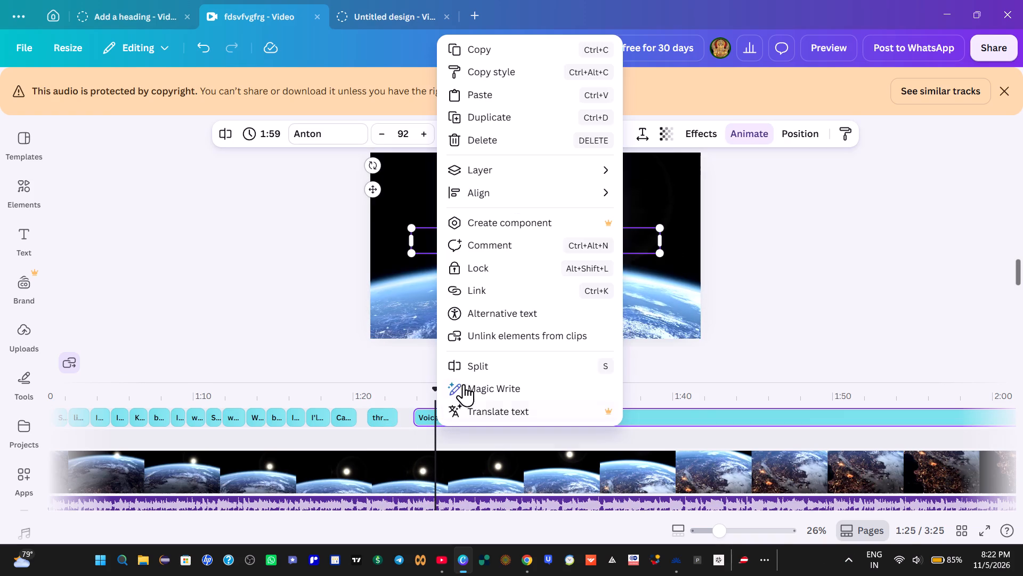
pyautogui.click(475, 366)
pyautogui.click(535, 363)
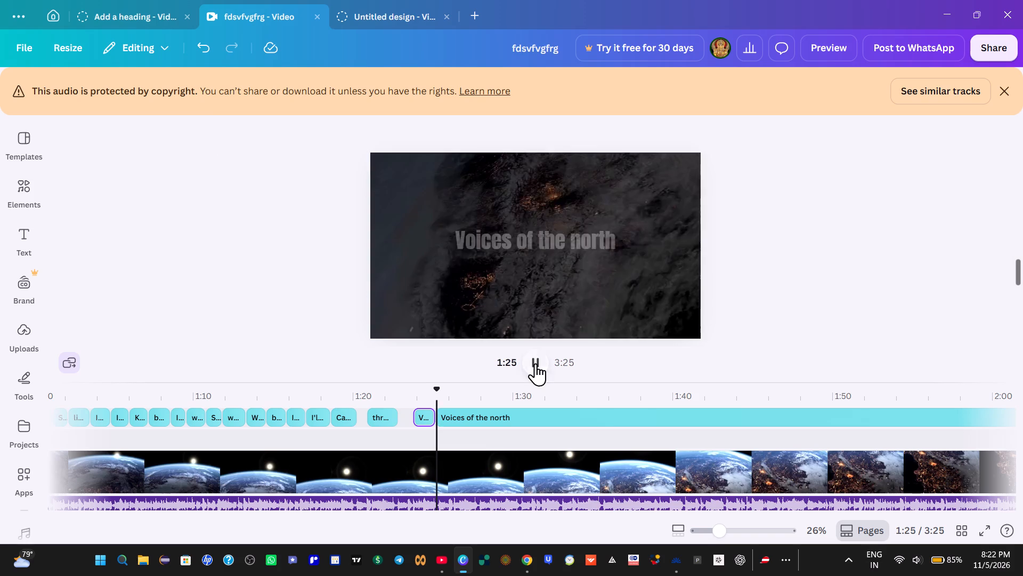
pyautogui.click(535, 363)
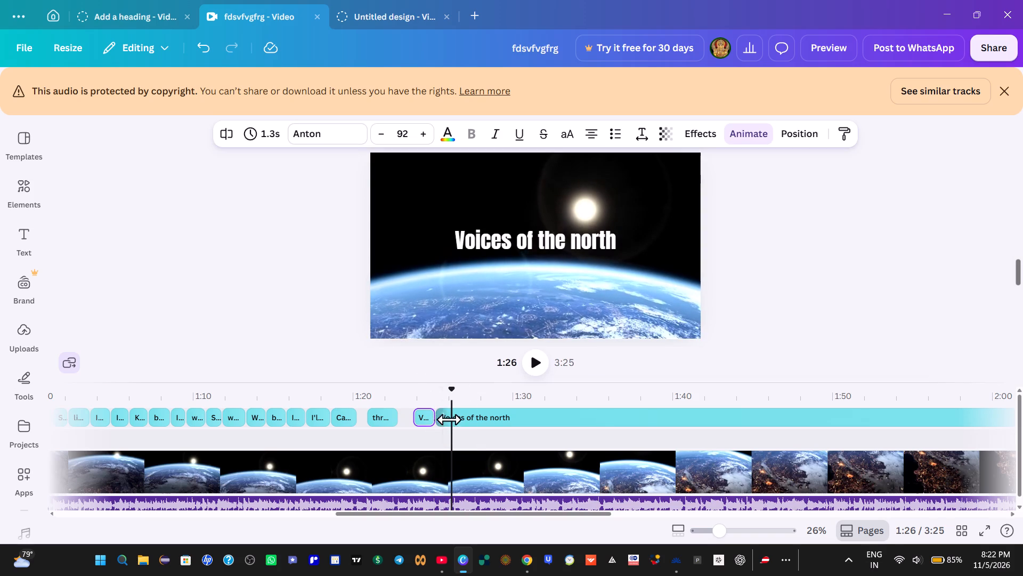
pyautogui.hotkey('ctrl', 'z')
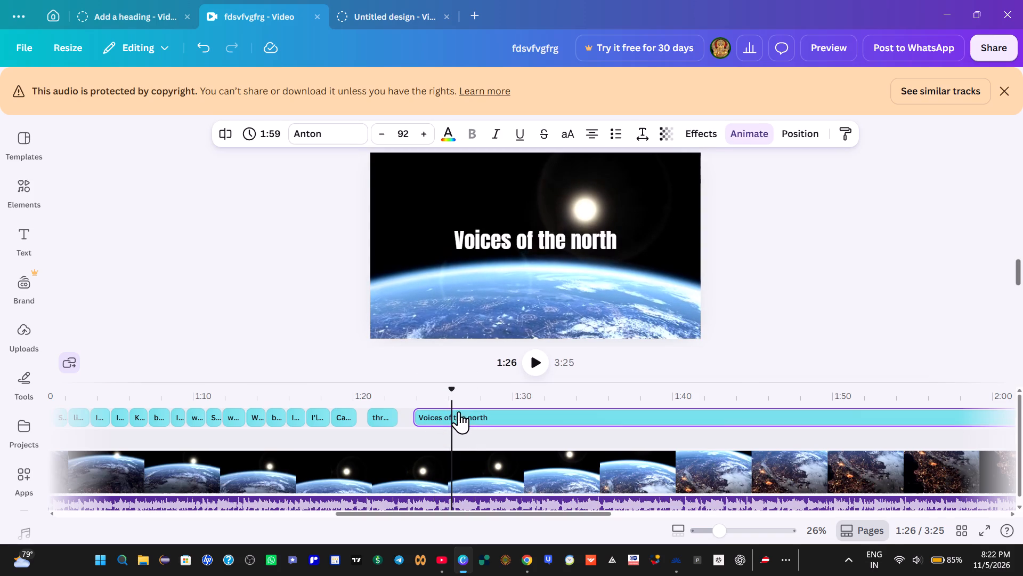
# Play the audio from about 1:22 and split the "Voices of the north" clip just before 1:26, leaving a 2.0 s first part.
pyautogui.click(397, 390)
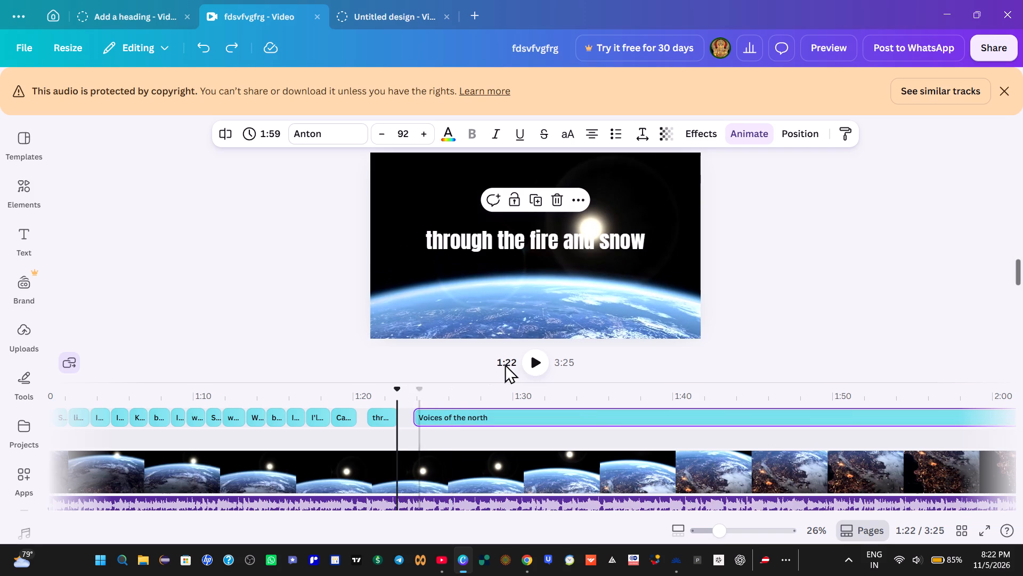
pyautogui.click(532, 359)
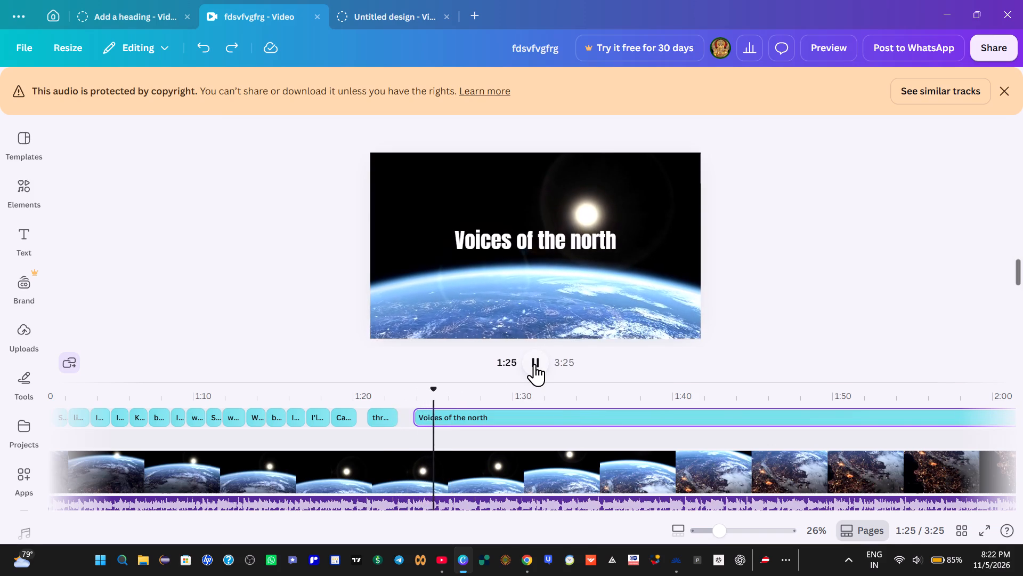
pyautogui.click(534, 364)
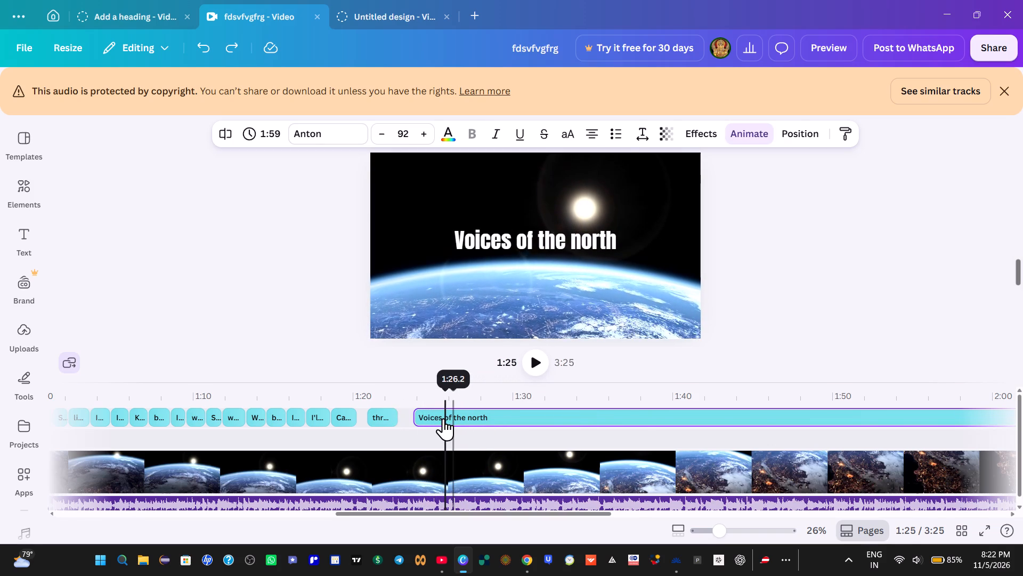
pyautogui.rightClick(445, 417)
pyautogui.click(480, 364)
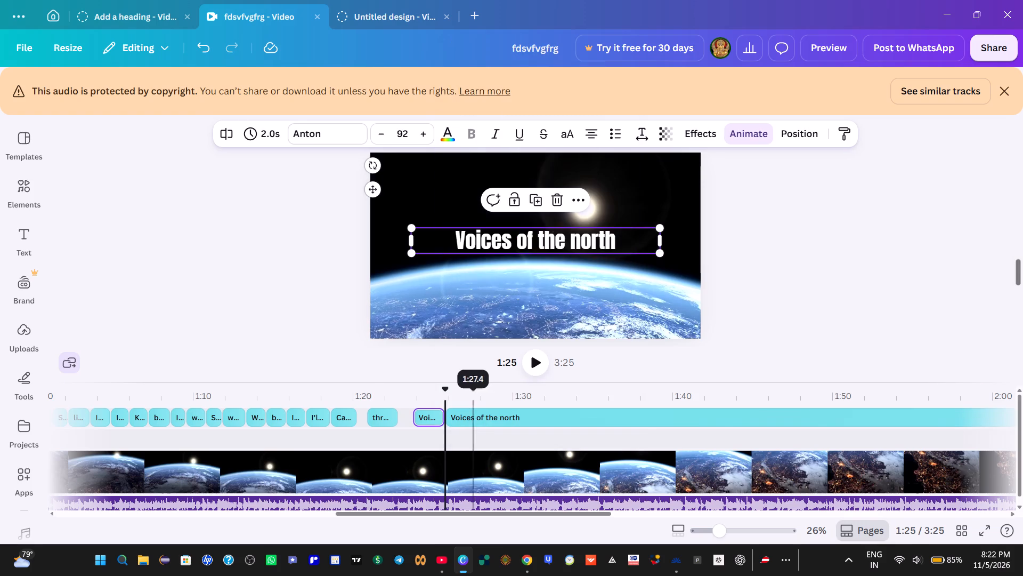
# Play around the new split to find the next vocal and shift the long "Voices of the north" clip to start at about 1:26.
pyautogui.click(539, 359)
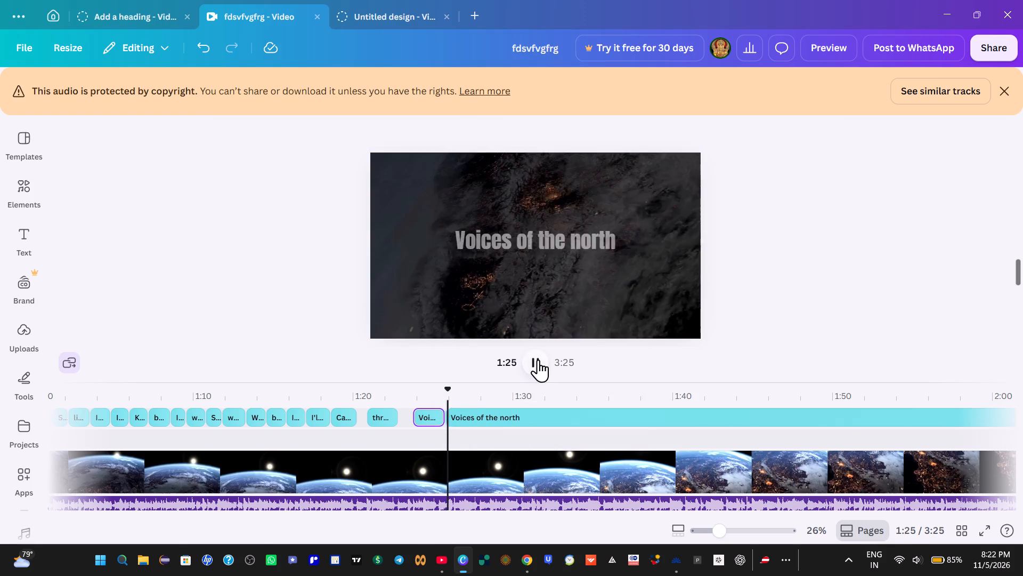
pyautogui.click(538, 359)
pyautogui.click(432, 404)
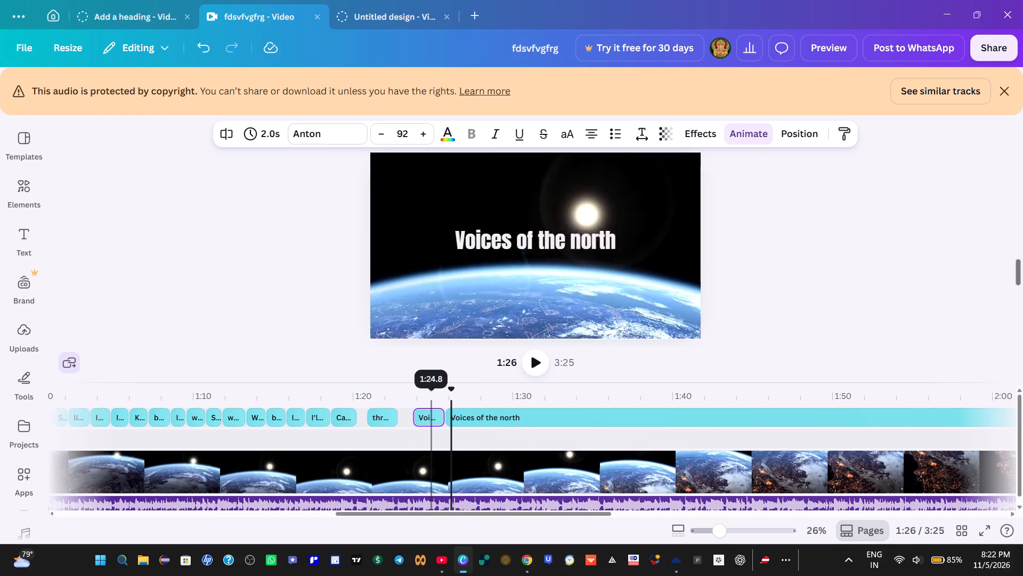
pyautogui.click(533, 362)
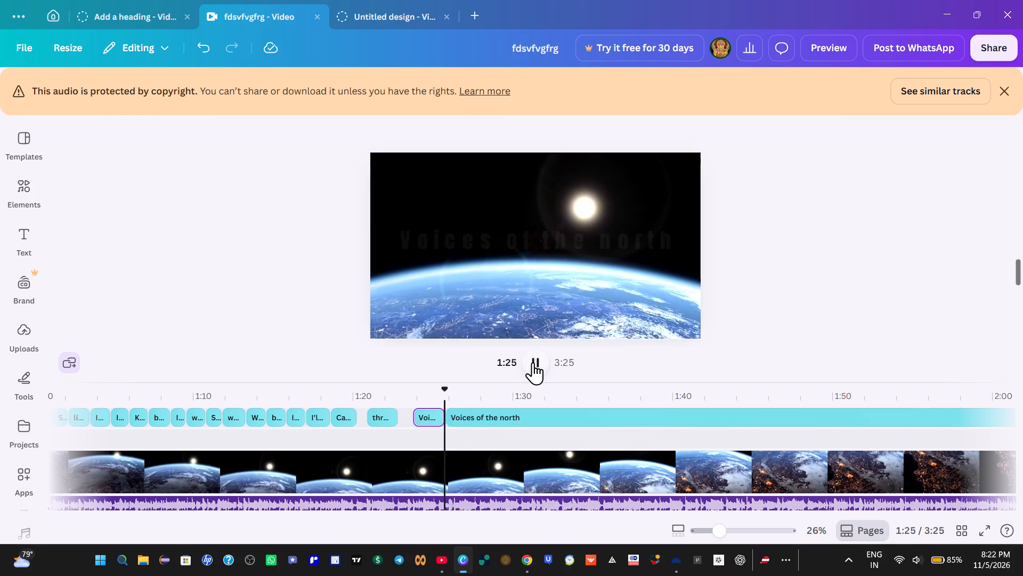
pyautogui.click(533, 362)
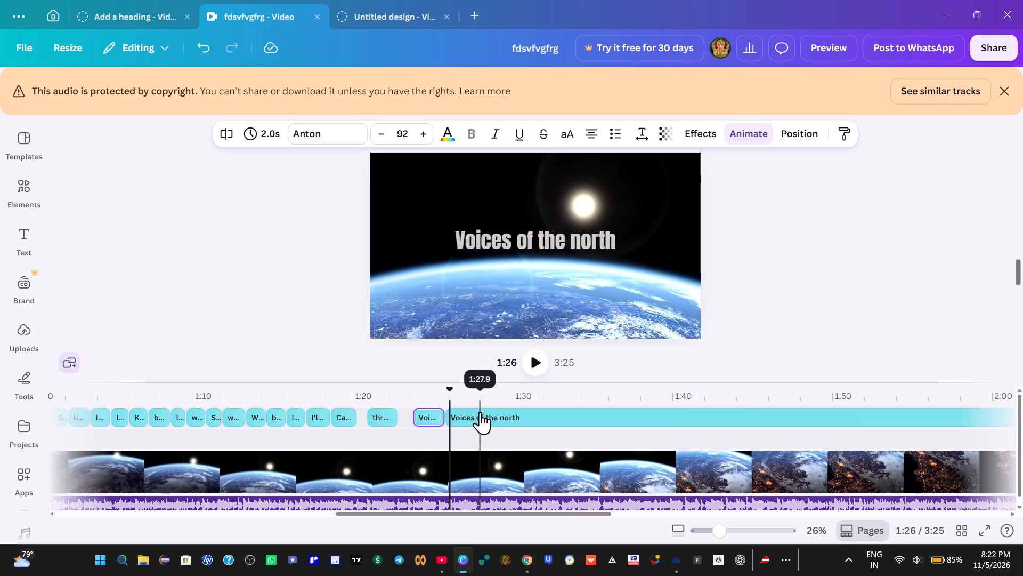
pyautogui.click(472, 413)
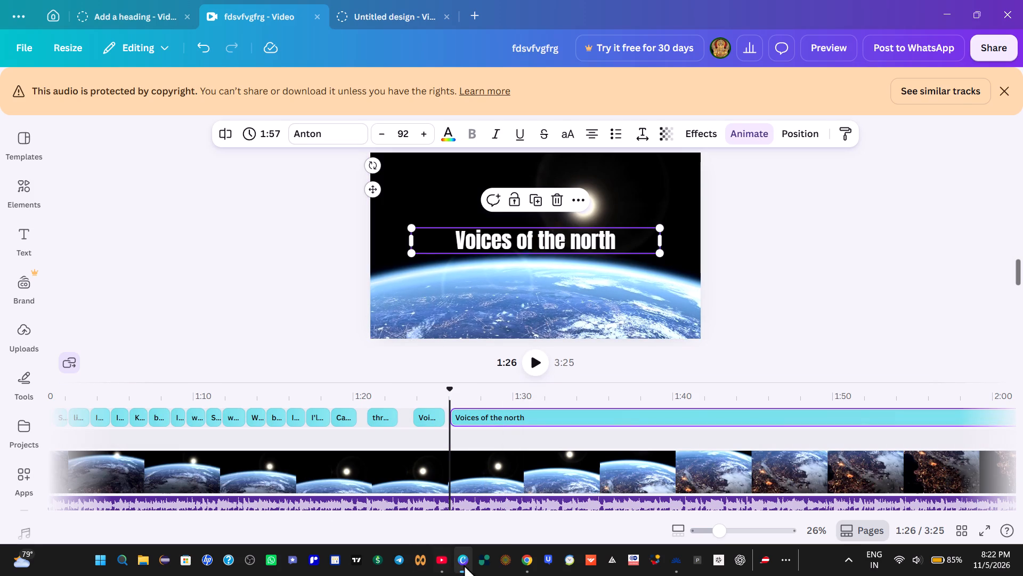
# Copy "in the cold wind blow" from the lyrics page in Chrome and replace the text of the long clip starting at 1:26 in Canva.
pyautogui.click(522, 559)
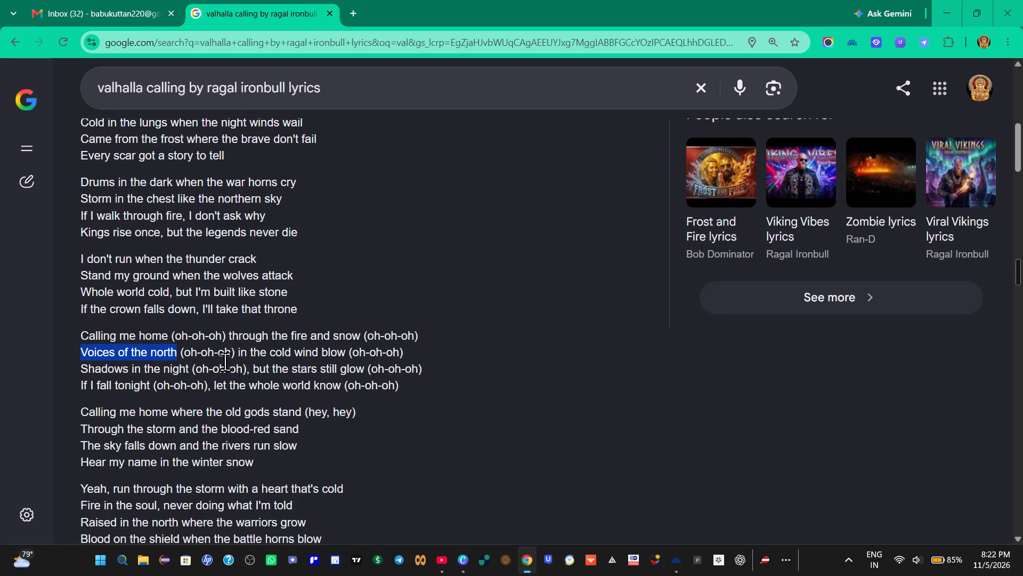
pyautogui.moveTo(238, 353); pyautogui.dragTo(343, 350)
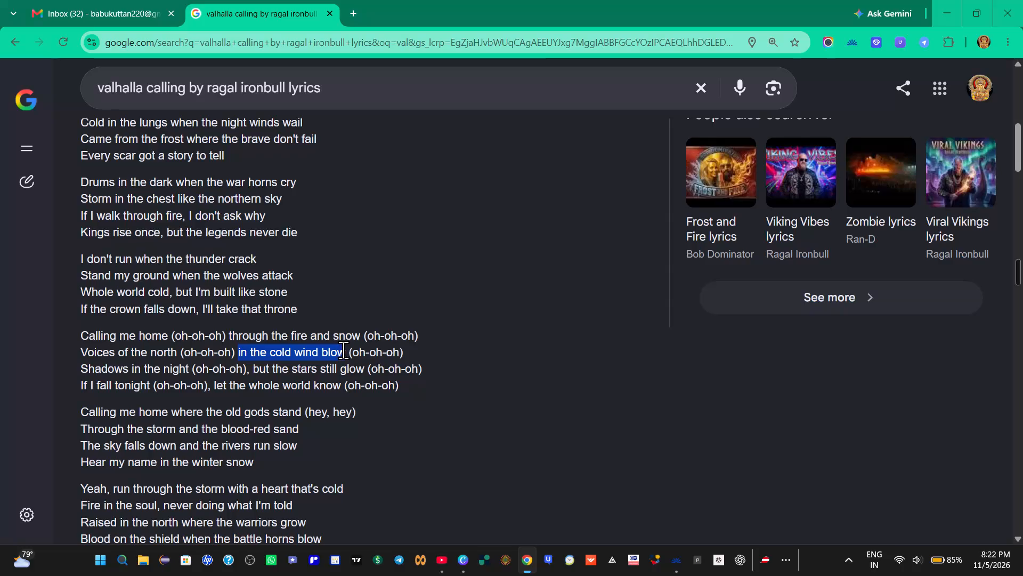
pyautogui.moveTo(343, 350); pyautogui.dragTo(347, 350)
pyautogui.rightClick(325, 354)
pyautogui.click(375, 164)
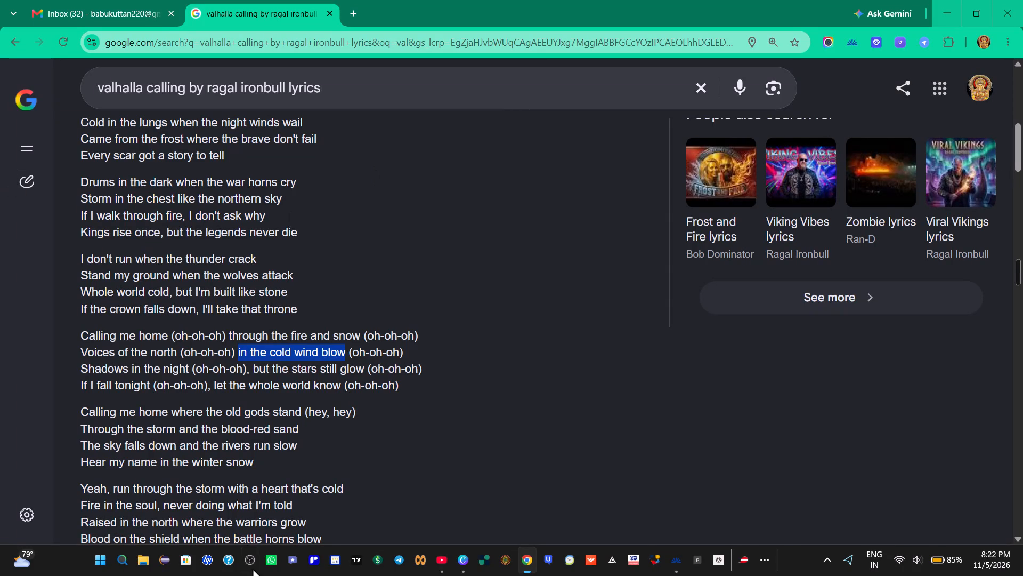
pyautogui.click(463, 558)
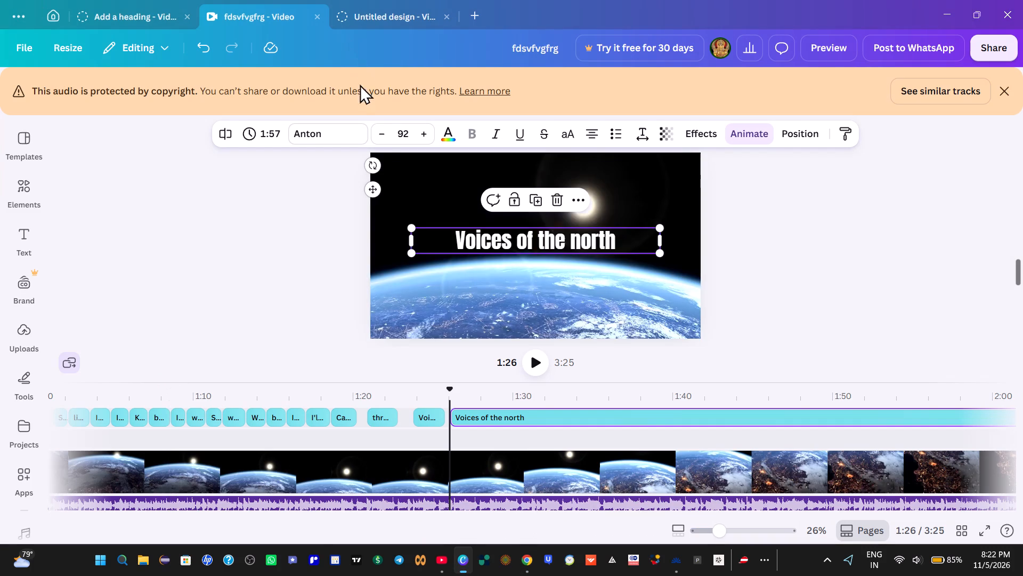
pyautogui.click(521, 242)
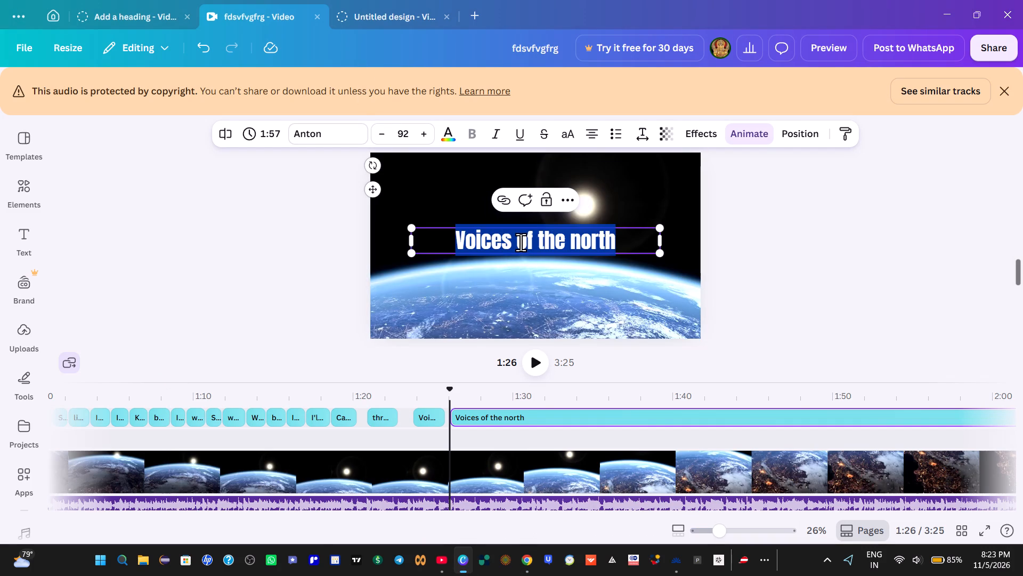
pyautogui.press('BackSpace')
pyautogui.hotkey('ctrl', 'v')
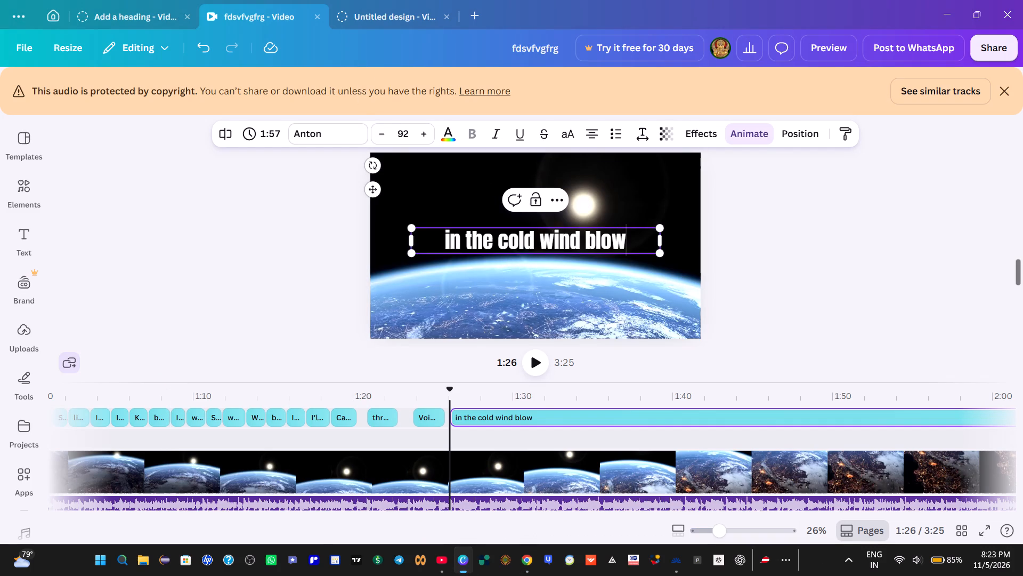
# Play the audio from about 1:22 and split the "in the cold wind blow" clip at about 1:27, leaving a 1.7 s first part.
pyautogui.click(401, 399)
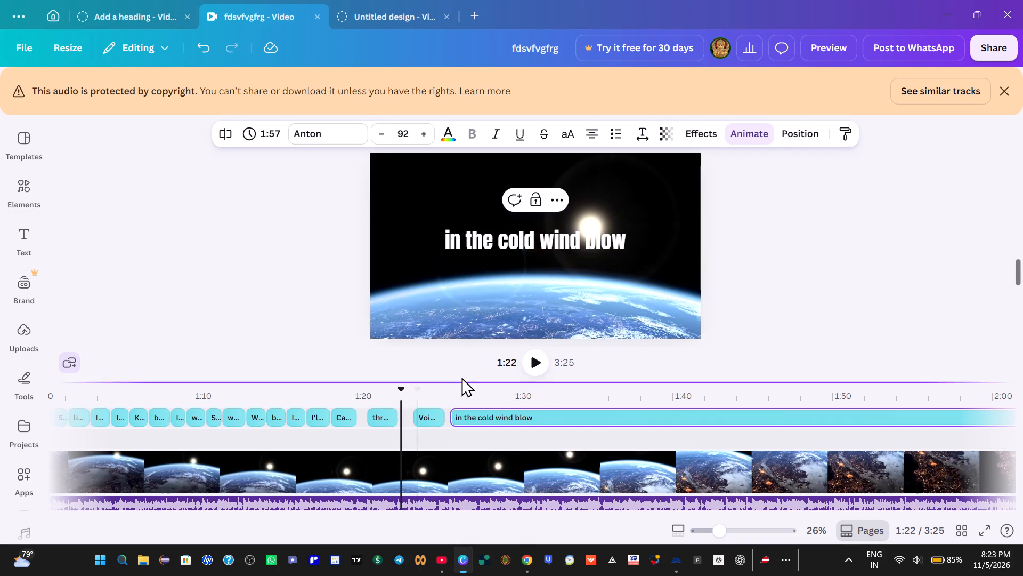
pyautogui.click(535, 365)
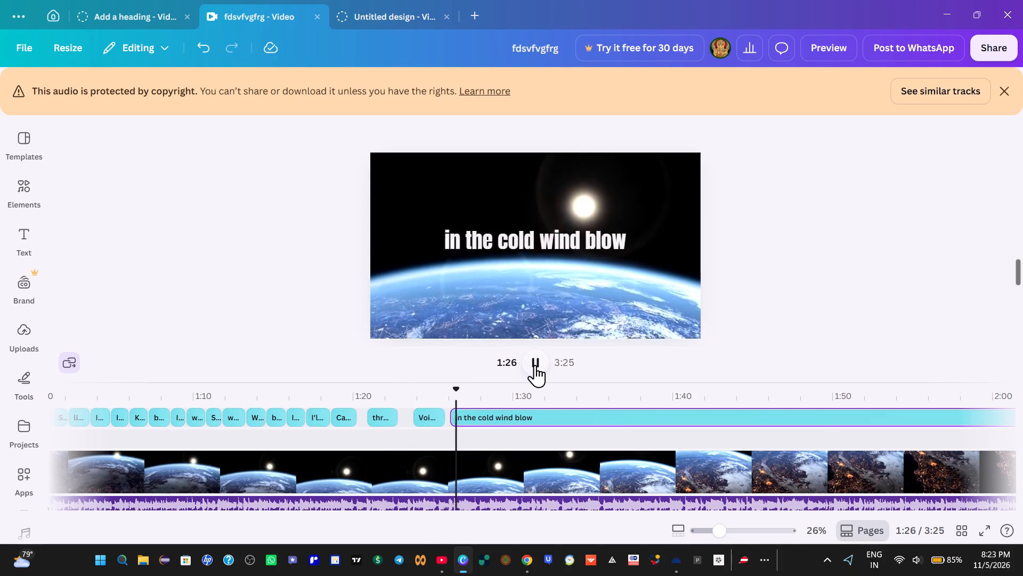
pyautogui.click(535, 365)
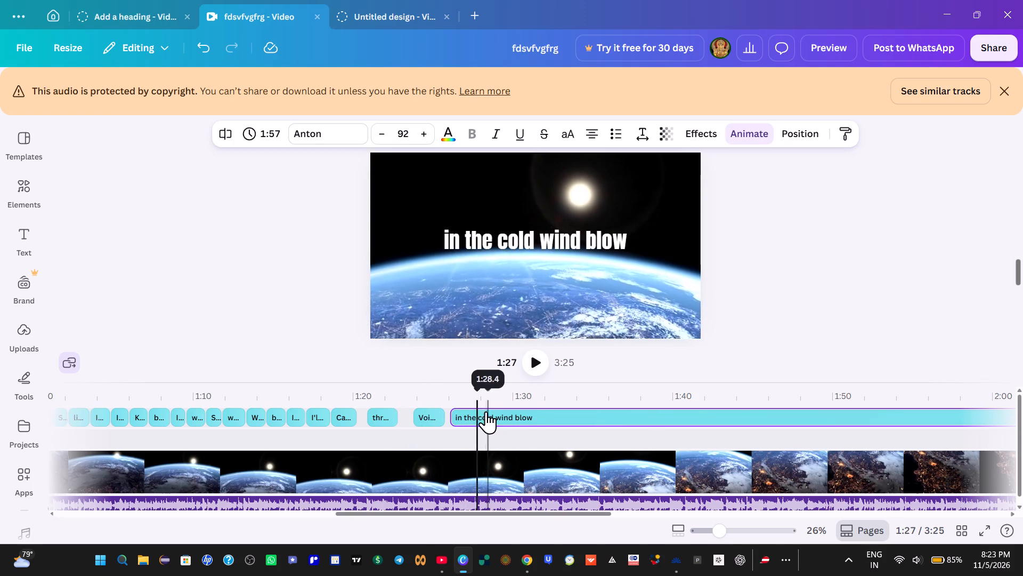
pyautogui.rightClick(478, 414)
pyautogui.click(516, 358)
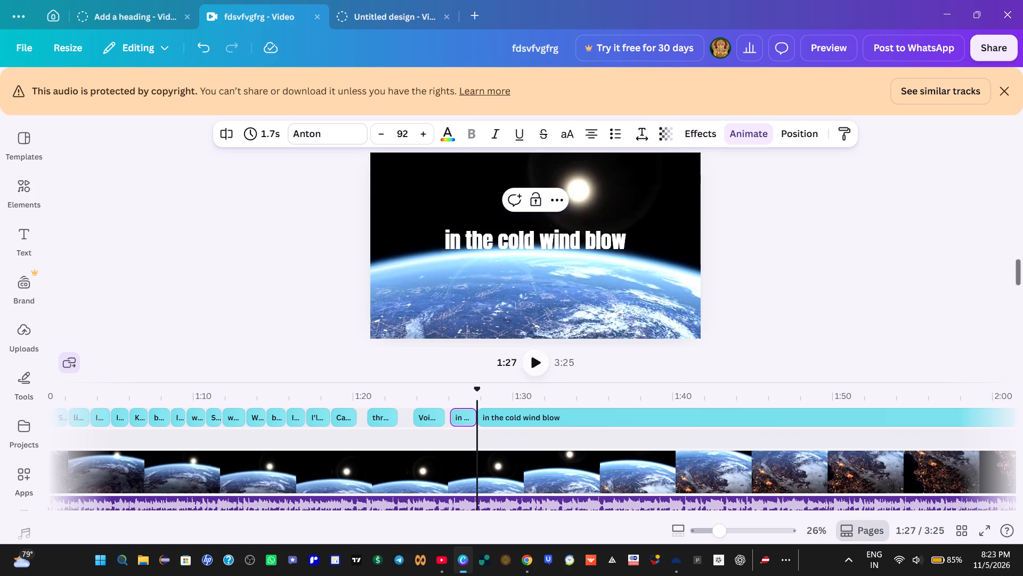
# Play around the new split to find the next vocal and shift the long "in the cold wind blow" clip to start at about 1:28.
pyautogui.click(537, 362)
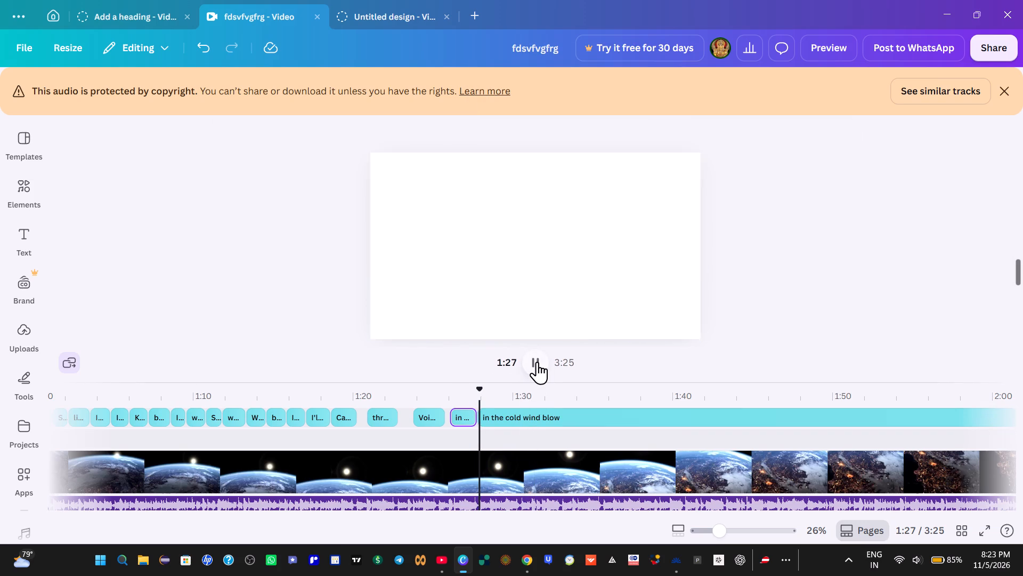
pyautogui.click(537, 362)
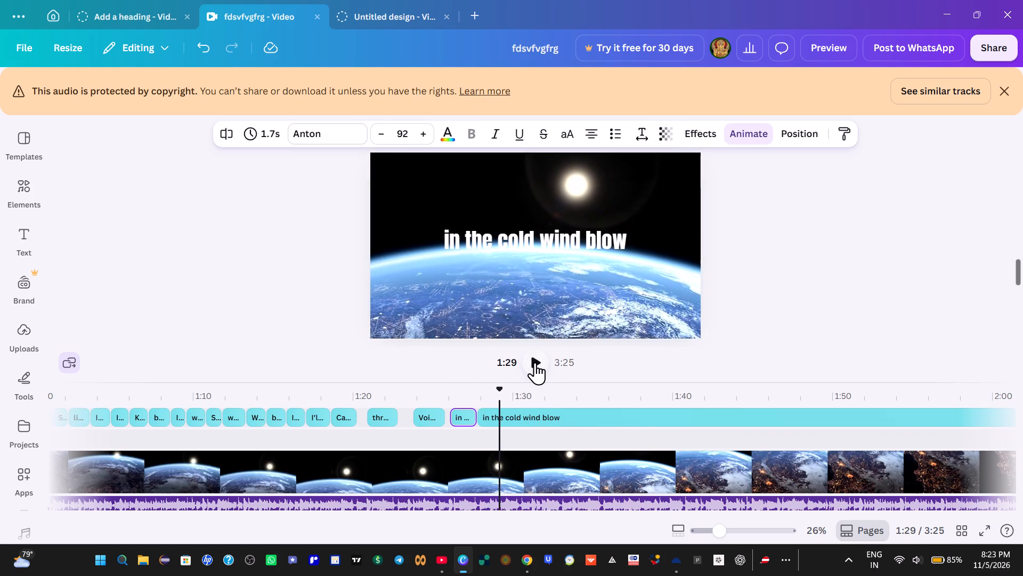
pyautogui.click(480, 388)
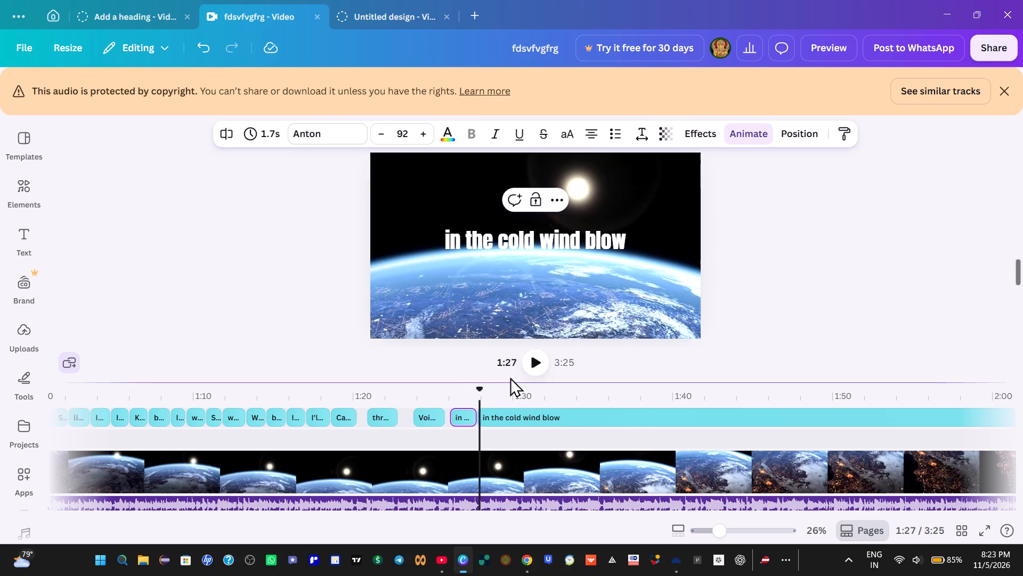
pyautogui.click(538, 363)
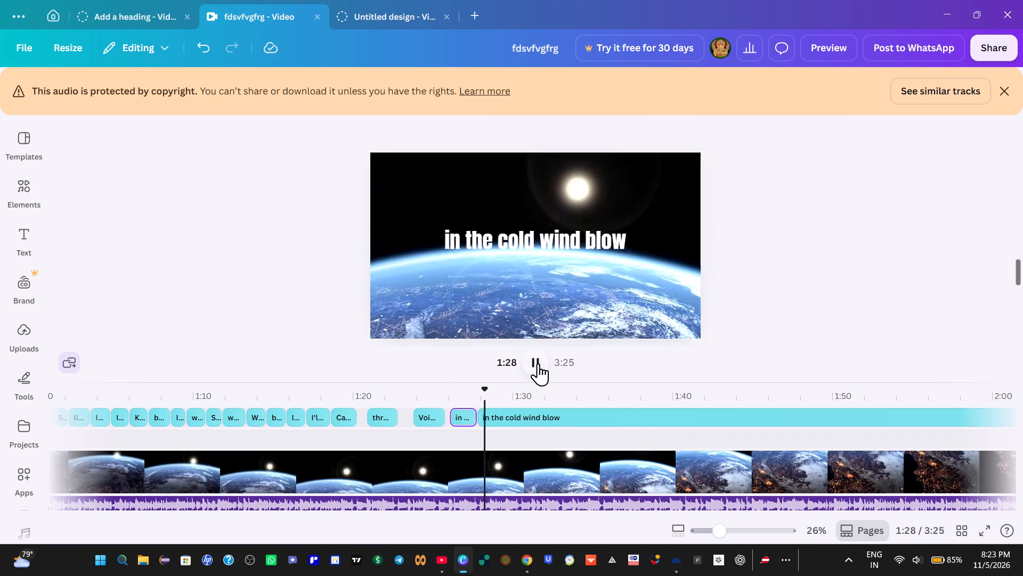
pyautogui.click(538, 363)
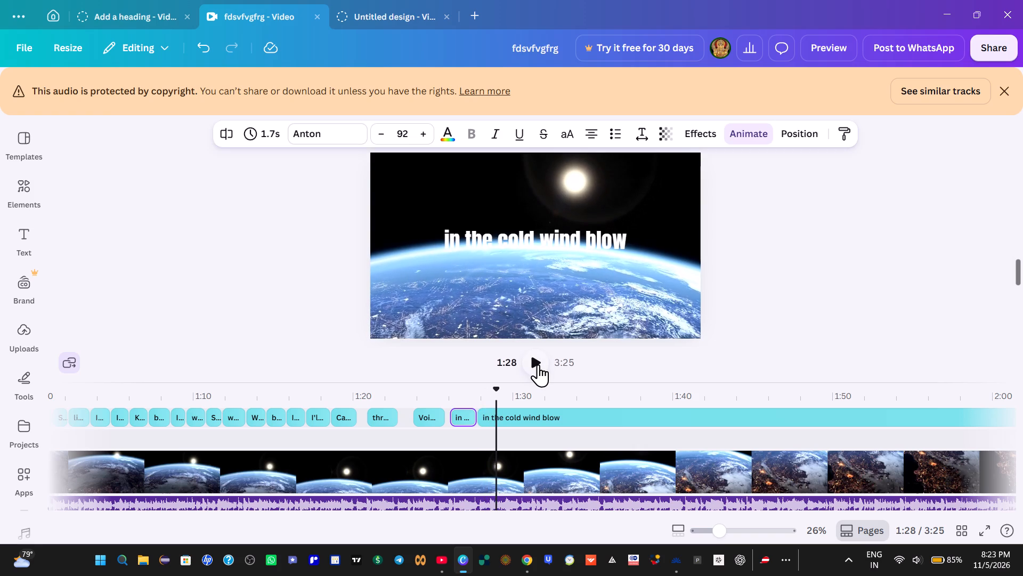
pyautogui.press('Left')
pyautogui.press('Left')
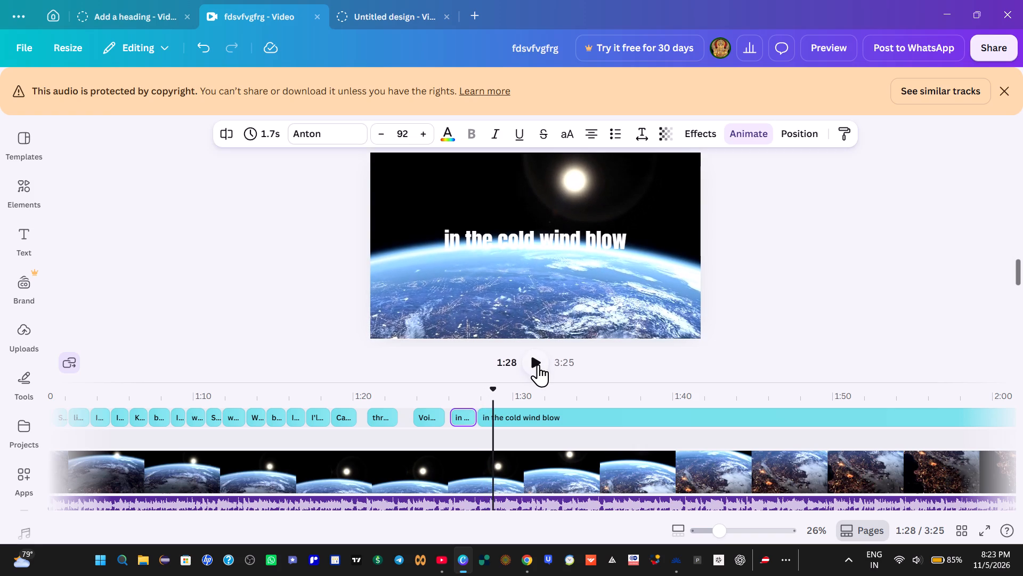
pyautogui.press('Left')
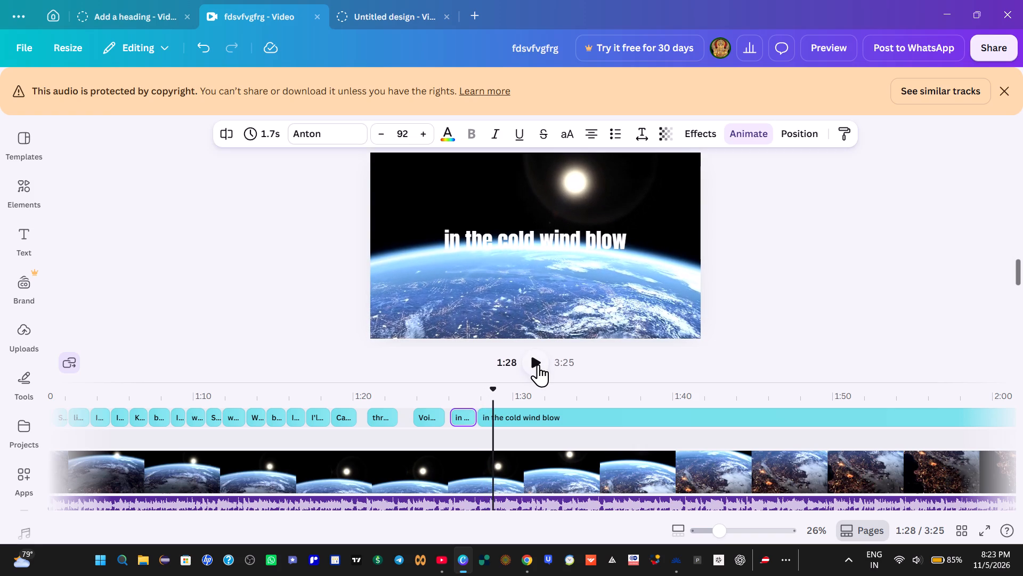
pyautogui.moveTo(503, 419); pyautogui.dragTo(518, 413)
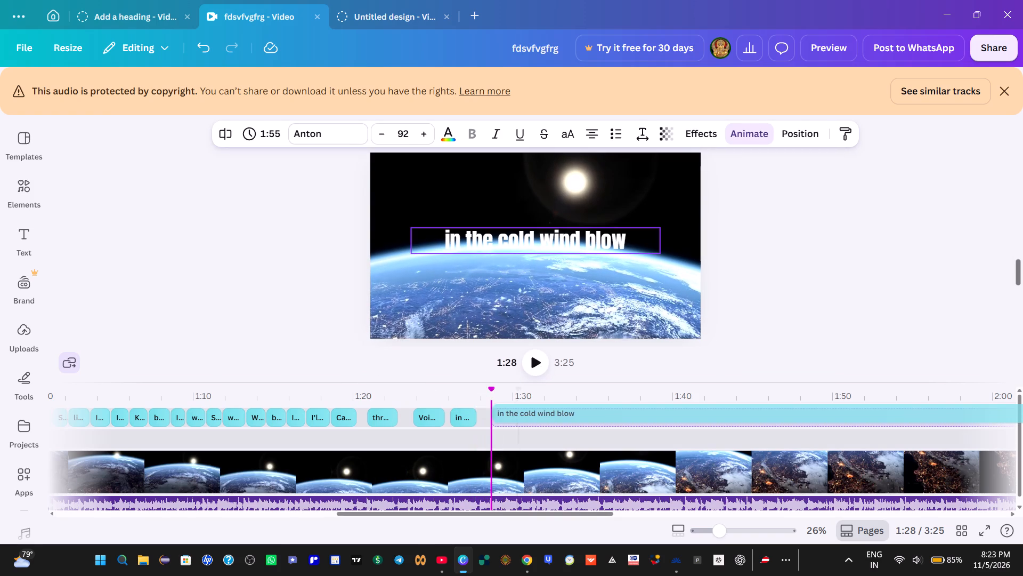
pyautogui.moveTo(518, 413); pyautogui.dragTo(517, 417)
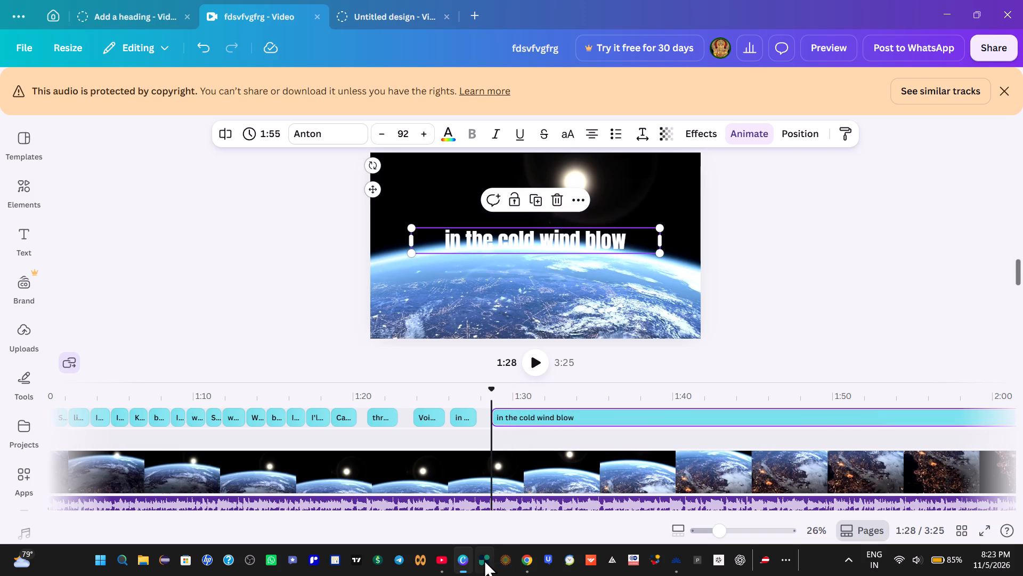
# Copy "Shadows in the night" from the lyrics page in Chrome and replace the text of the long clip starting at about 1:28 in Canva.
pyautogui.click(528, 555)
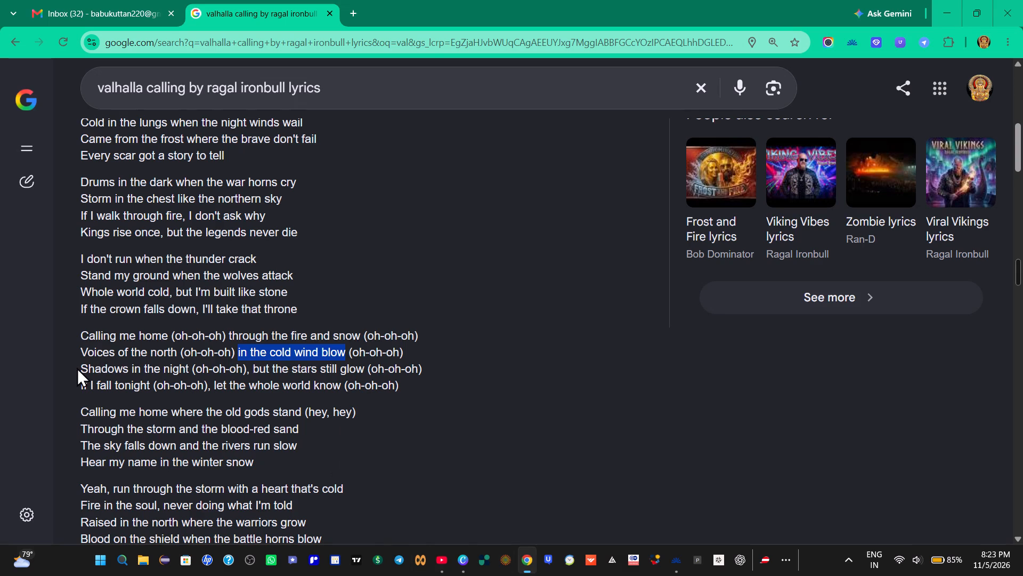
pyautogui.moveTo(77, 367); pyautogui.dragTo(189, 374)
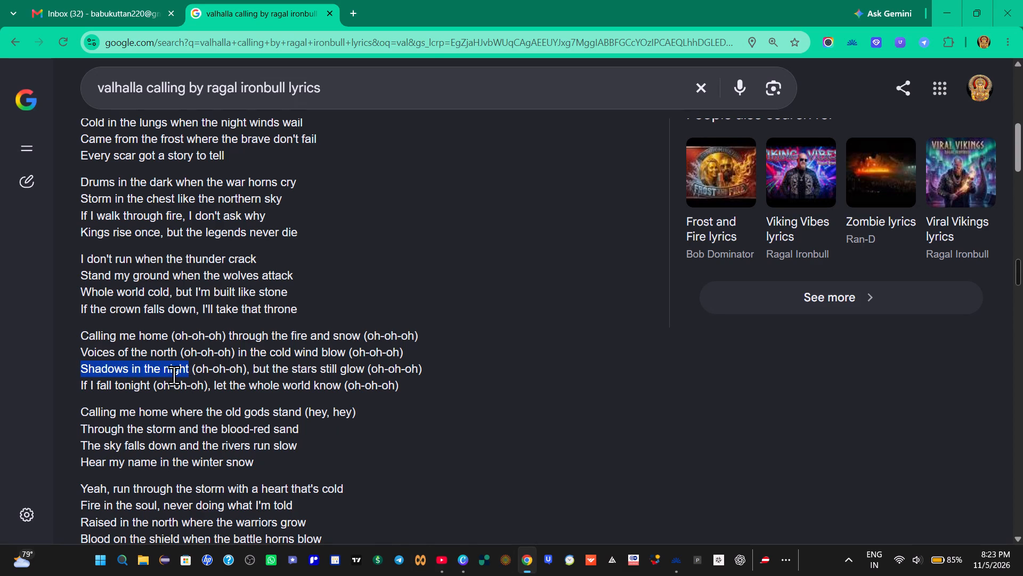
pyautogui.rightClick(174, 375)
pyautogui.click(228, 187)
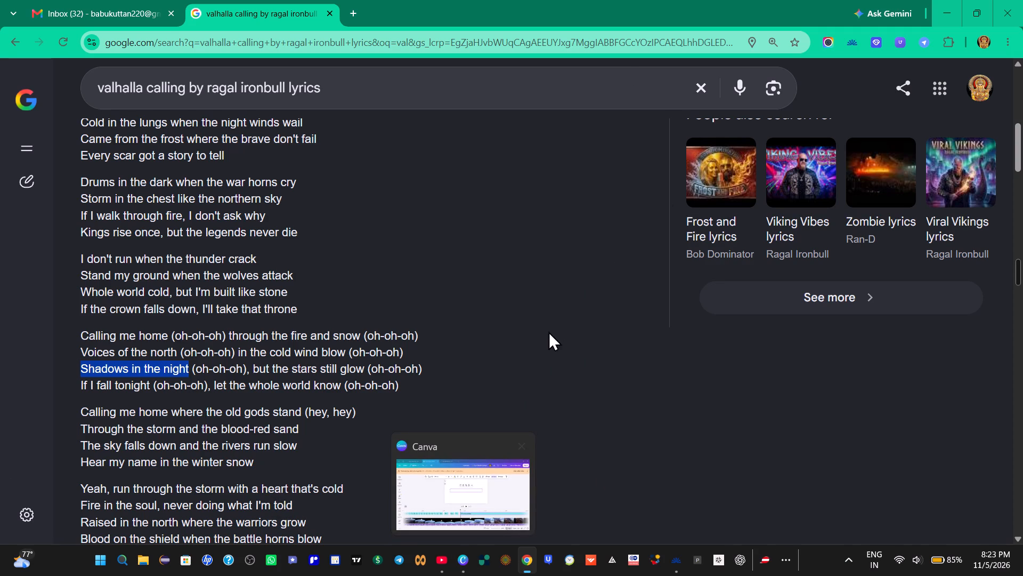
pyautogui.click(461, 560)
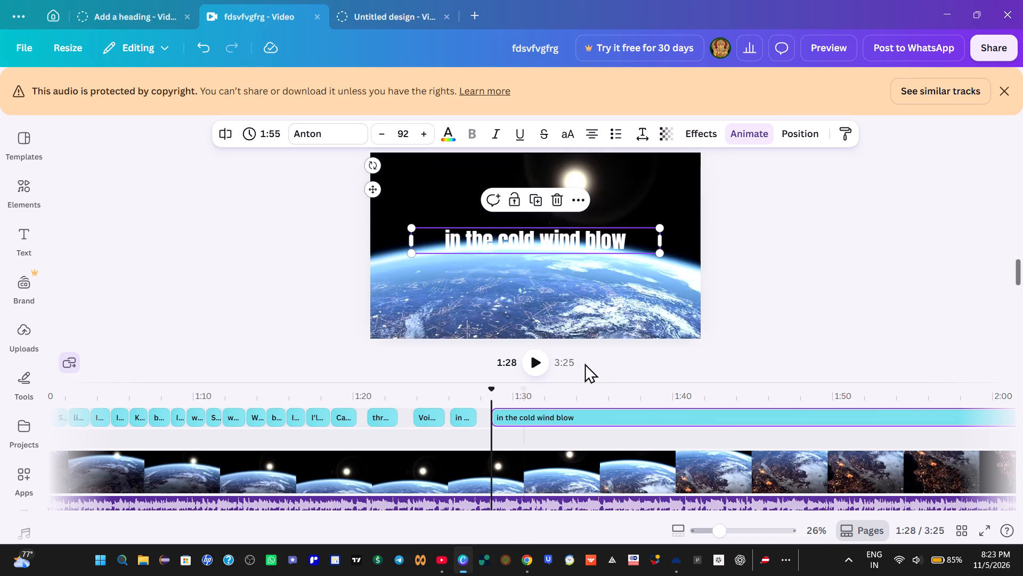
pyautogui.click(520, 236)
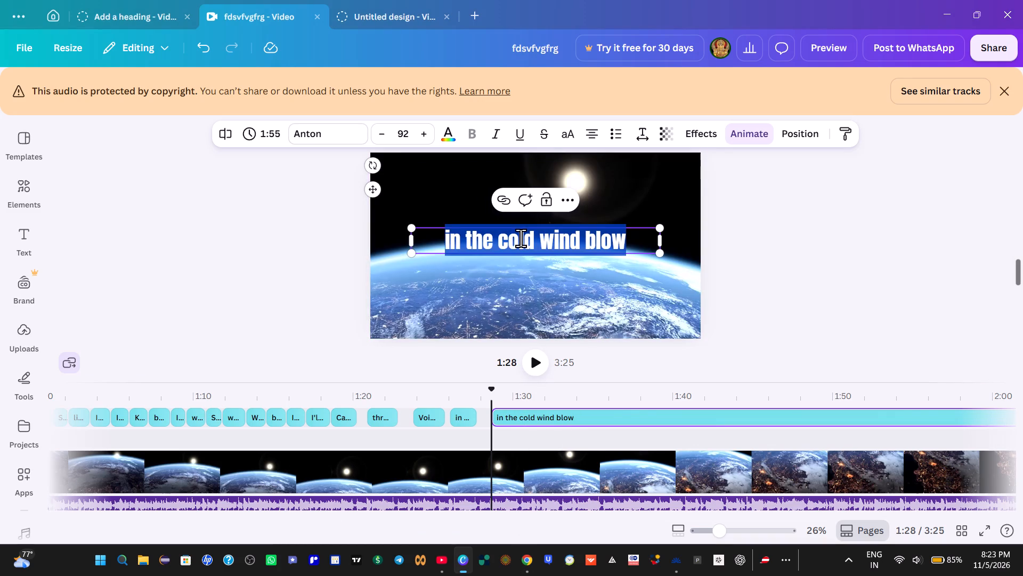
pyautogui.press('BackSpace')
pyautogui.hotkey('ctrl', 'v')
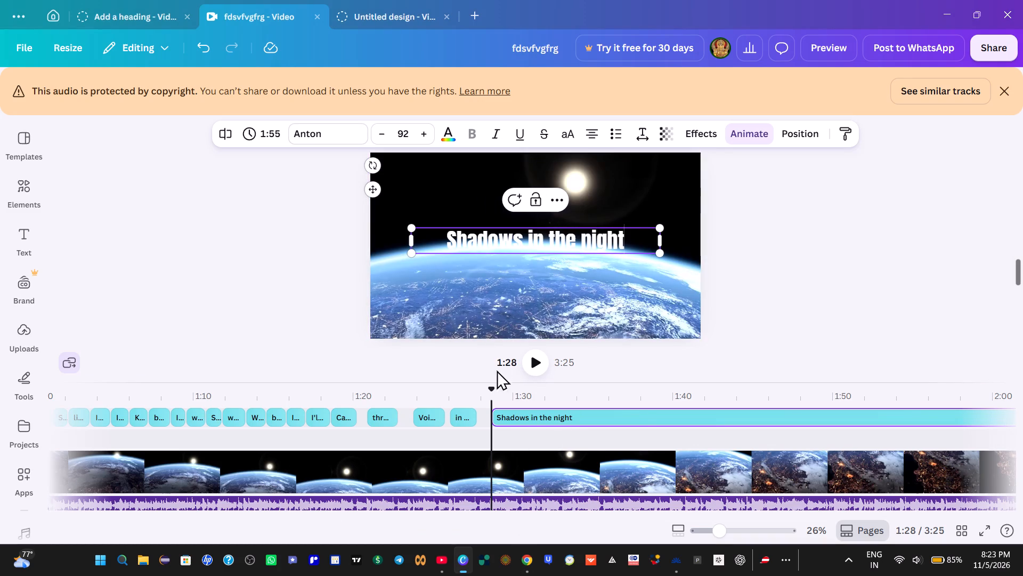
# Play the audio from about 1:20 and split the "Shadows in the night" clip at about 1:30, leaving a 1.7 s first part.
pyautogui.click(480, 402)
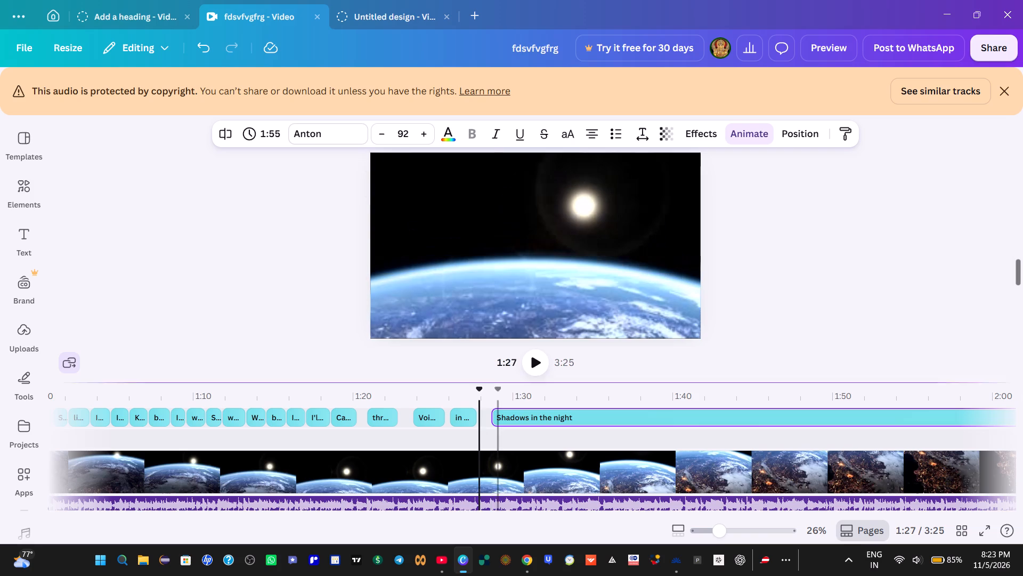
pyautogui.click(534, 363)
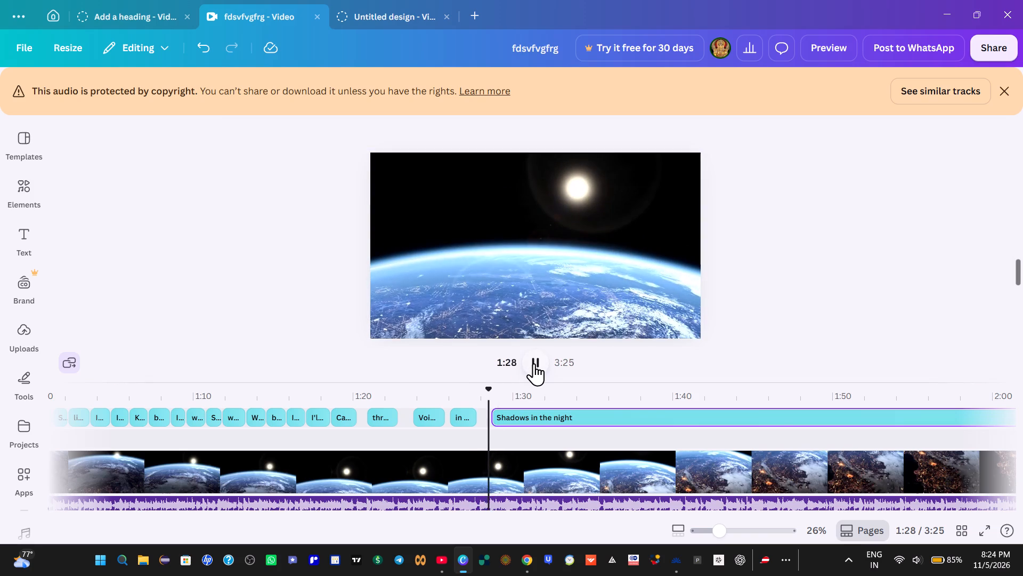
pyautogui.click(533, 363)
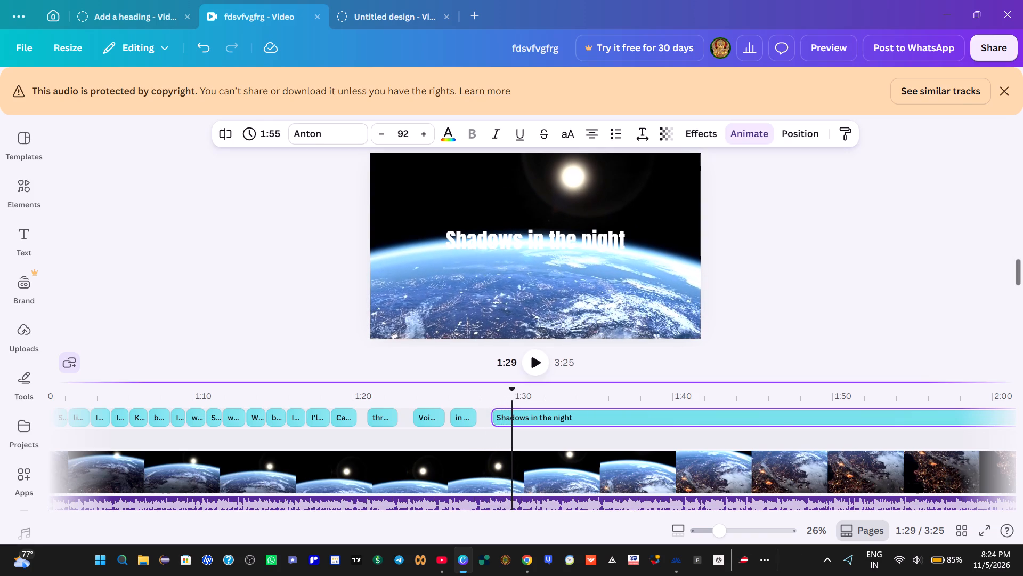
pyautogui.click(358, 396)
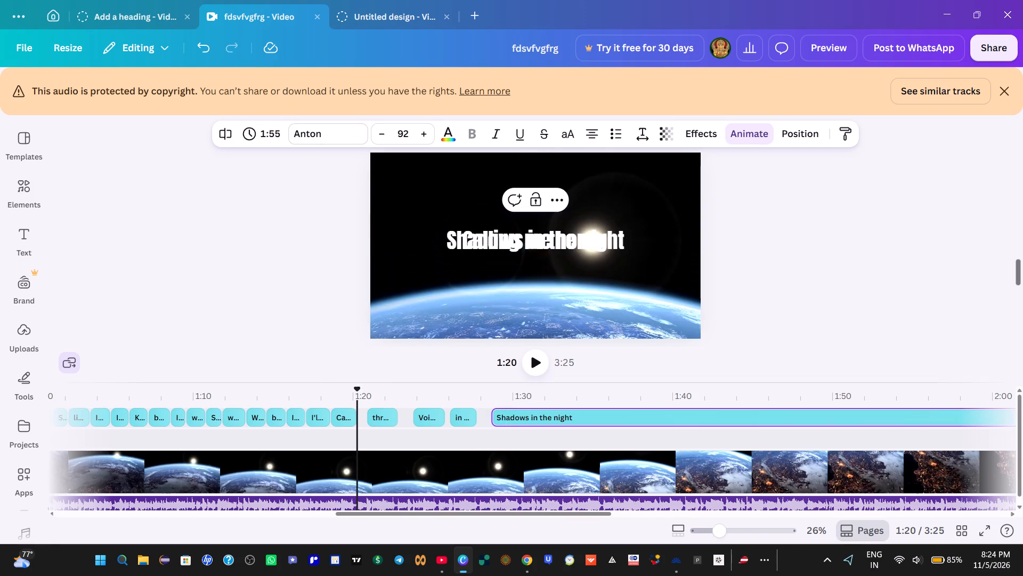
pyautogui.click(533, 367)
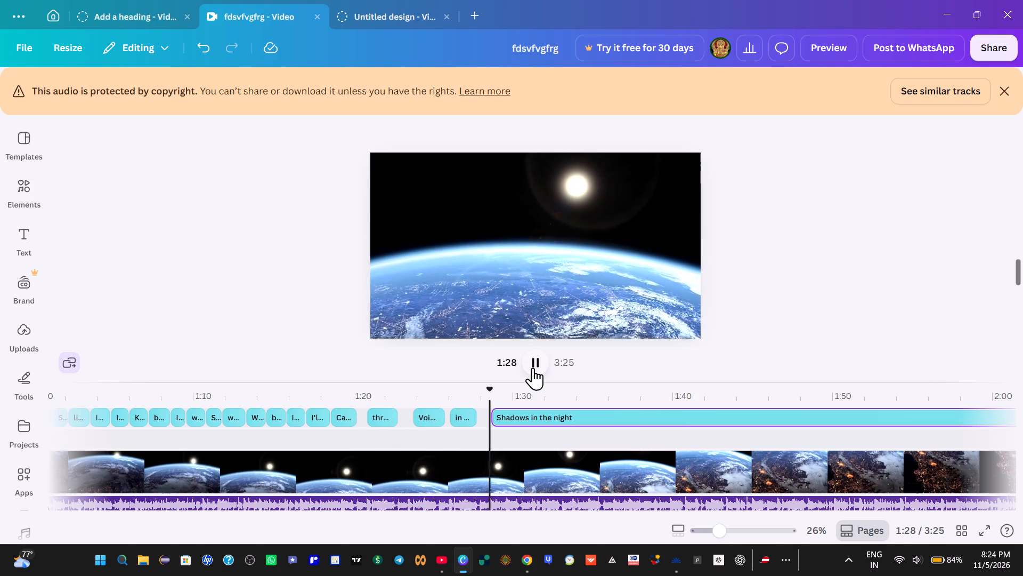
pyautogui.click(533, 367)
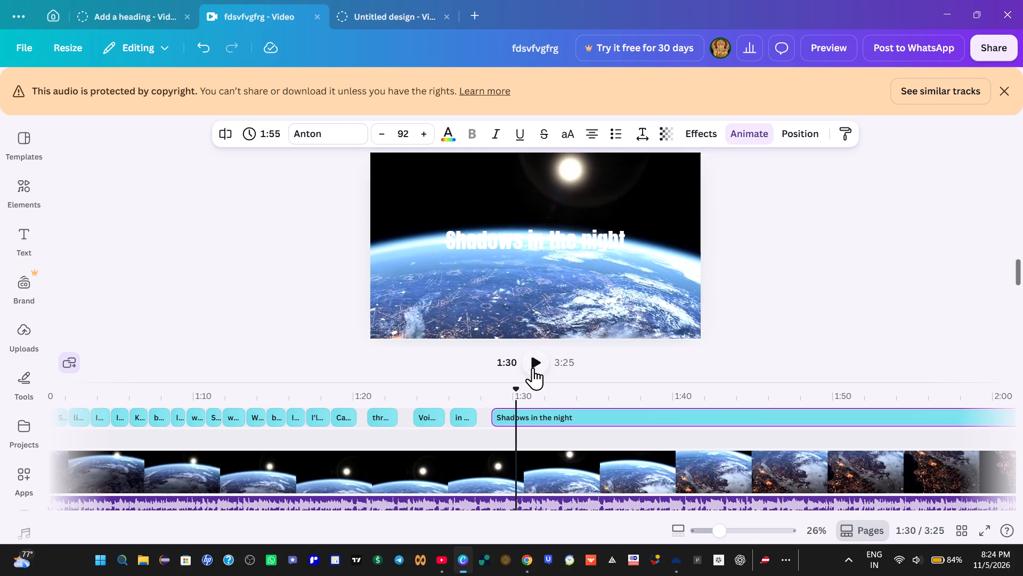
pyautogui.doubleClick(533, 367)
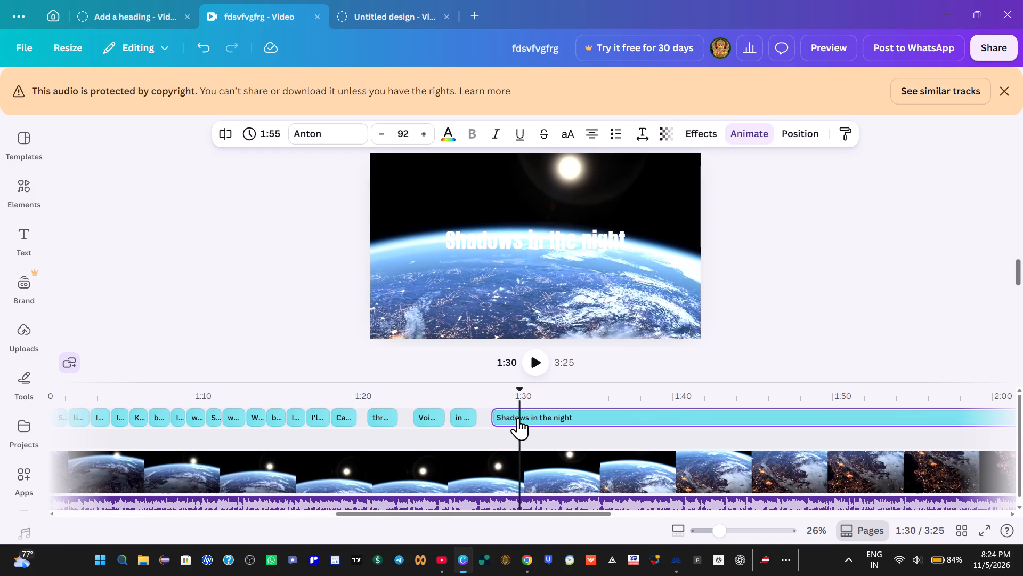
pyautogui.rightClick(520, 415)
pyautogui.click(545, 358)
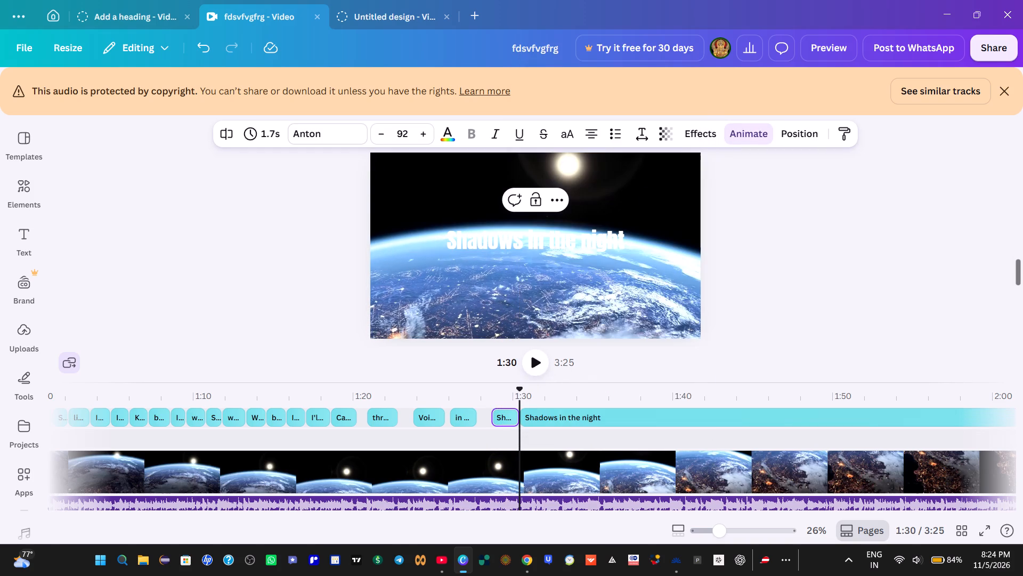
# Play on from the split and shift the long "Shadows in the night" clip to start at about 1:31.
pyautogui.click(533, 364)
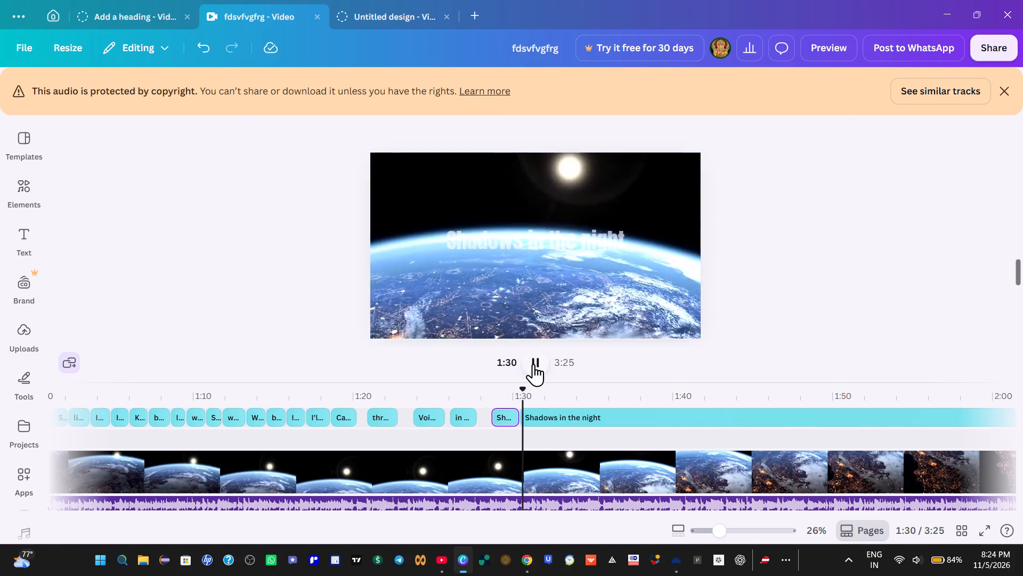
pyautogui.click(533, 364)
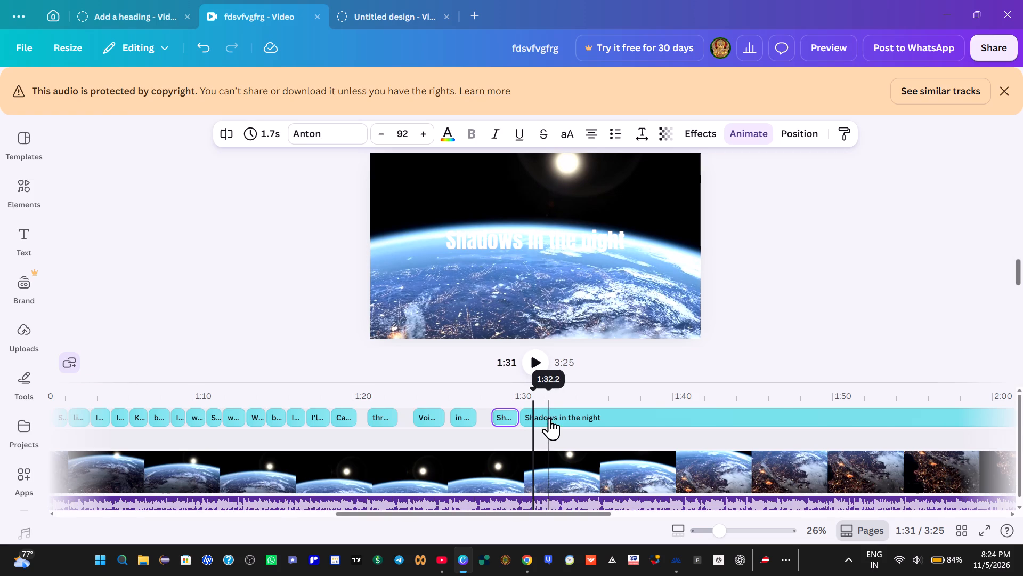
pyautogui.moveTo(549, 418); pyautogui.dragTo(562, 416)
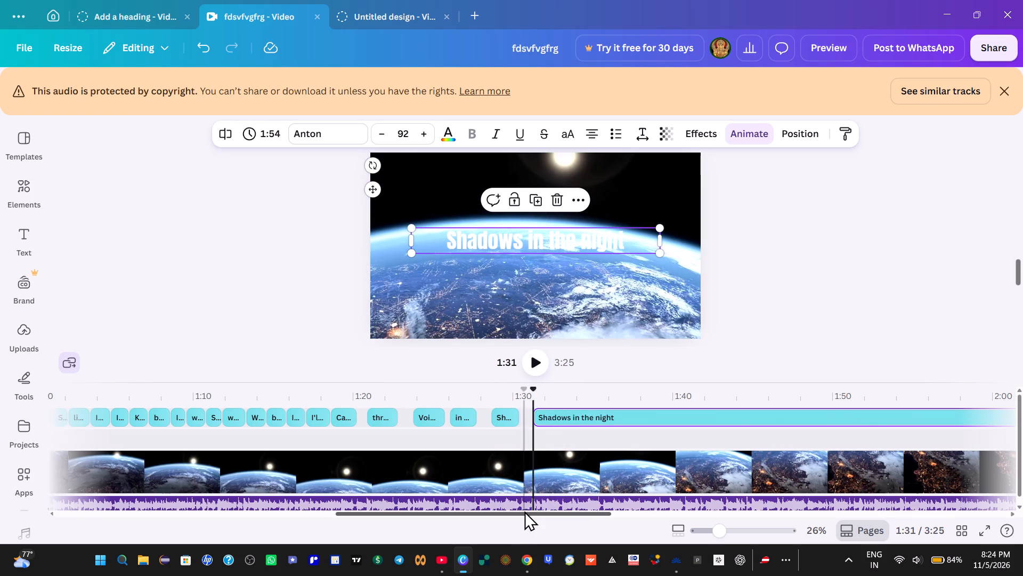
# Check the first chorus on the lyrics page in Chrome and replay the opening clips in Canva from about 0:11 and 0:15.
pyautogui.moveTo(524, 511); pyautogui.dragTo(224, 517)
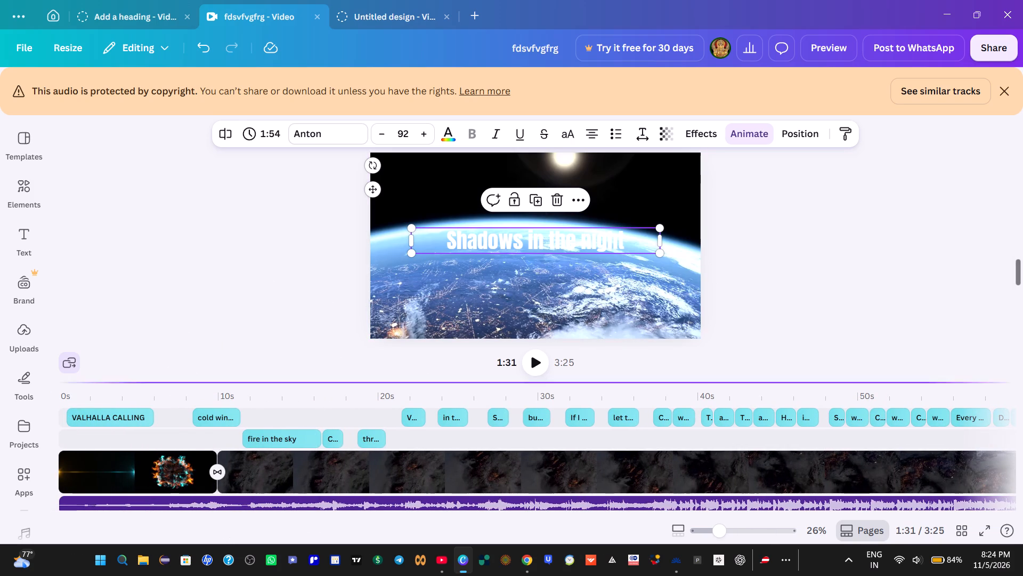
pyautogui.click(198, 398)
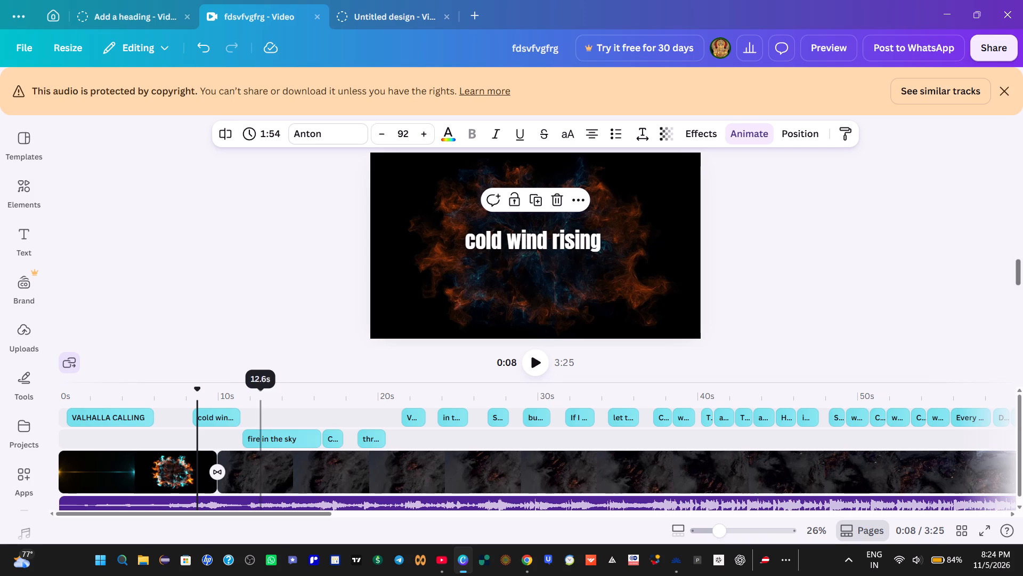
pyautogui.click(526, 560)
pyautogui.scroll(1, 435, 310)
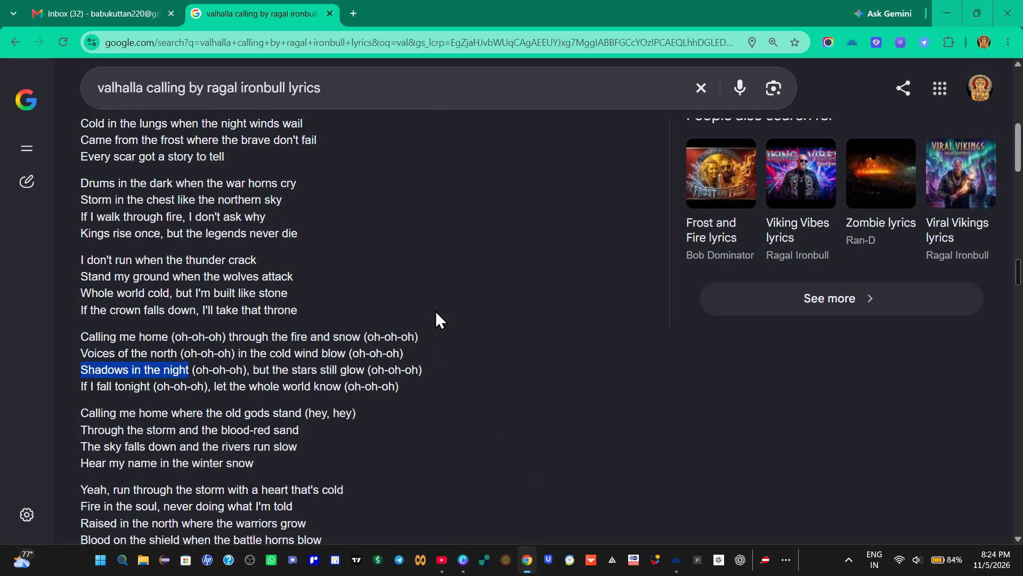
pyautogui.scroll(3, 439, 311)
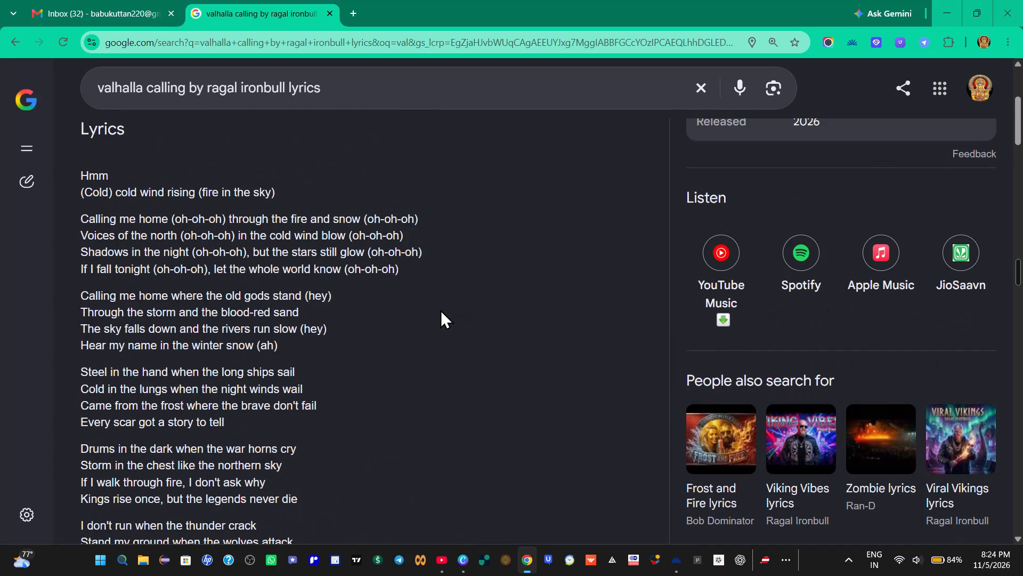
pyautogui.scroll(-3, 440, 309)
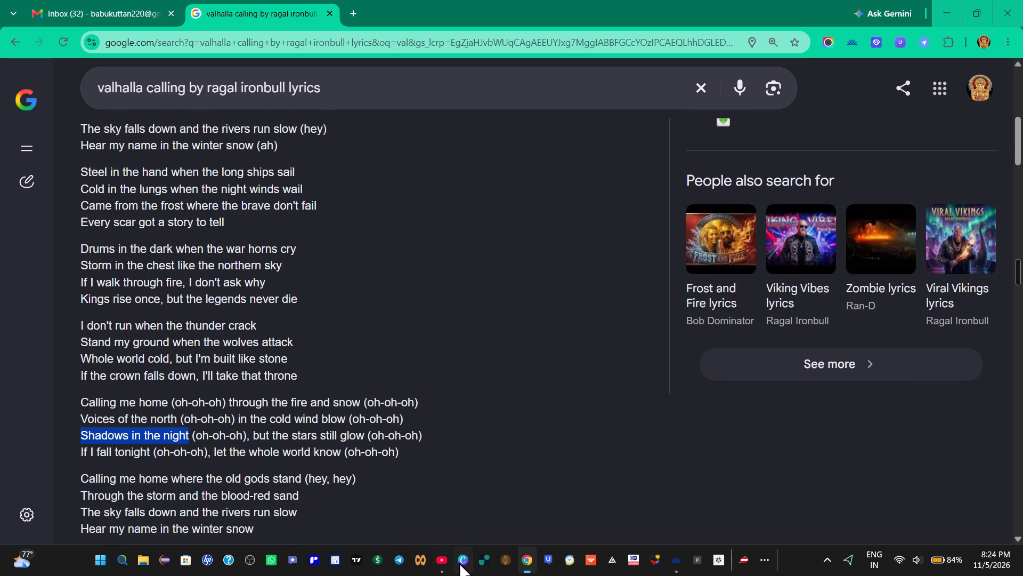
pyautogui.click(439, 560)
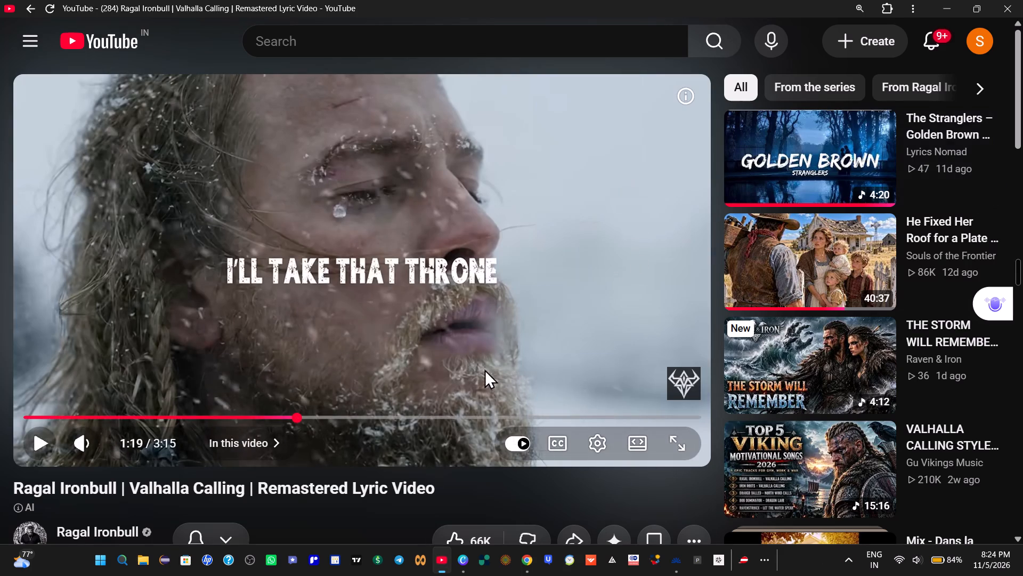
pyautogui.click(464, 560)
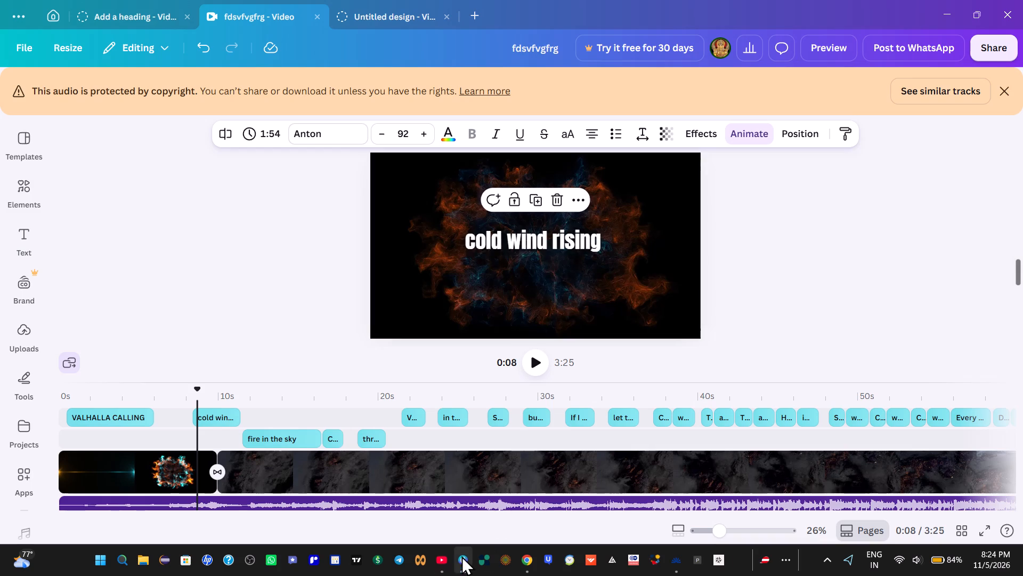
pyautogui.click(321, 412)
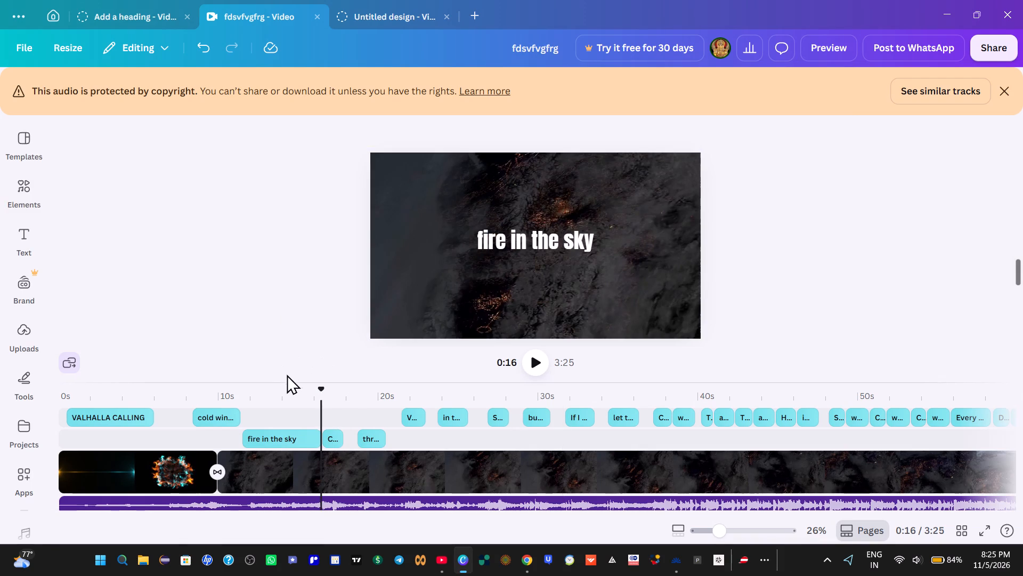
pyautogui.click(239, 404)
pyautogui.click(531, 365)
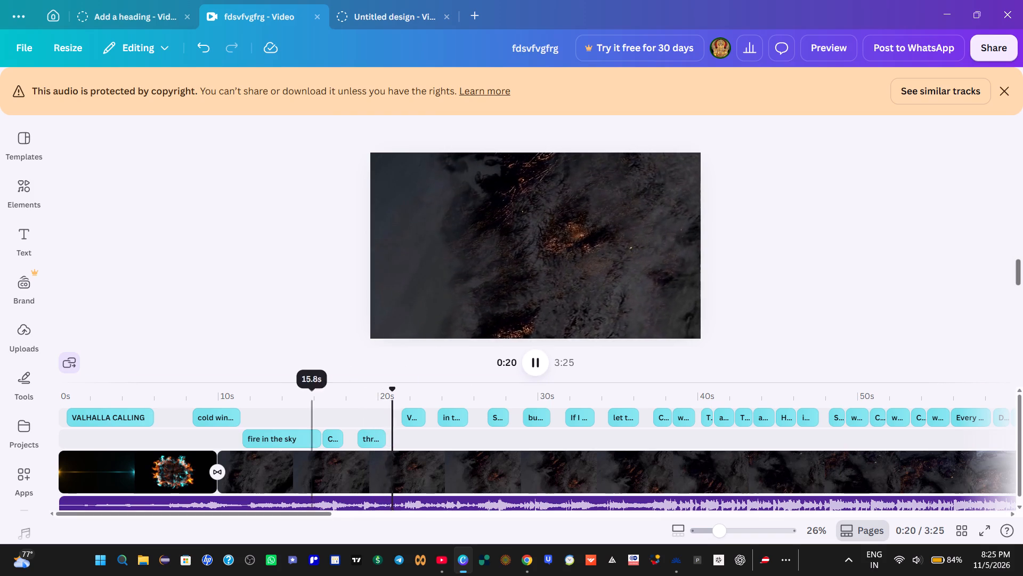
pyautogui.click(304, 401)
pyautogui.click(535, 366)
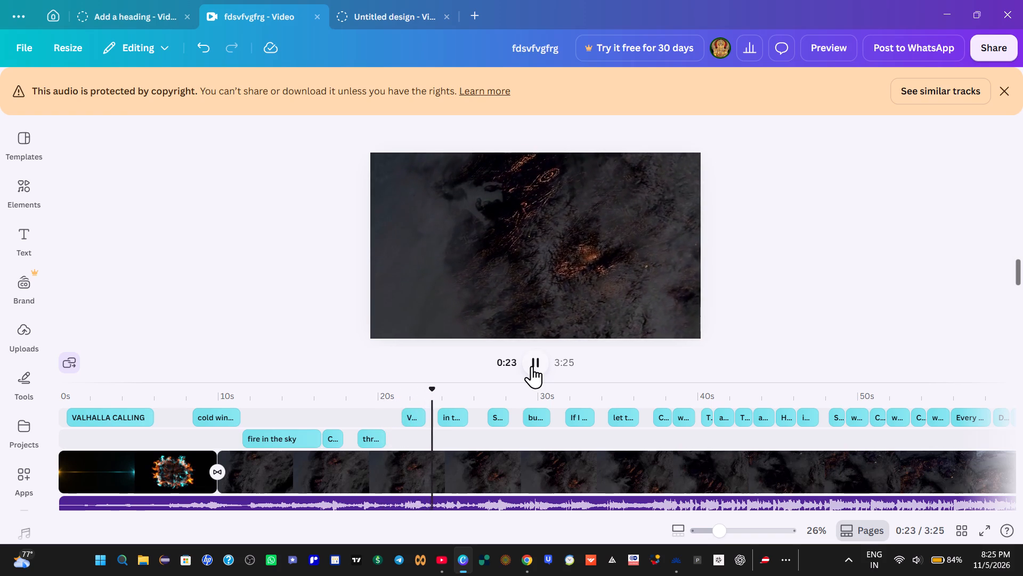
pyautogui.click(532, 366)
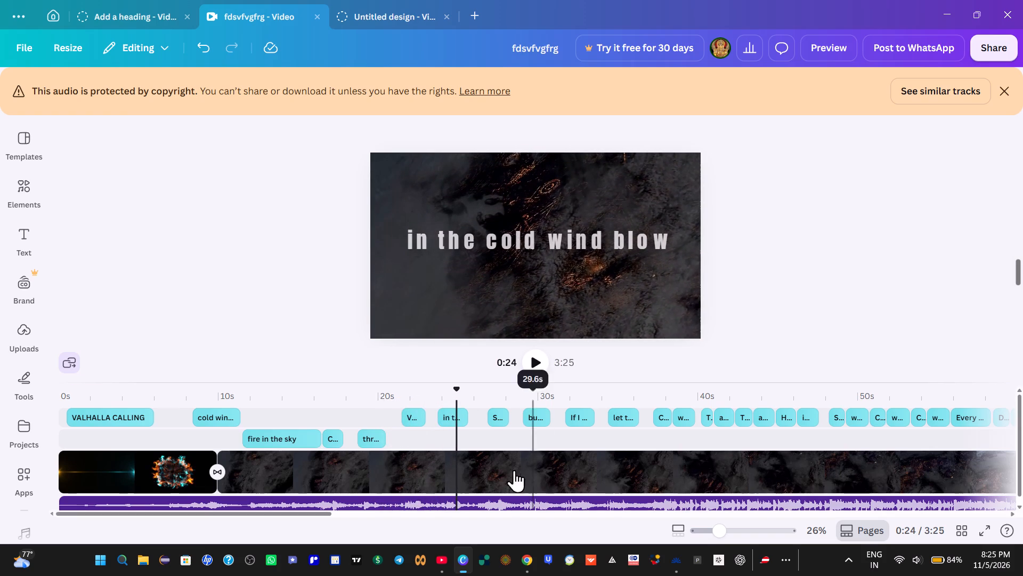
# Copy "but the stars still glow" from the lyrics page in Chrome and replace the text of the long clip starting at about 1:31 in Canva.
pyautogui.moveTo(318, 513); pyautogui.dragTo(370, 517)
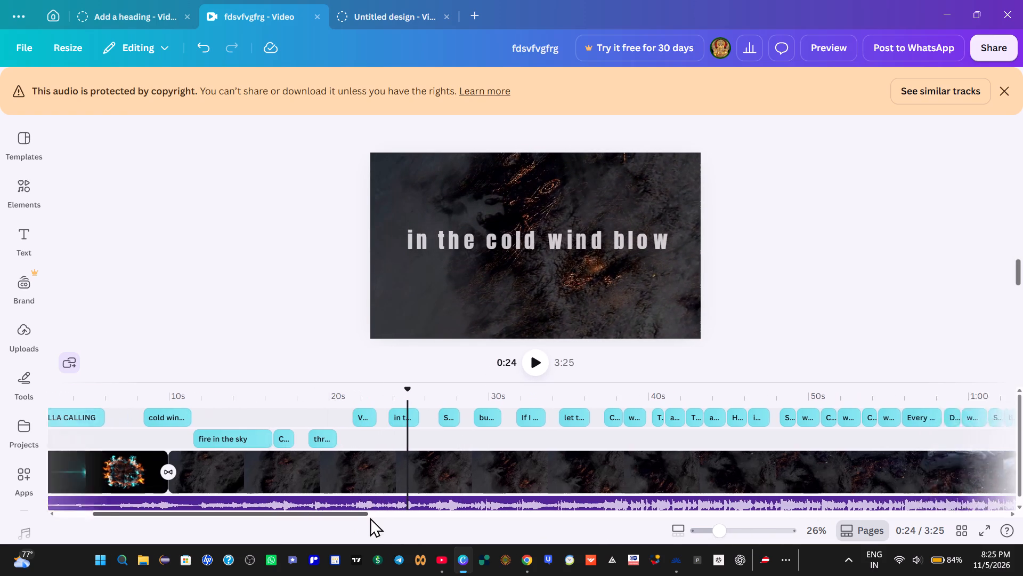
pyautogui.moveTo(370, 517); pyautogui.dragTo(631, 531)
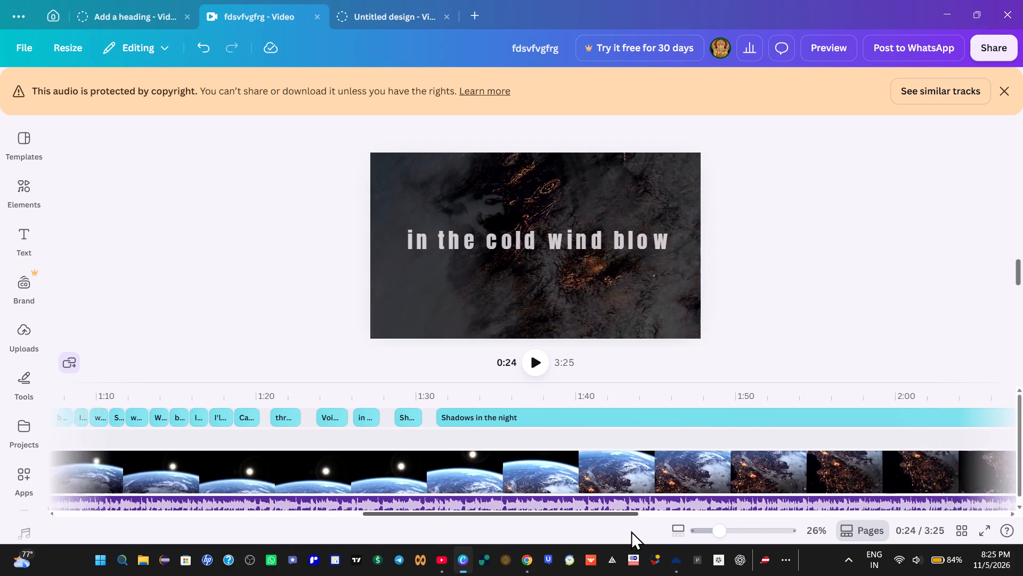
pyautogui.moveTo(631, 531); pyautogui.dragTo(643, 532)
pyautogui.click(363, 388)
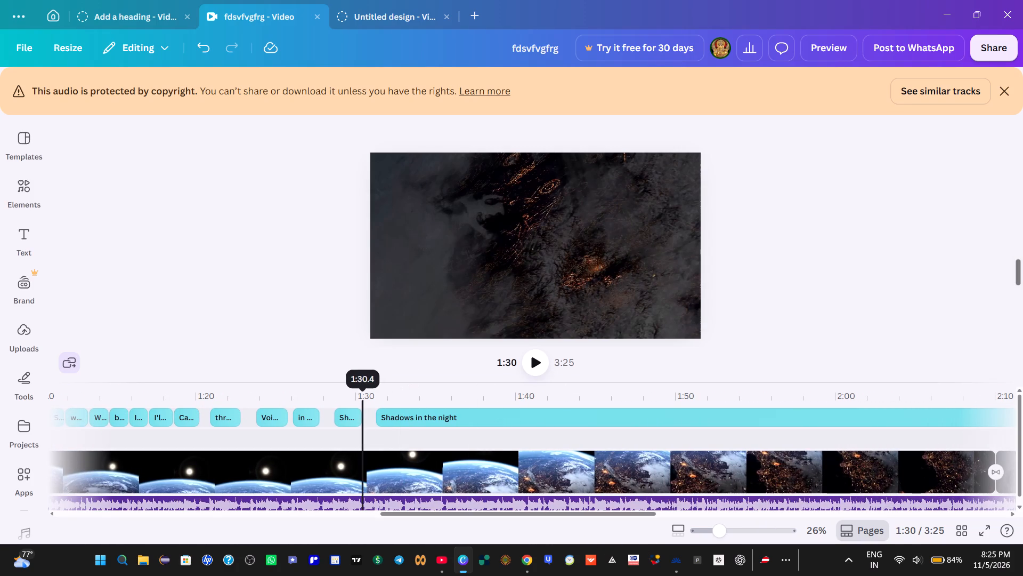
pyautogui.click(342, 388)
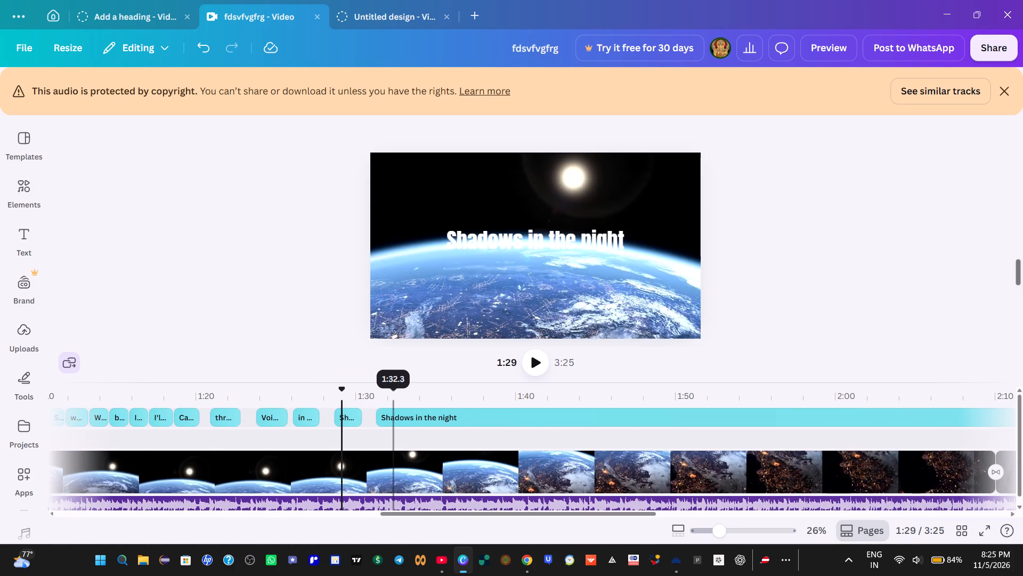
pyautogui.click(378, 392)
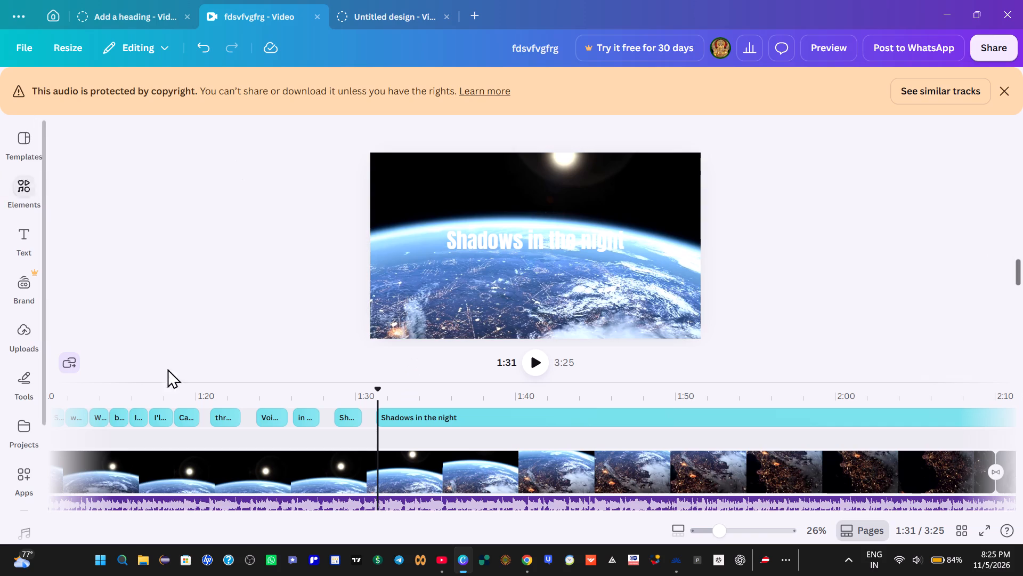
pyautogui.click(527, 563)
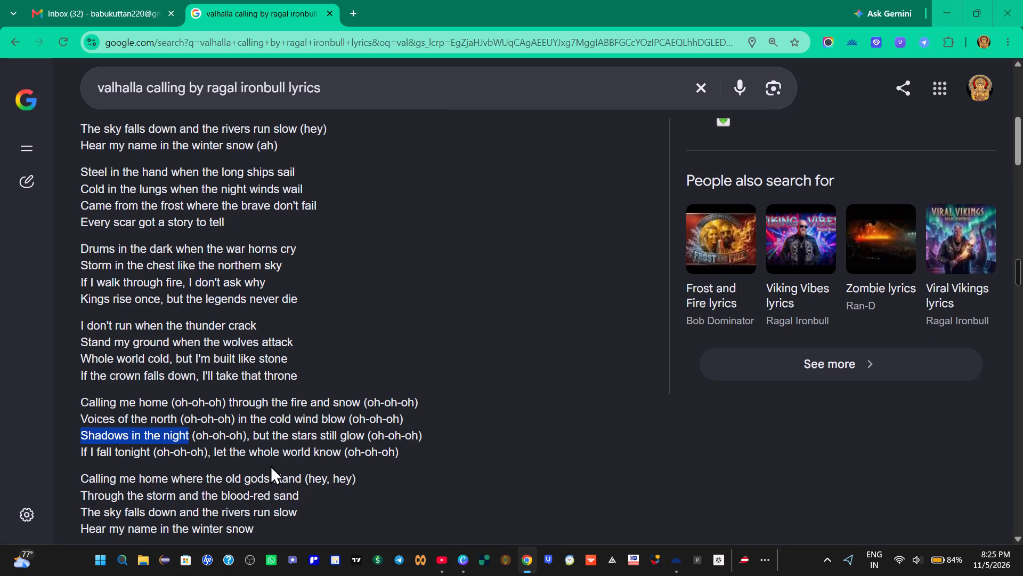
pyautogui.moveTo(254, 433); pyautogui.dragTo(362, 432)
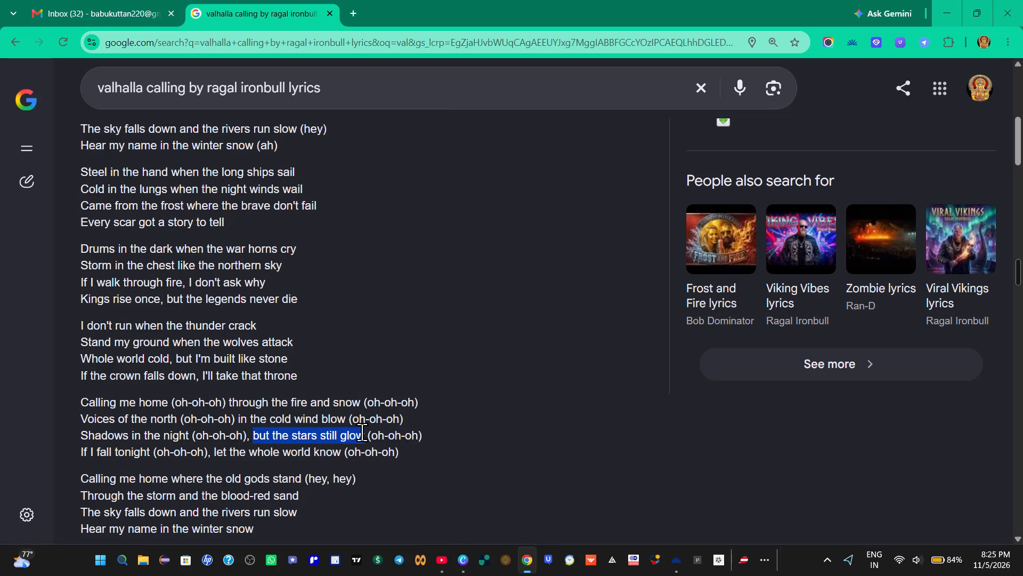
pyautogui.moveTo(362, 432); pyautogui.dragTo(364, 432)
pyautogui.rightClick(344, 433)
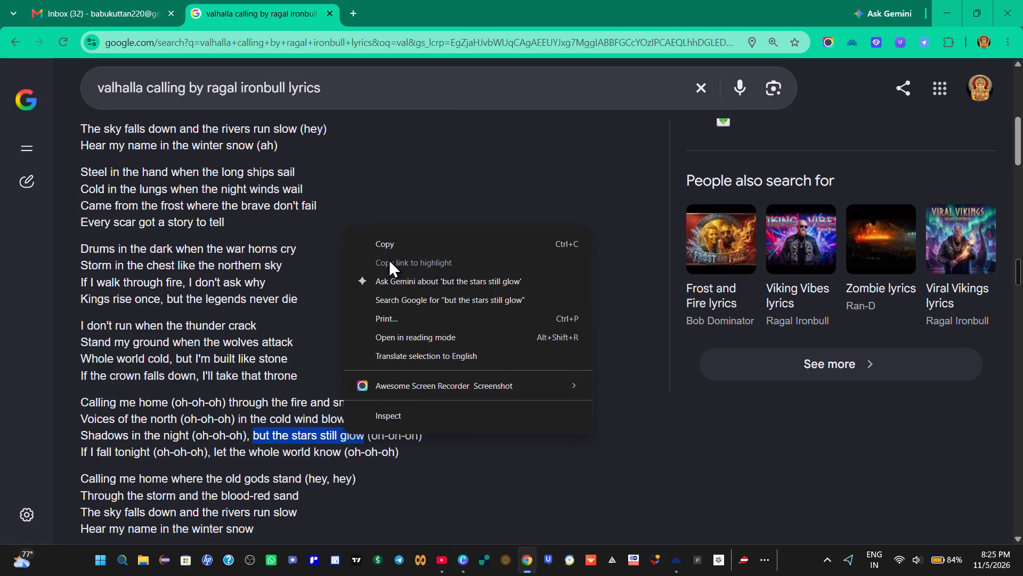
pyautogui.click(390, 242)
pyautogui.click(464, 562)
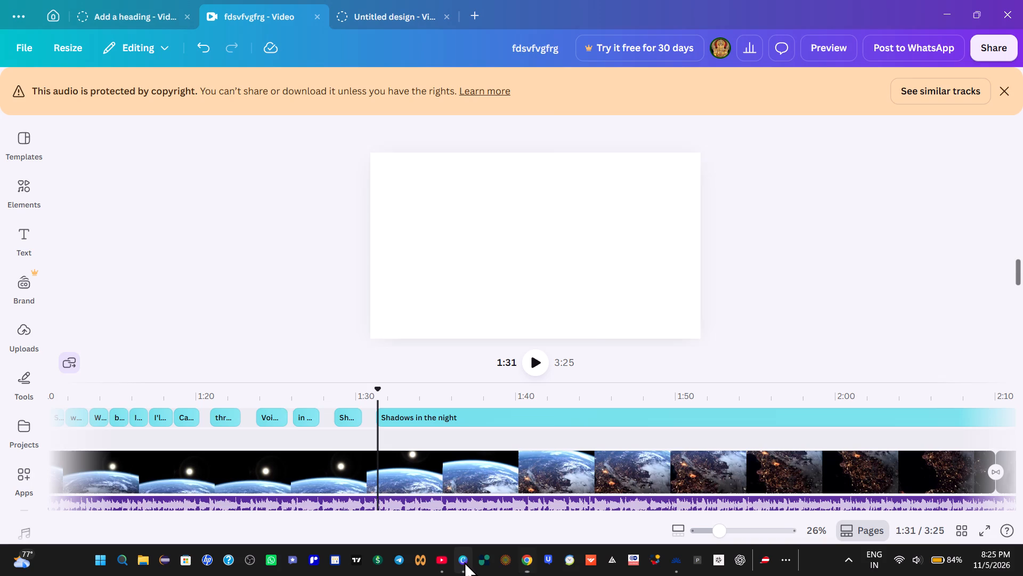
pyautogui.click(477, 241)
pyautogui.click(481, 242)
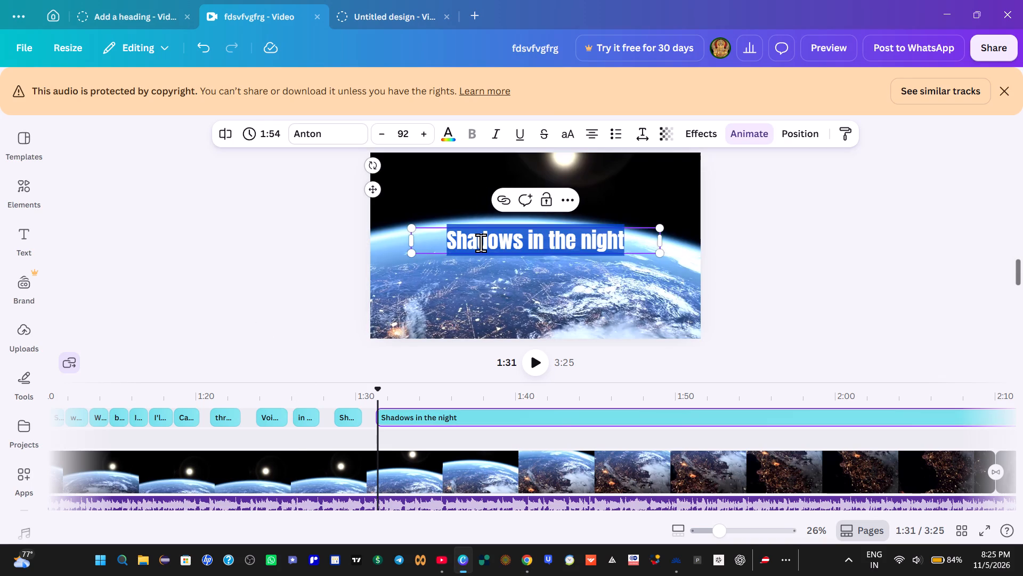
pyautogui.press('BackSpace')
pyautogui.hotkey('ctrl', 'v')
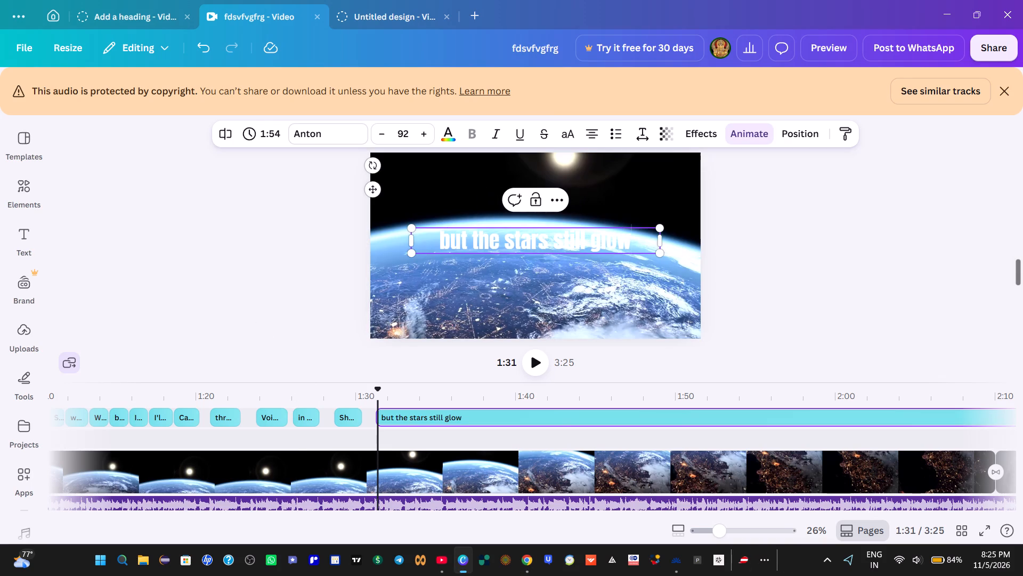
# Play the audio from about 1:28 and split the "but the stars still glow" clip at about 1:33, leaving a 1.8 s first part.
pyautogui.click(361, 406)
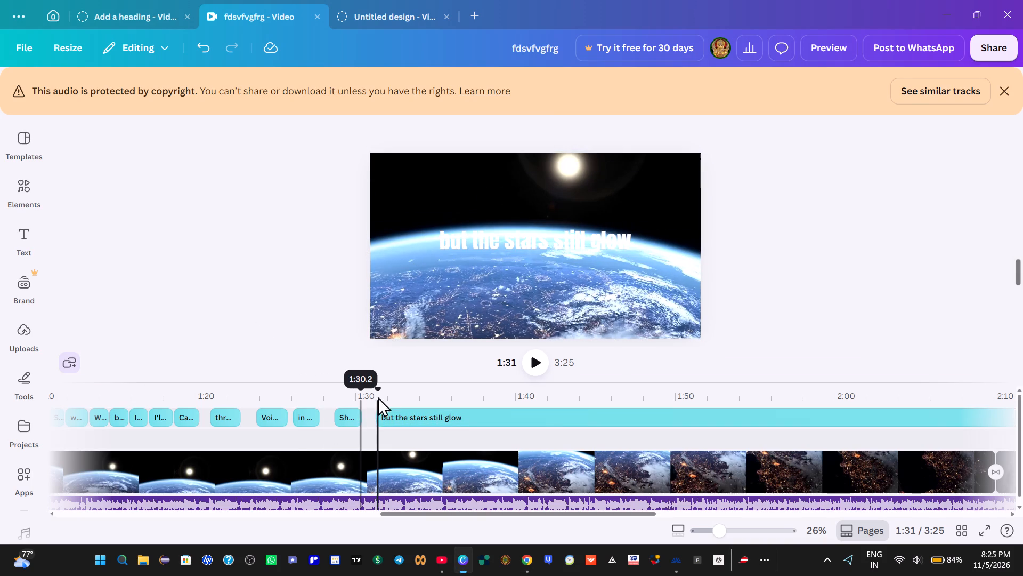
pyautogui.click(540, 361)
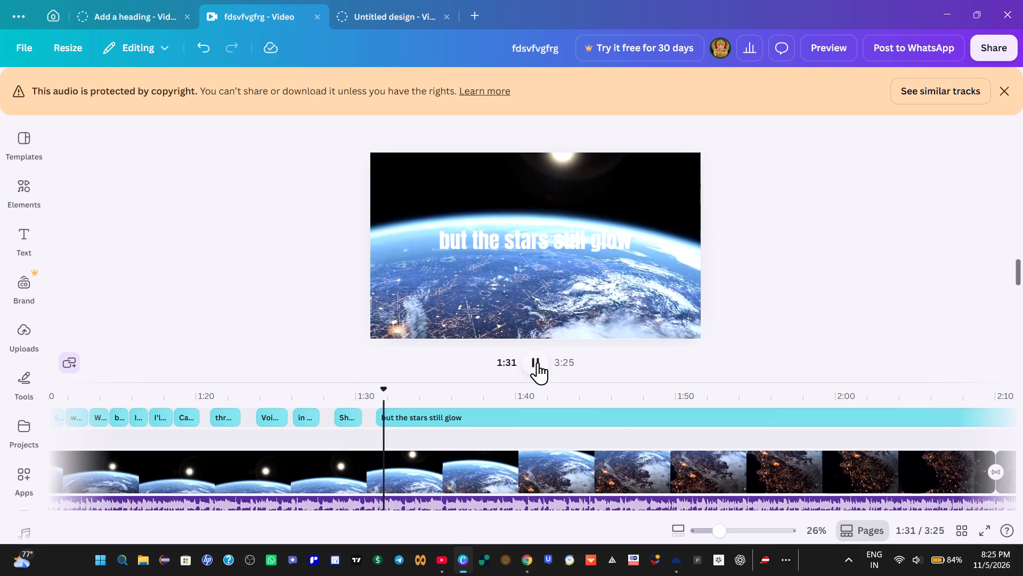
pyautogui.click(538, 362)
pyautogui.click(538, 362)
pyautogui.click(538, 362)
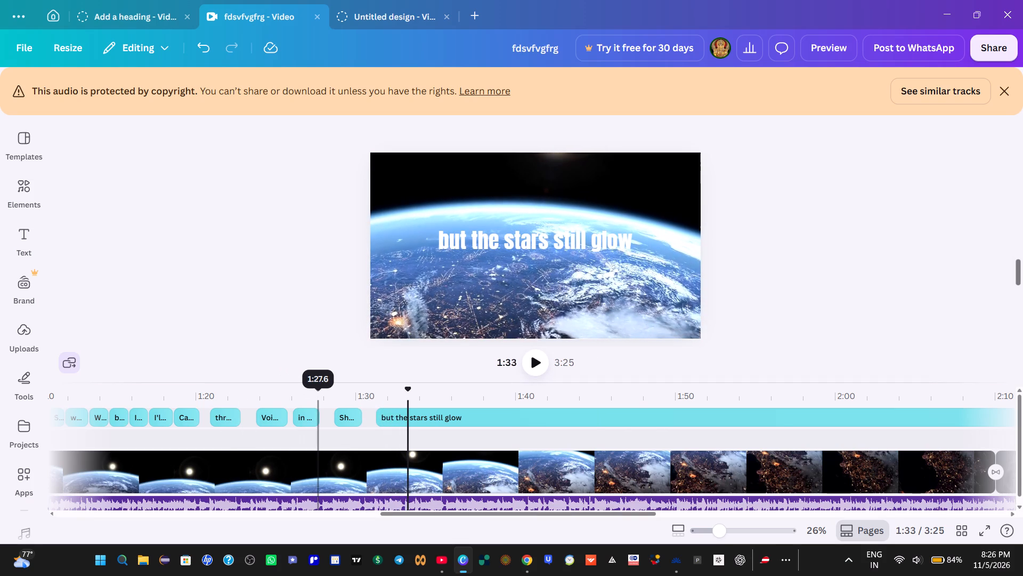
pyautogui.click(521, 241)
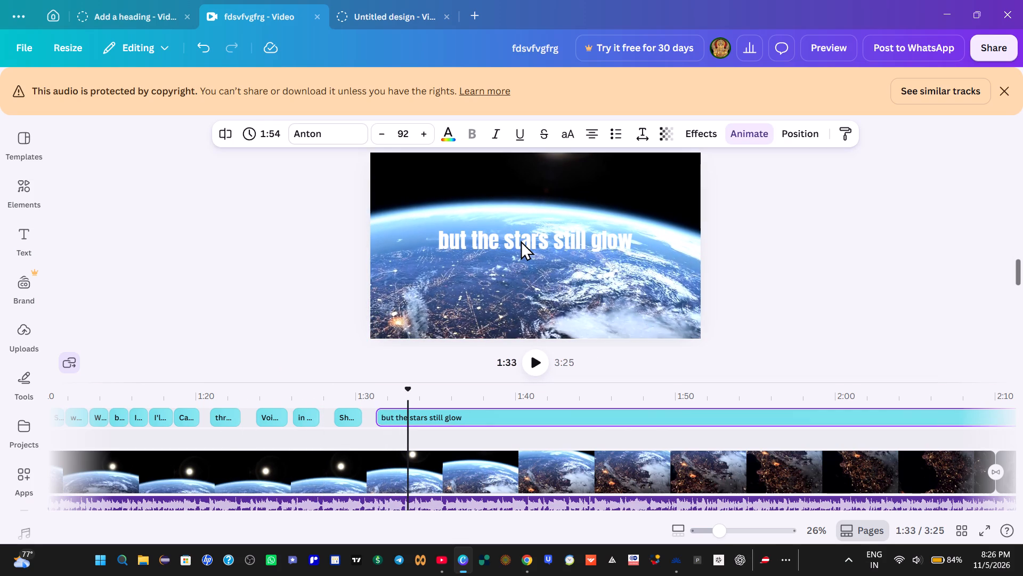
pyautogui.click(740, 134)
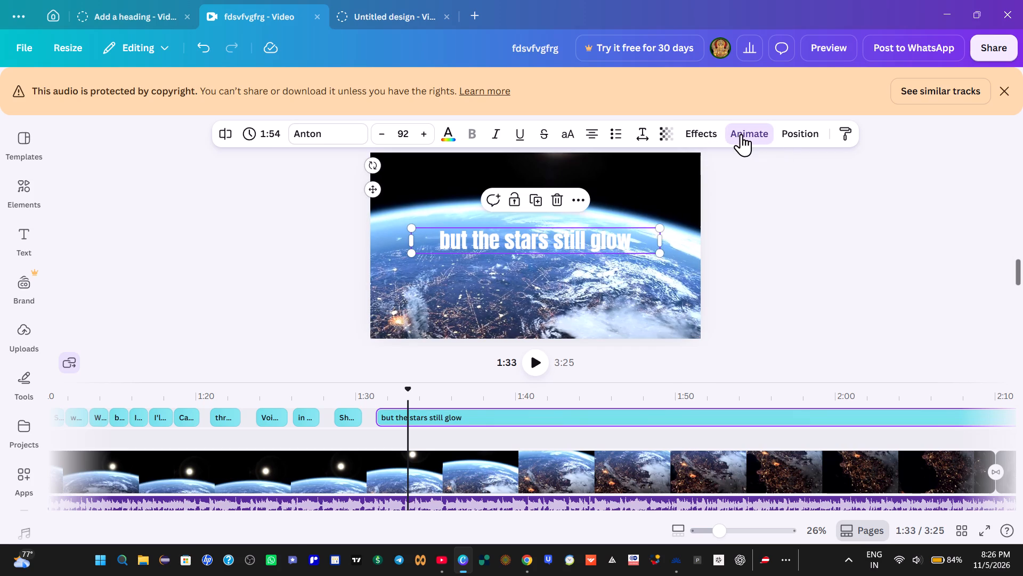
pyautogui.click(741, 134)
pyautogui.click(329, 390)
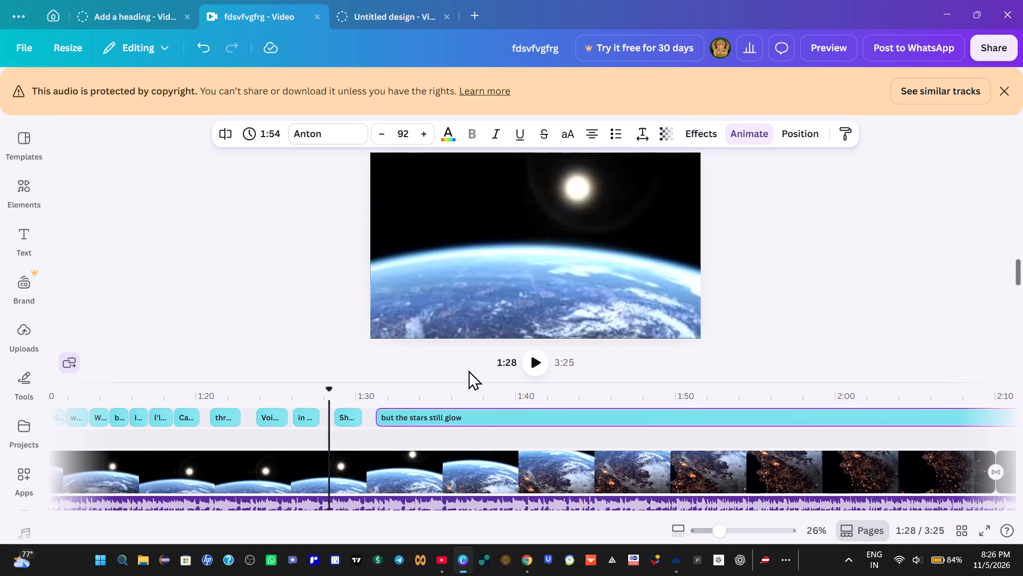
pyautogui.click(533, 363)
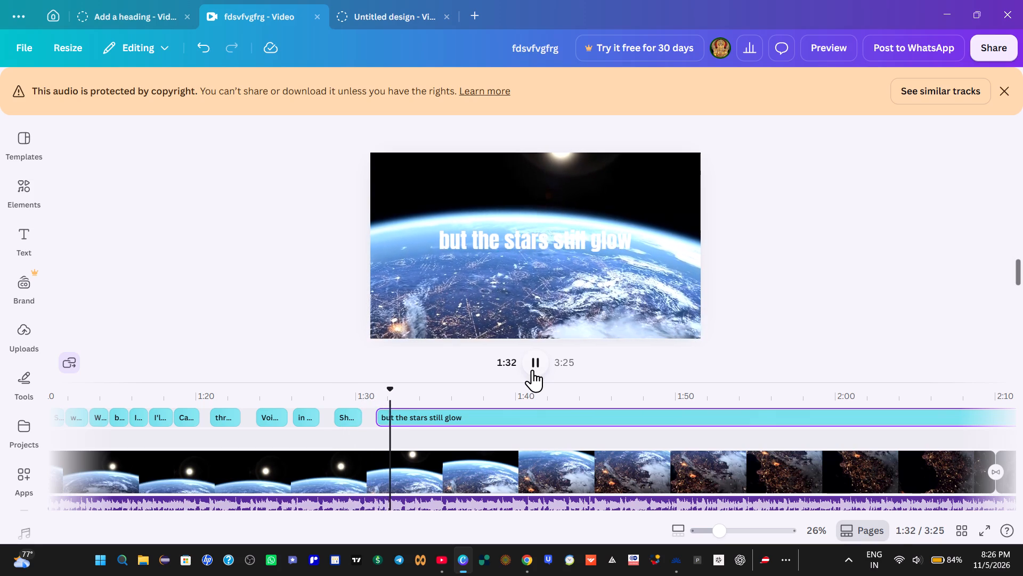
pyautogui.click(532, 370)
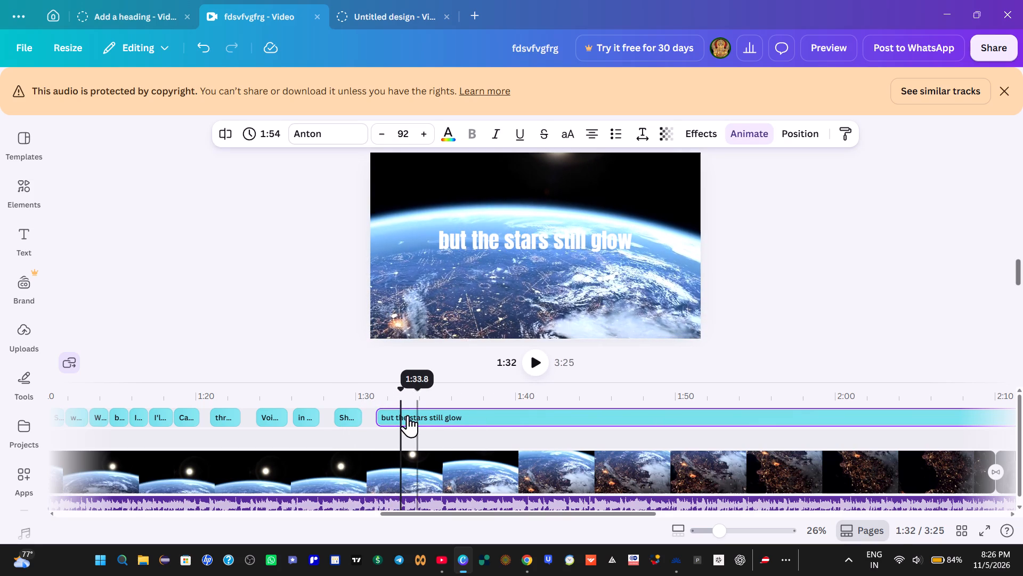
pyautogui.doubleClick(537, 365)
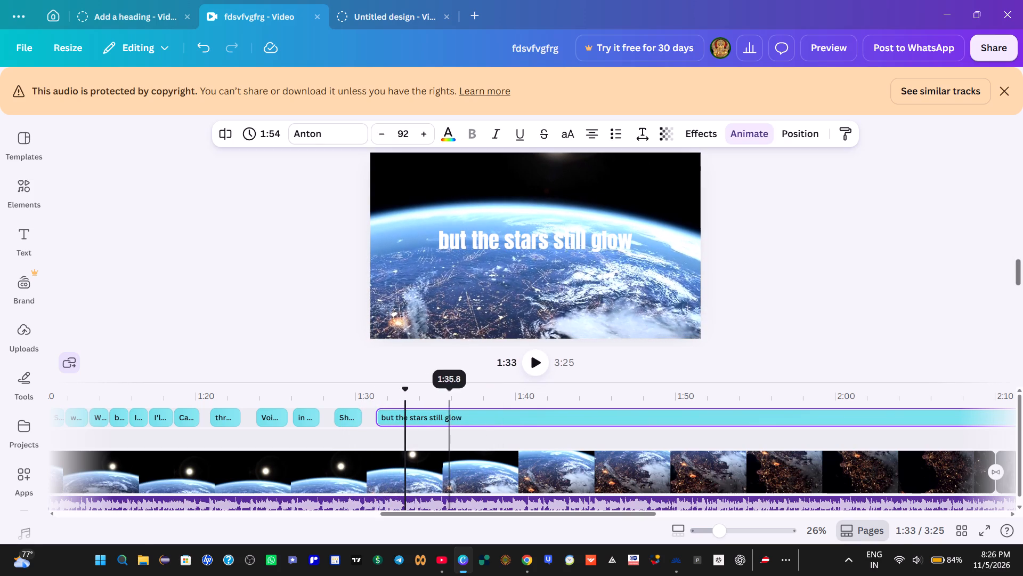
pyautogui.rightClick(405, 412)
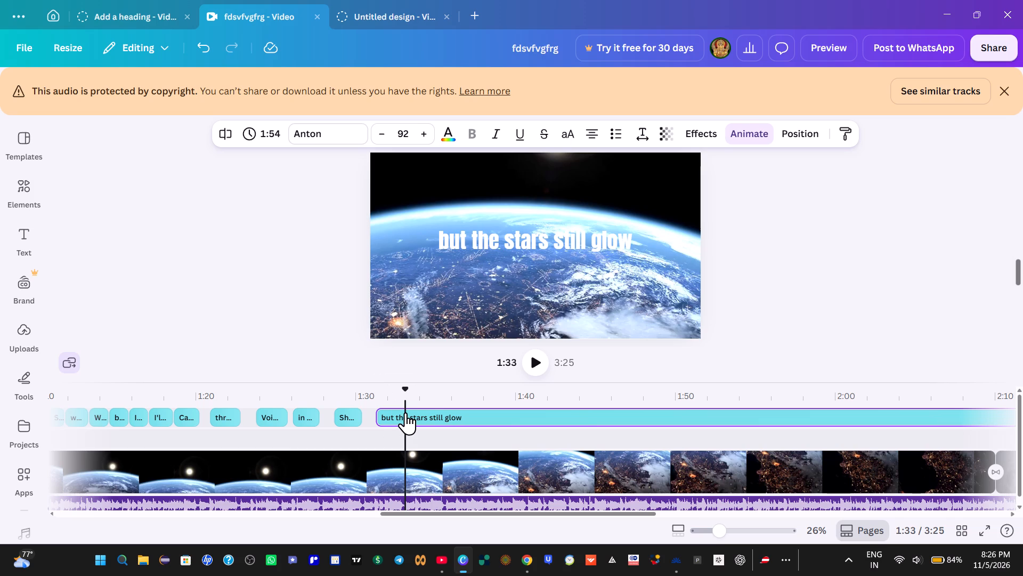
pyautogui.click(443, 363)
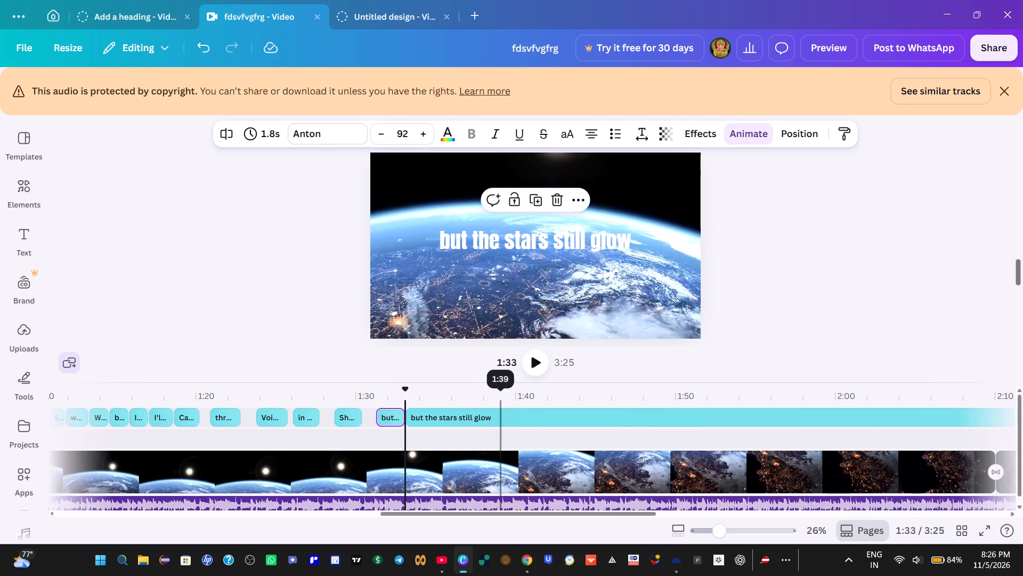
# Play on from the split and shift the long "but the stars still glow" clip to start at about 1:33.7.
pyautogui.click(538, 364)
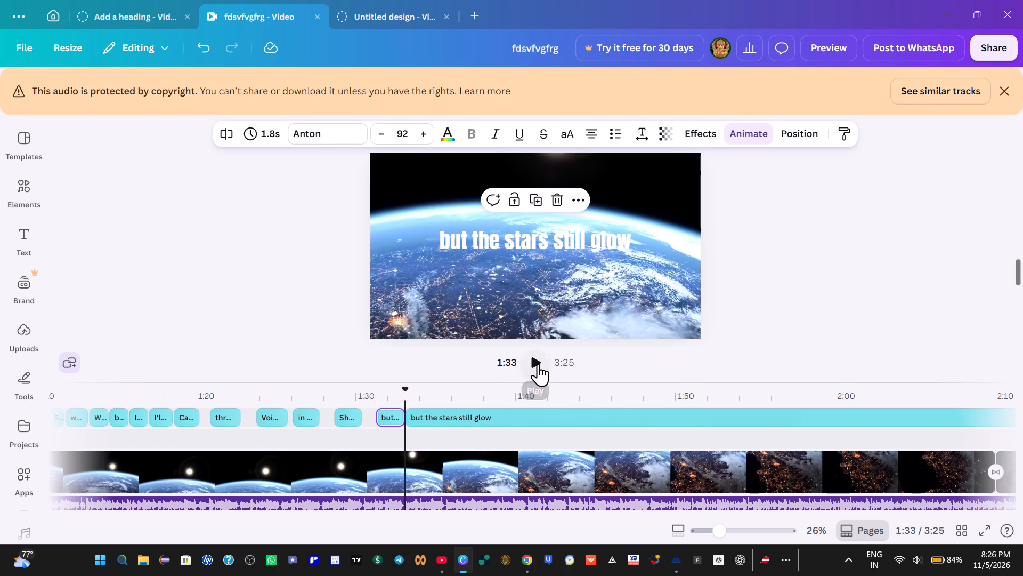
pyautogui.click(538, 364)
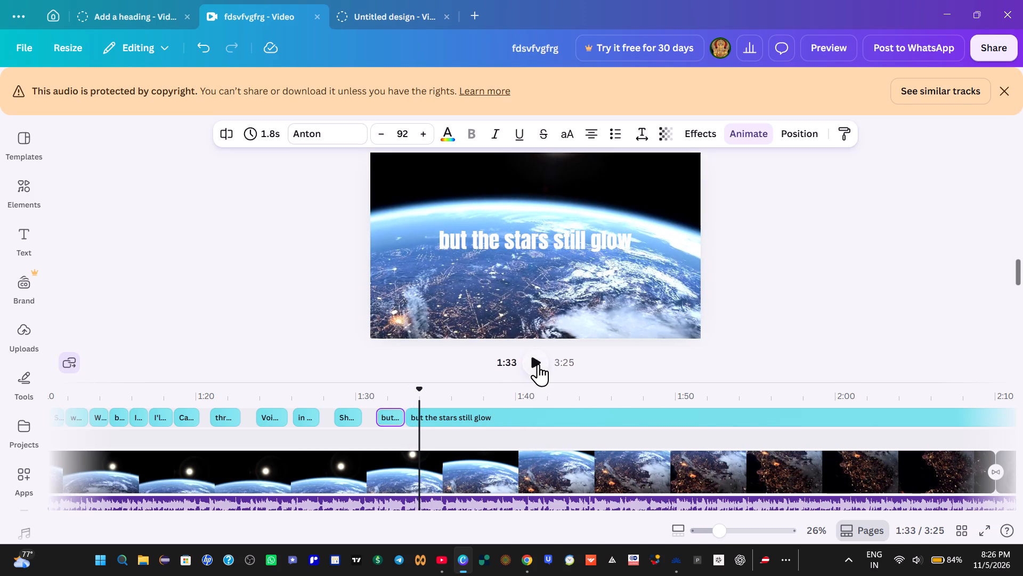
pyautogui.press('Left')
pyautogui.press('Left')
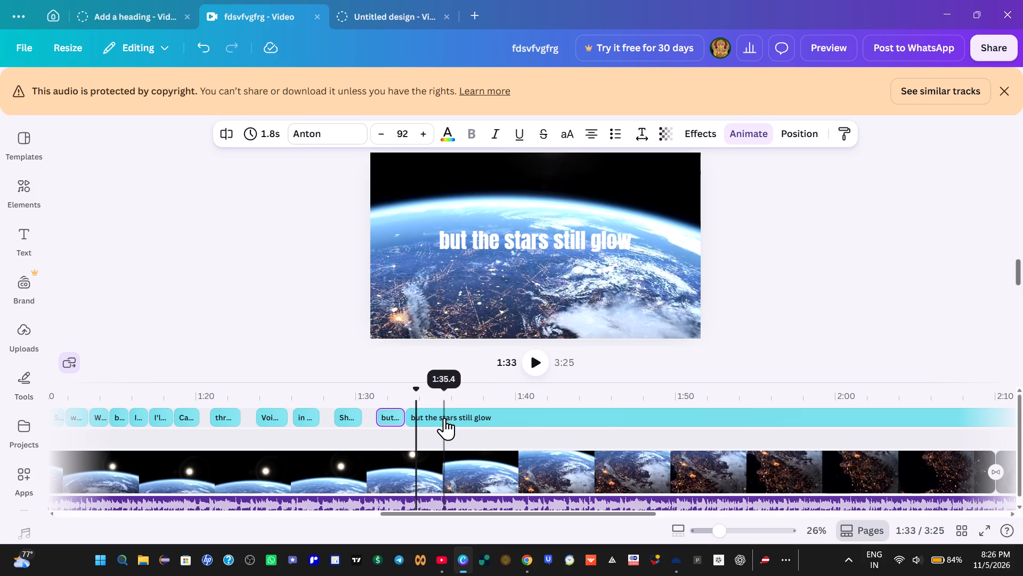
pyautogui.moveTo(444, 418); pyautogui.dragTo(457, 415)
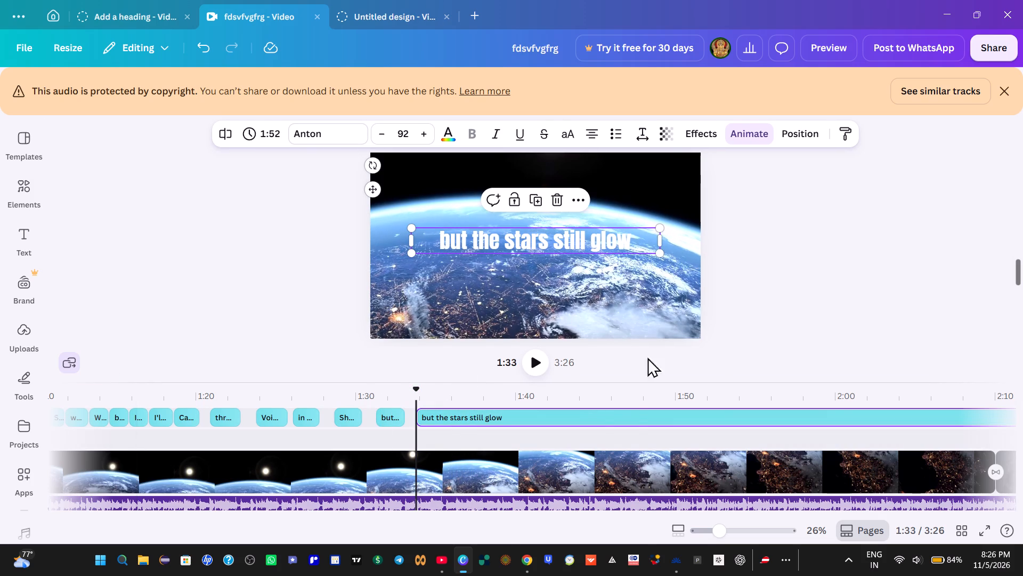
# Copy "If I fall tonight" from the lyrics page in Chrome and replace the text of the long clip starting at about 1:33.7 in Canva.
pyautogui.click(522, 563)
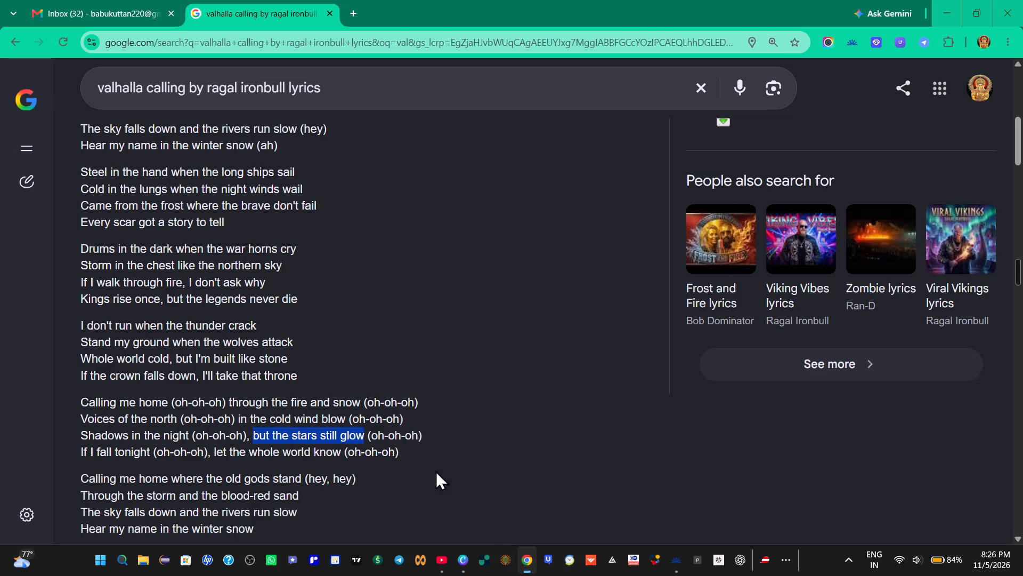
pyautogui.scroll(-3, 447, 465)
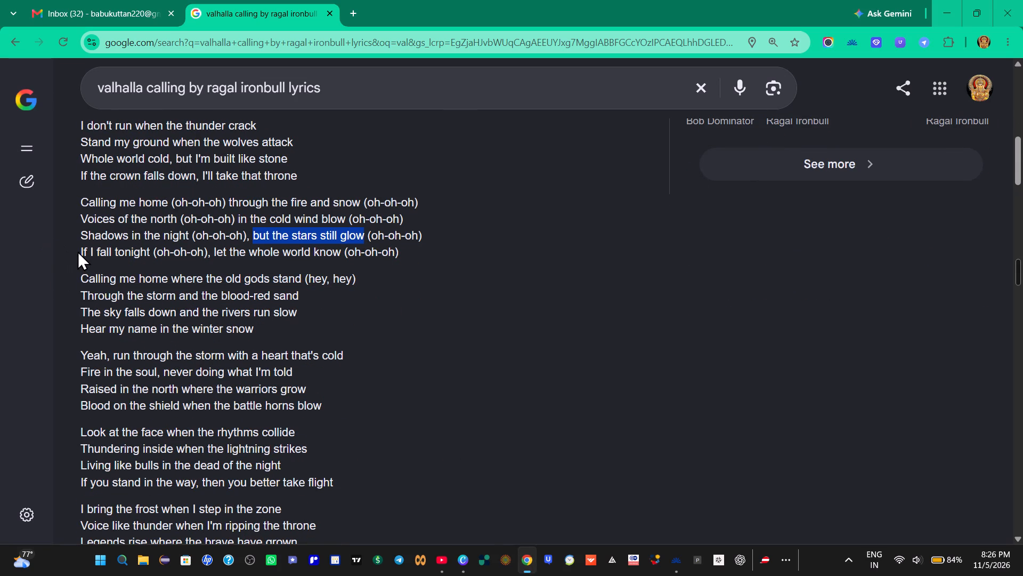
pyautogui.moveTo(72, 250); pyautogui.dragTo(150, 254)
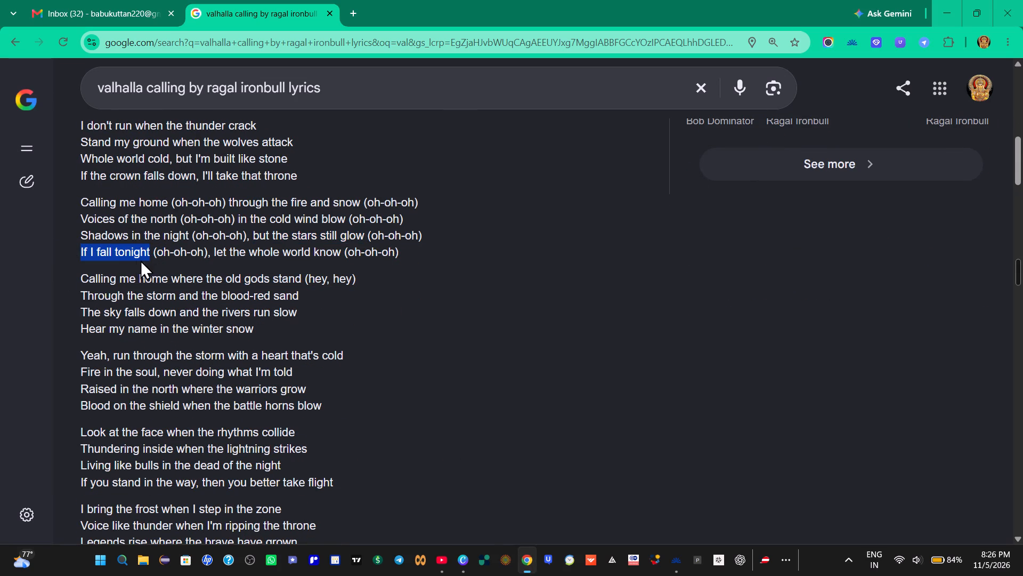
pyautogui.rightClick(132, 252)
pyautogui.click(189, 269)
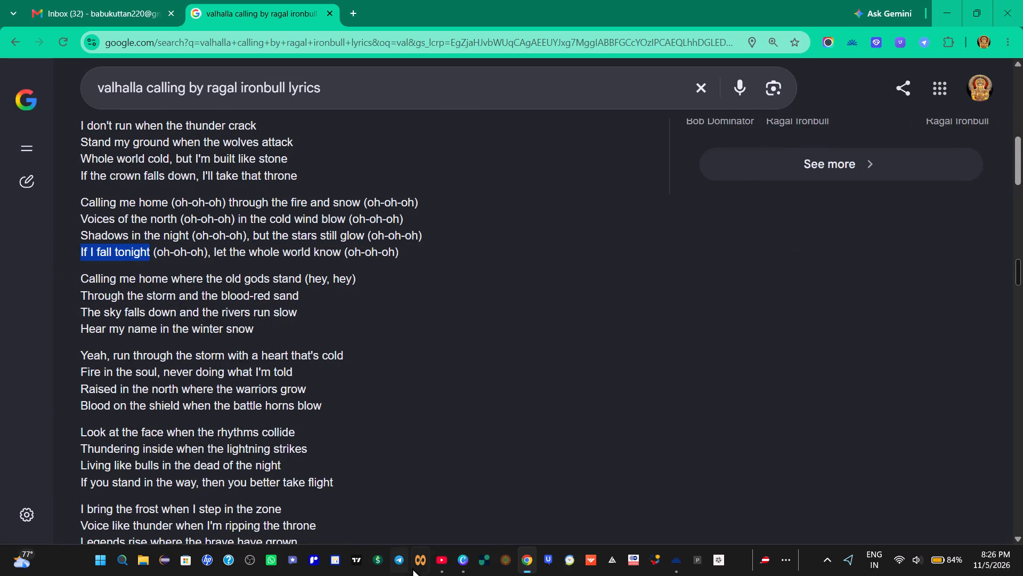
pyautogui.click(462, 563)
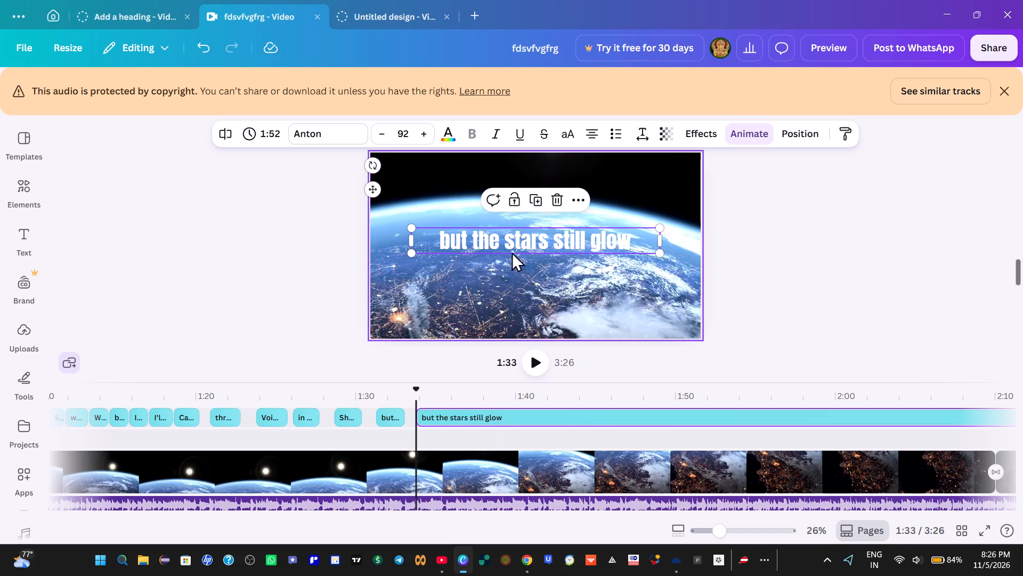
pyautogui.click(518, 236)
pyautogui.press('BackSpace')
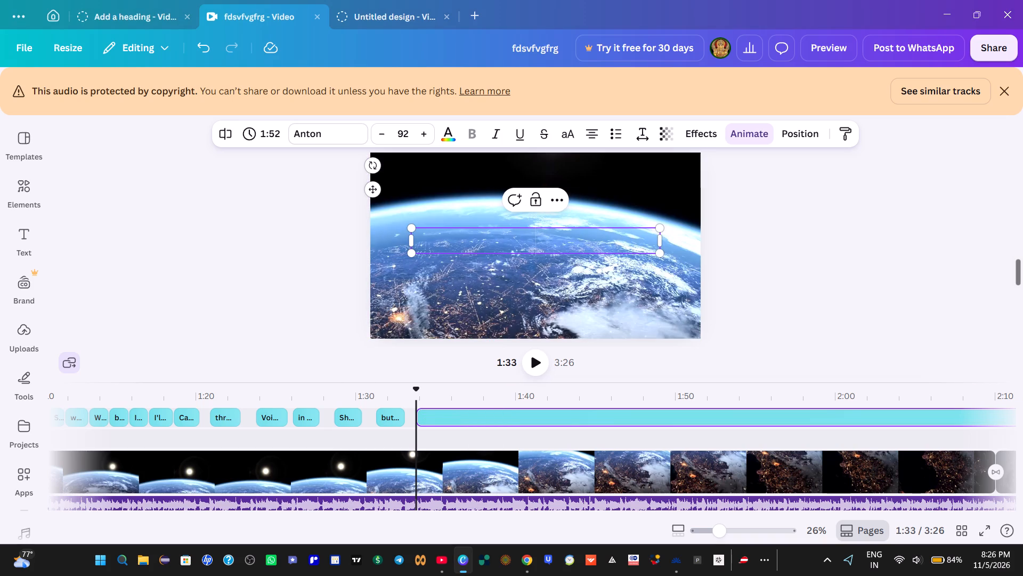
pyautogui.hotkey('ctrl', 'v')
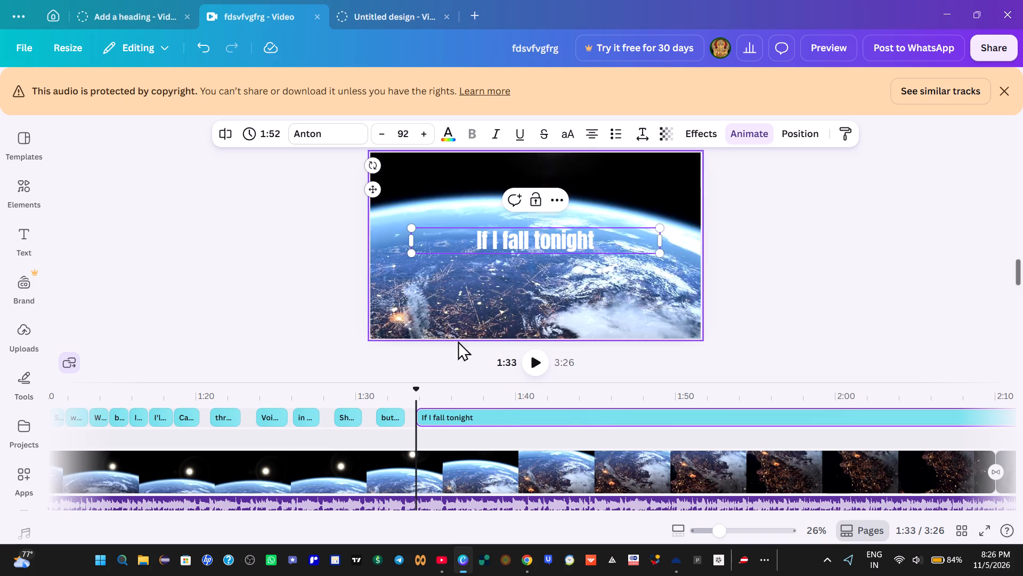
# Play the audio from about 1:31 and split the "If I fall tonight" clip at about 1:35, leaving a 1.8 s first part.
pyautogui.click(386, 392)
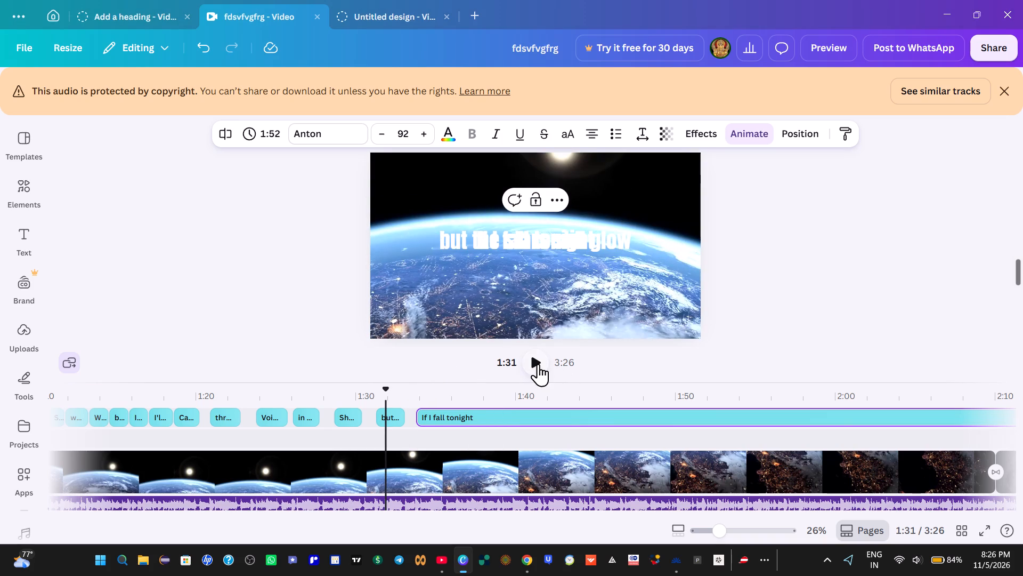
pyautogui.click(538, 364)
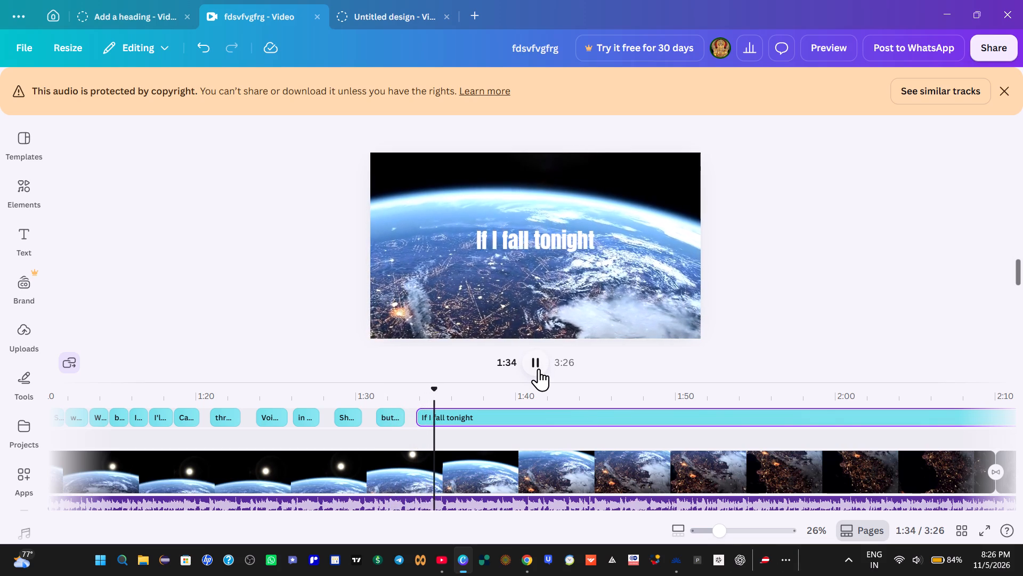
pyautogui.click(539, 367)
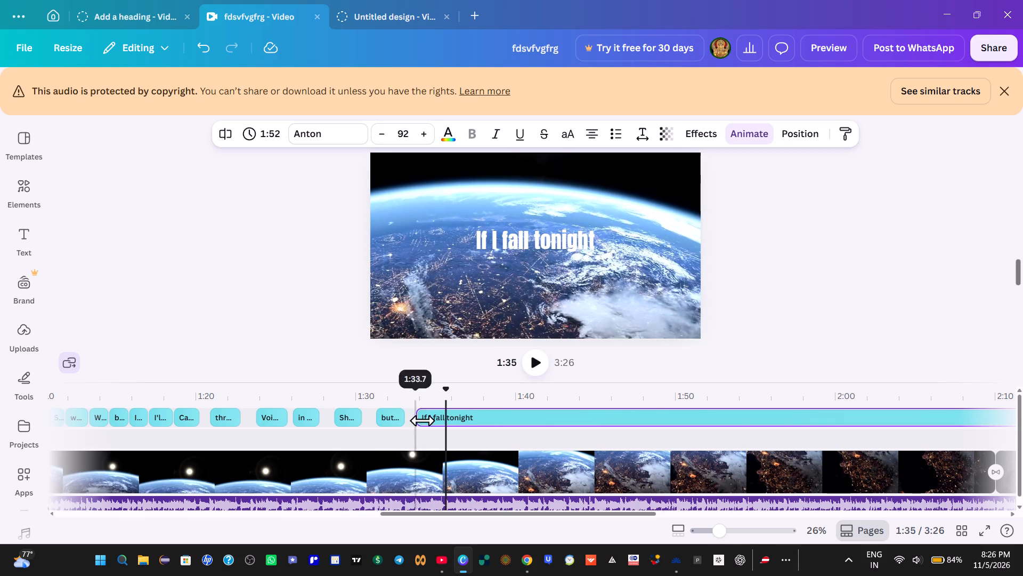
pyautogui.rightClick(446, 417)
pyautogui.click(476, 360)
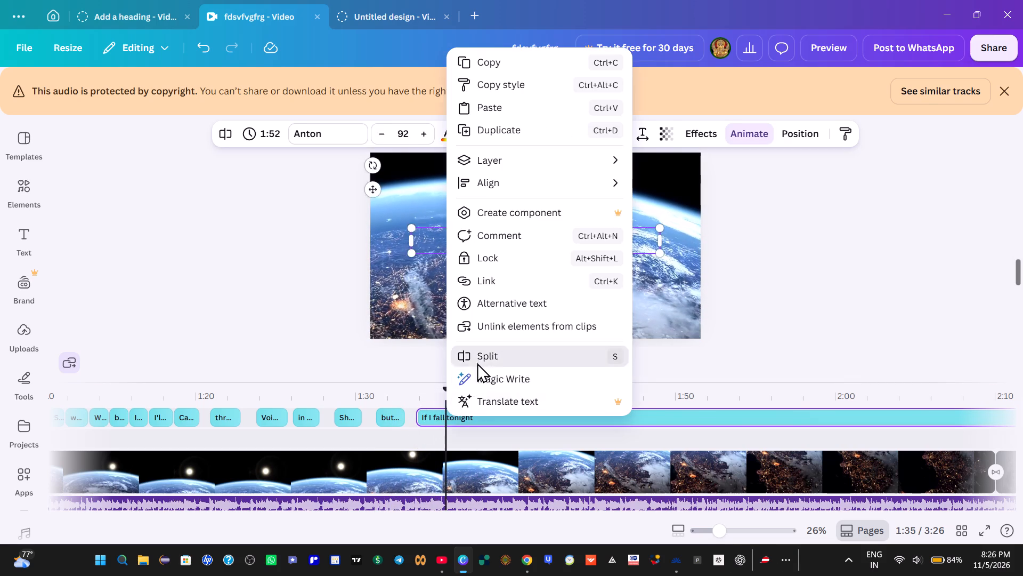
# Play on from the split and shift the long "If I fall tonight" clip to start at about 1:36.
pyautogui.click(534, 363)
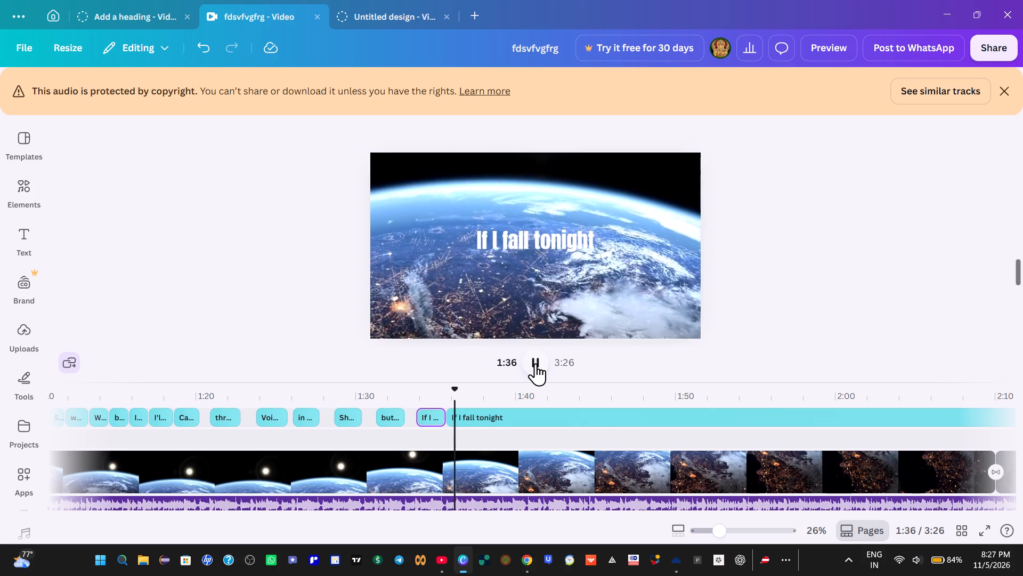
pyautogui.click(535, 363)
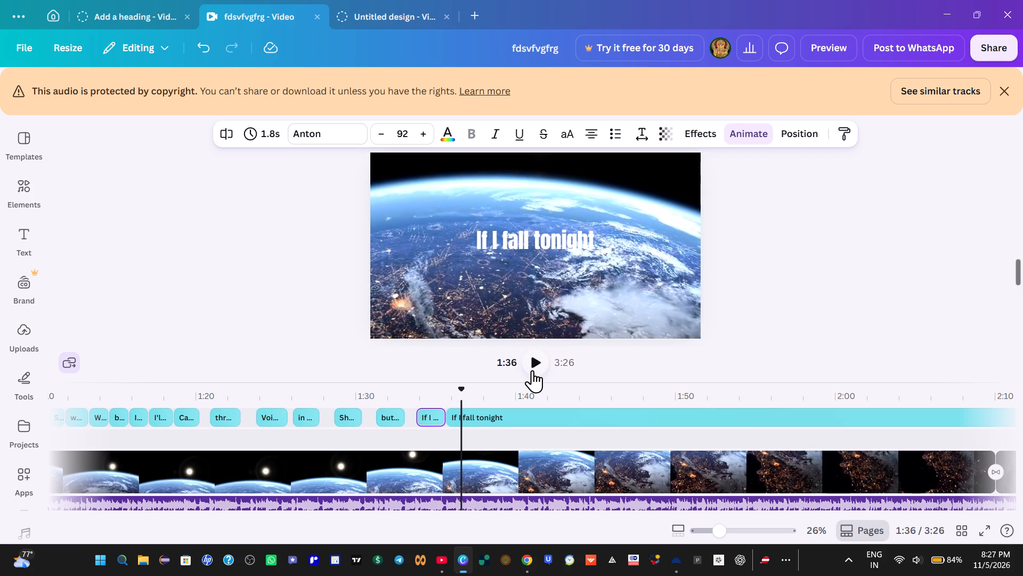
pyautogui.press('Left')
pyautogui.press('Left')
pyautogui.press('Left')
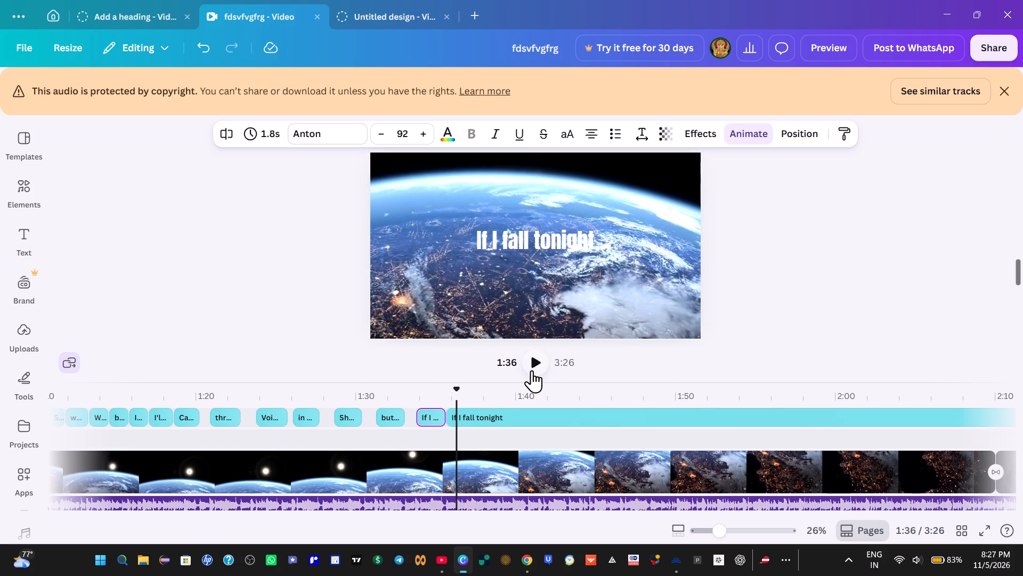
pyautogui.moveTo(485, 415); pyautogui.dragTo(493, 414)
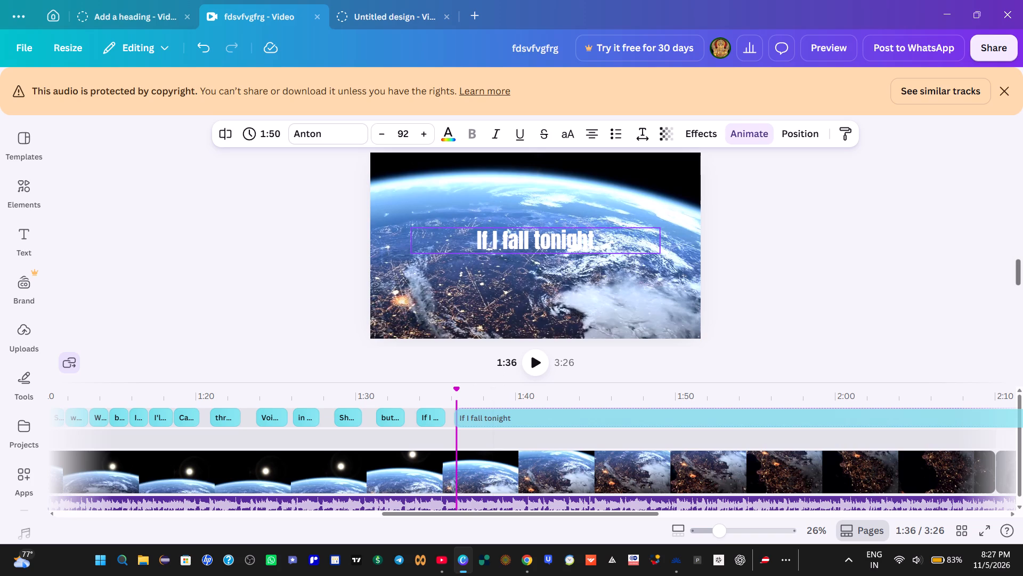
pyautogui.moveTo(493, 414); pyautogui.dragTo(494, 414)
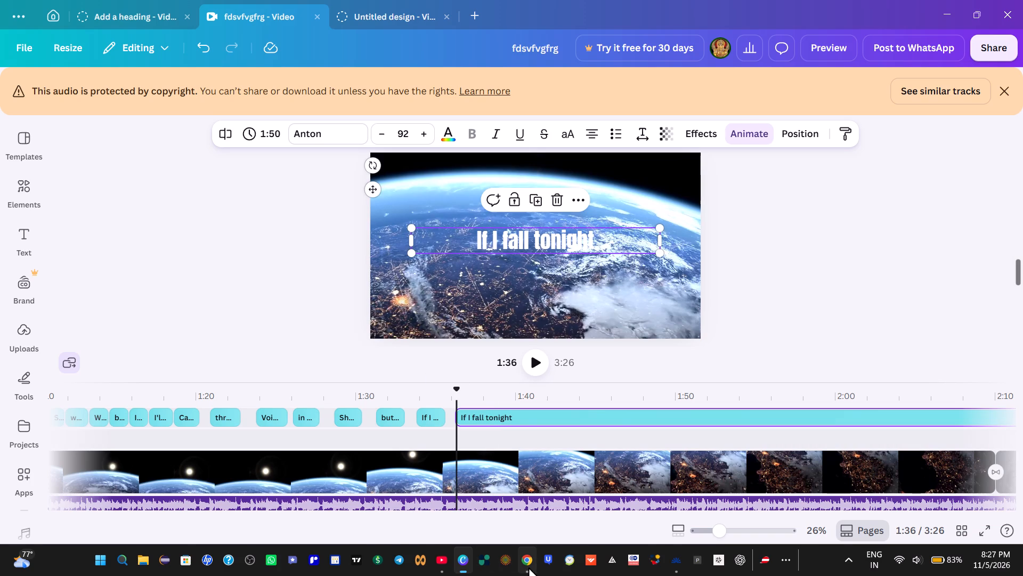
# Copy "let the whole world know" from the lyrics page in Chrome and replace the text of the long clip starting at about 1:36 in Canva.
pyautogui.click(528, 566)
pyautogui.moveTo(210, 253); pyautogui.dragTo(211, 253)
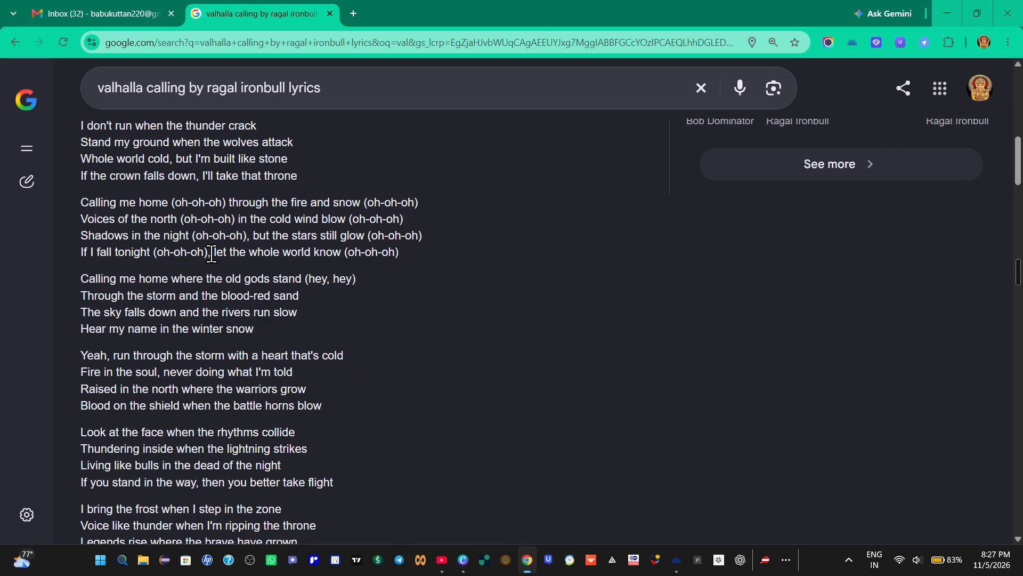
pyautogui.moveTo(211, 253); pyautogui.dragTo(340, 253)
pyautogui.rightClick(312, 254)
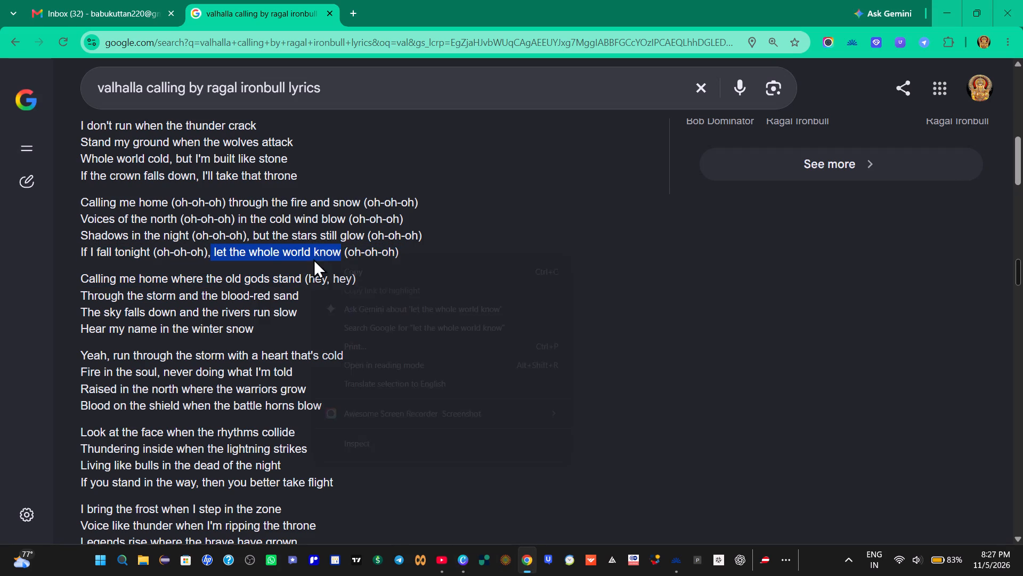
pyautogui.click(369, 270)
pyautogui.click(460, 565)
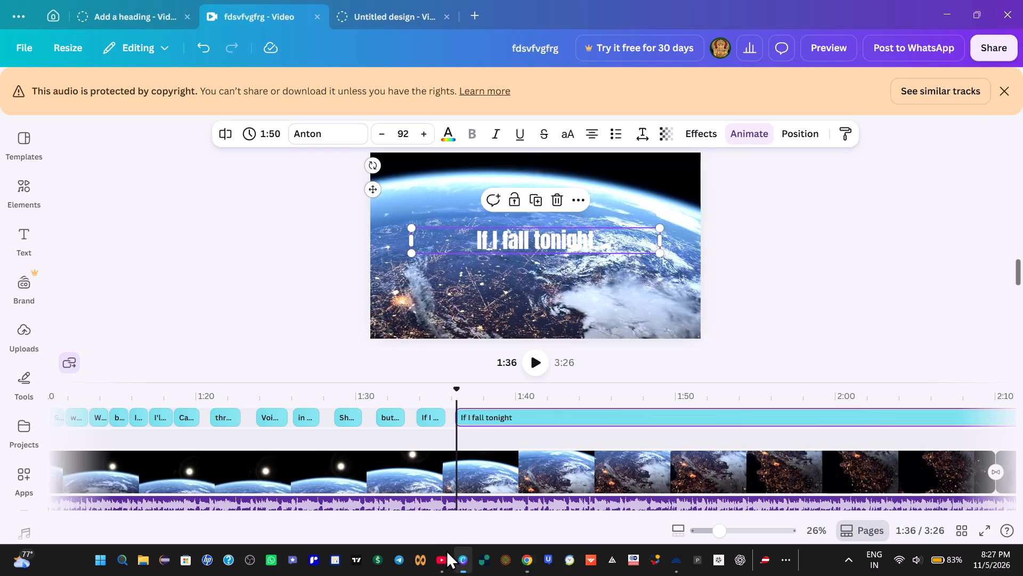
pyautogui.click(547, 236)
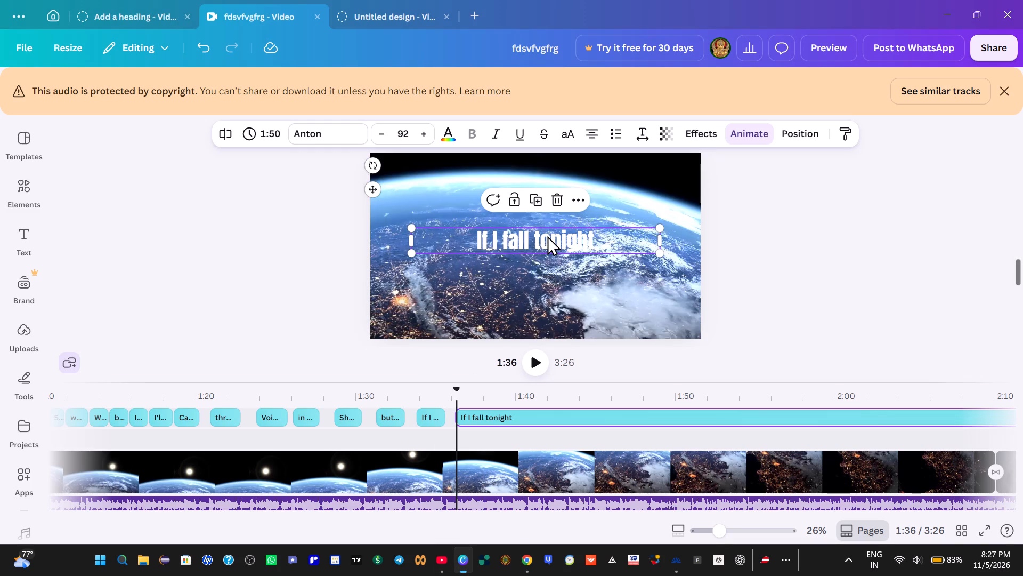
pyautogui.press('BackSpace')
pyautogui.hotkey('ctrl', 'v')
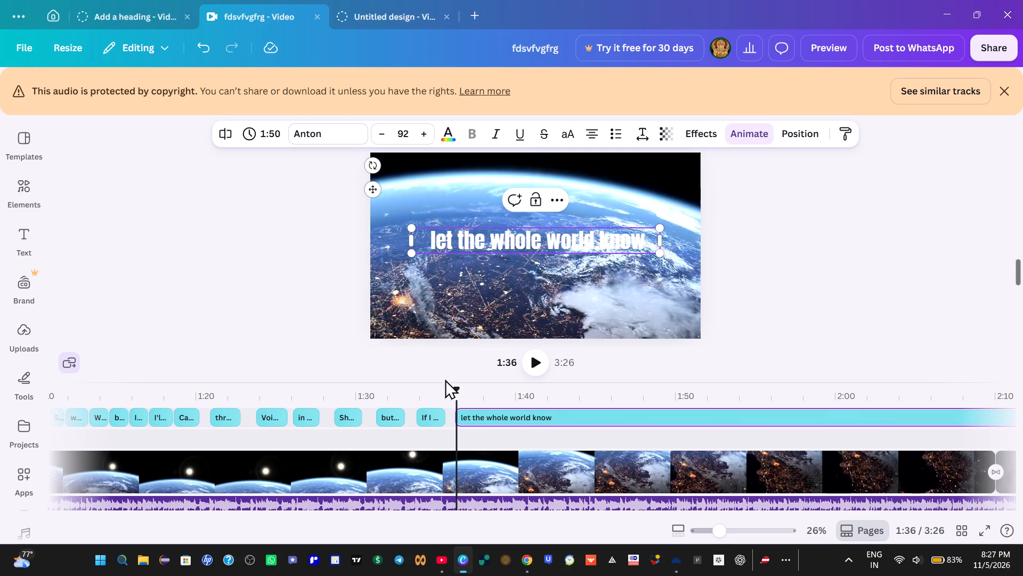
# Play the audio from about 1:33 and split the "let the whole world know" clip at about 1:38, leaving a 2.5 s first part.
pyautogui.click(408, 398)
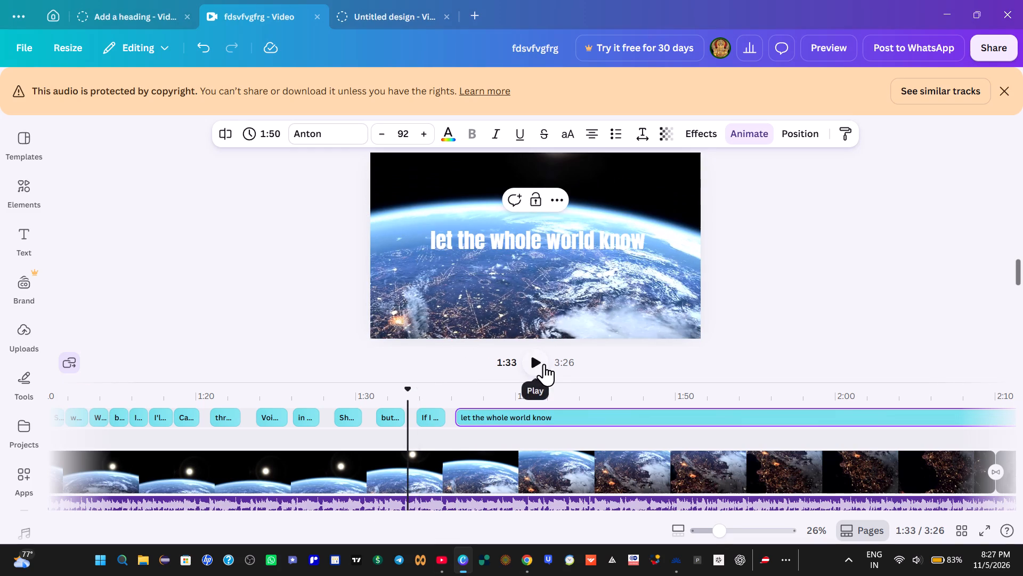
pyautogui.click(537, 365)
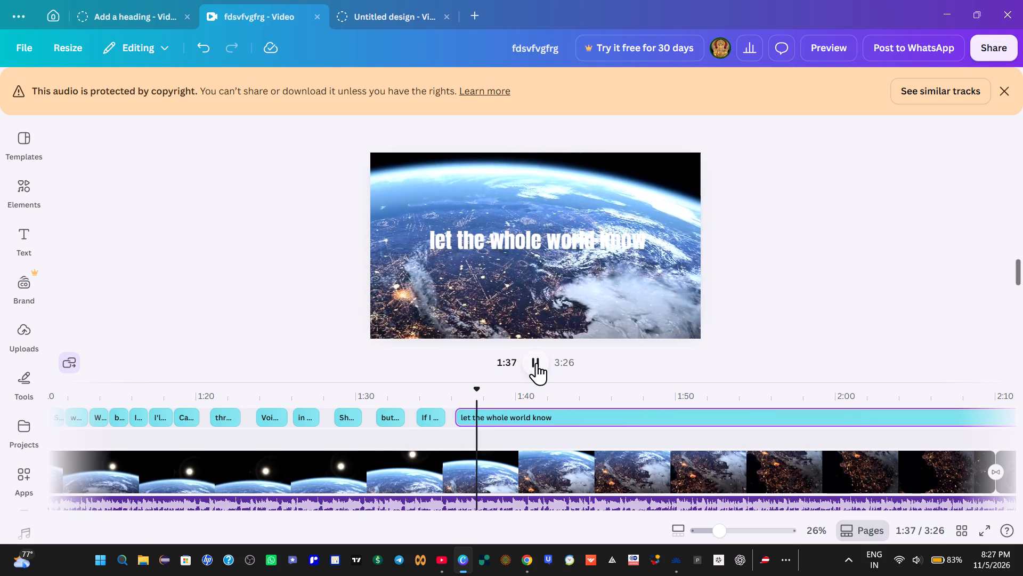
pyautogui.click(537, 363)
pyautogui.doubleClick(537, 363)
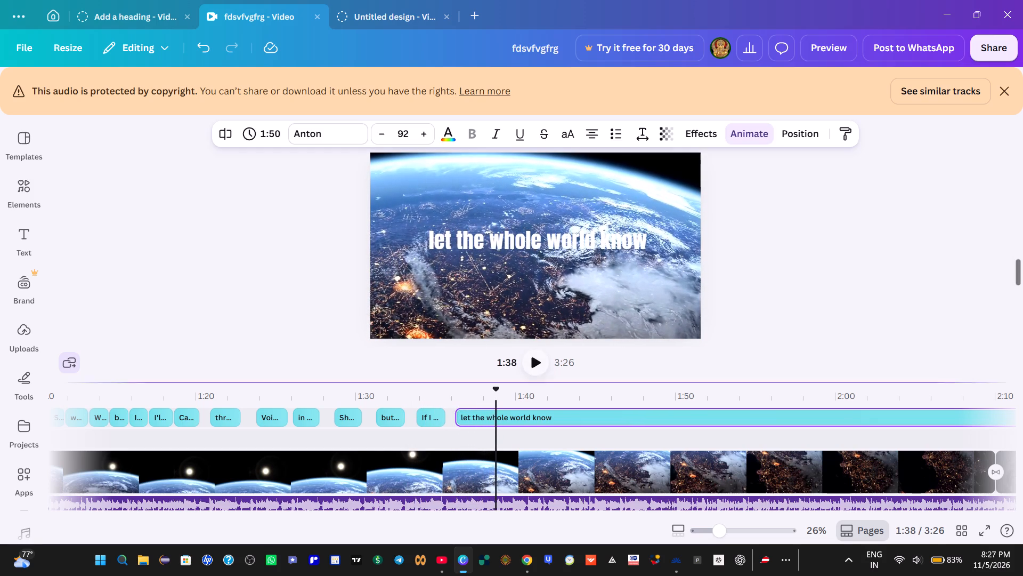
pyautogui.rightClick(495, 417)
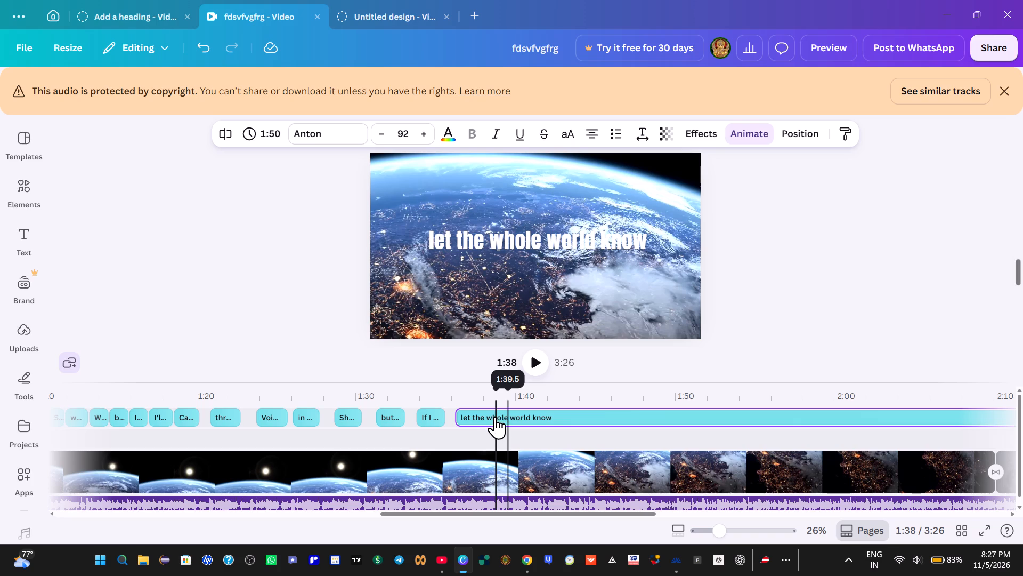
pyautogui.click(529, 358)
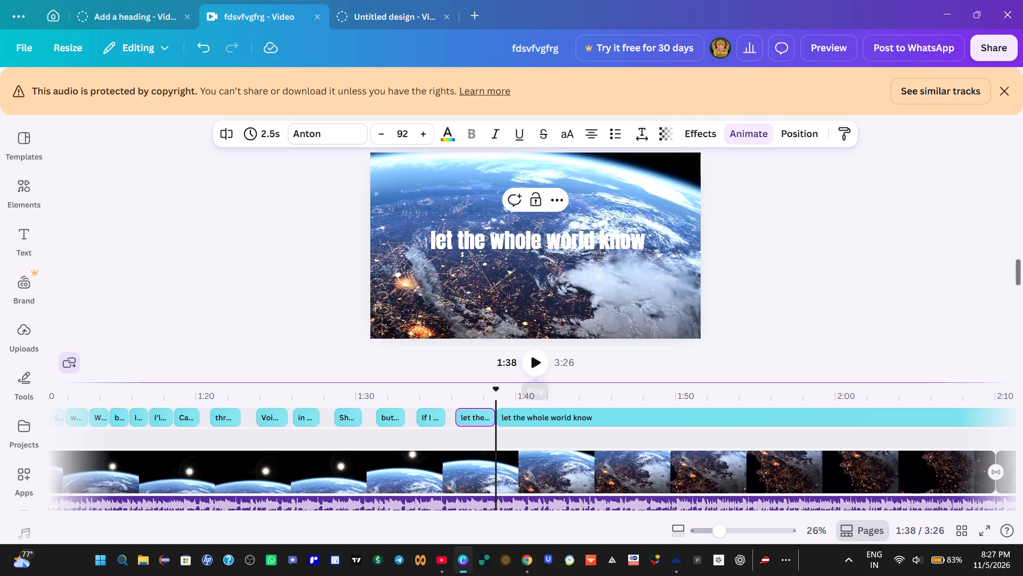
# Play on from the split, replay from about 1:37, and position the playhead at about 1:39 for the next lyric line's start.
pyautogui.click(536, 366)
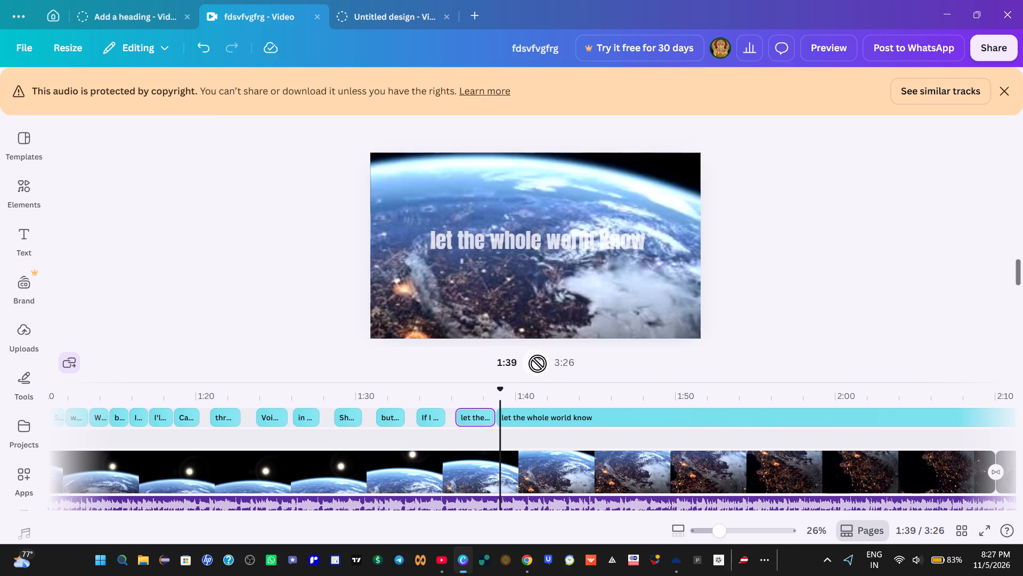
pyautogui.click(538, 363)
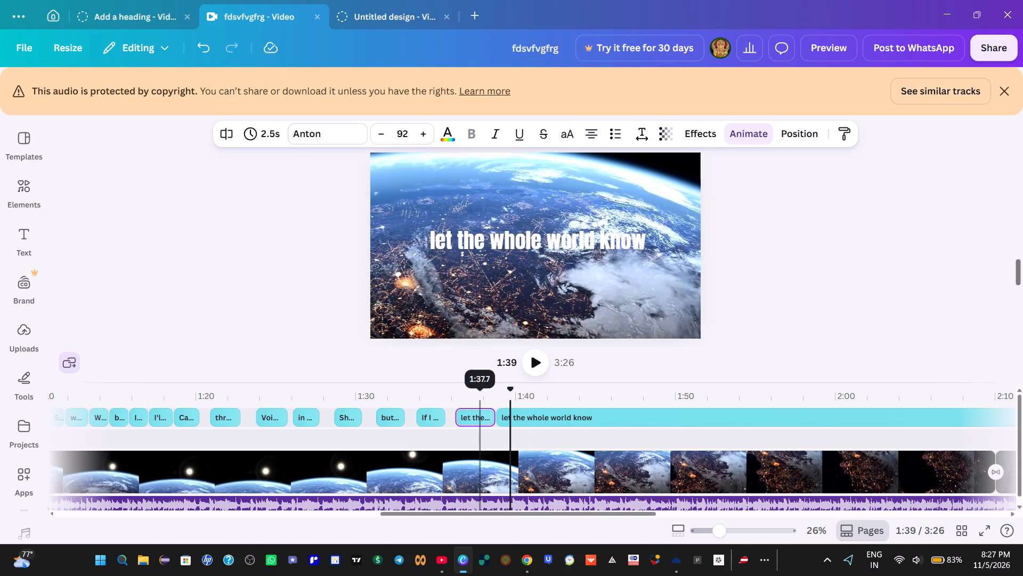
pyautogui.click(479, 395)
pyautogui.click(538, 360)
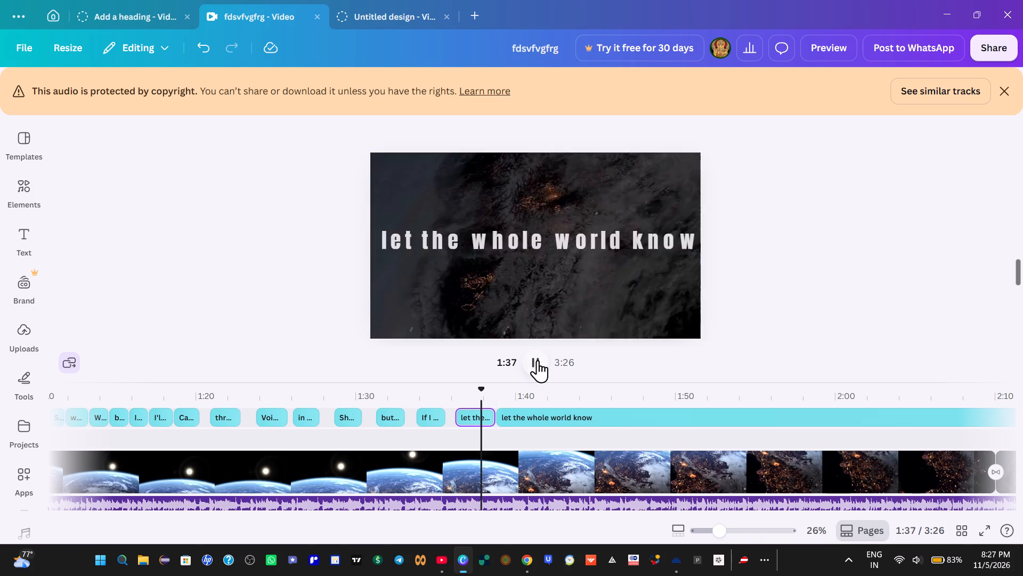
pyautogui.click(538, 360)
pyautogui.click(538, 360)
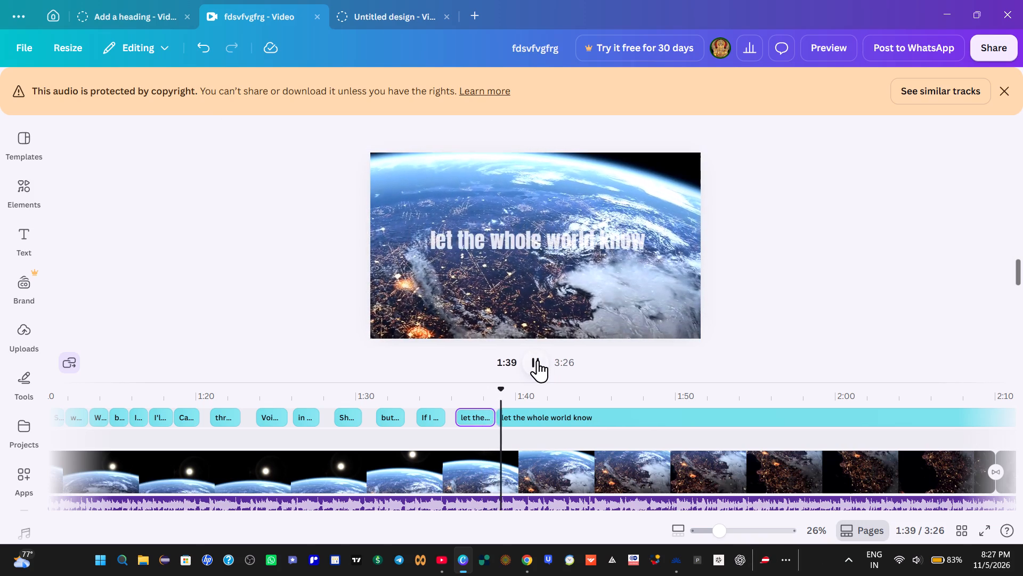
pyautogui.click(538, 360)
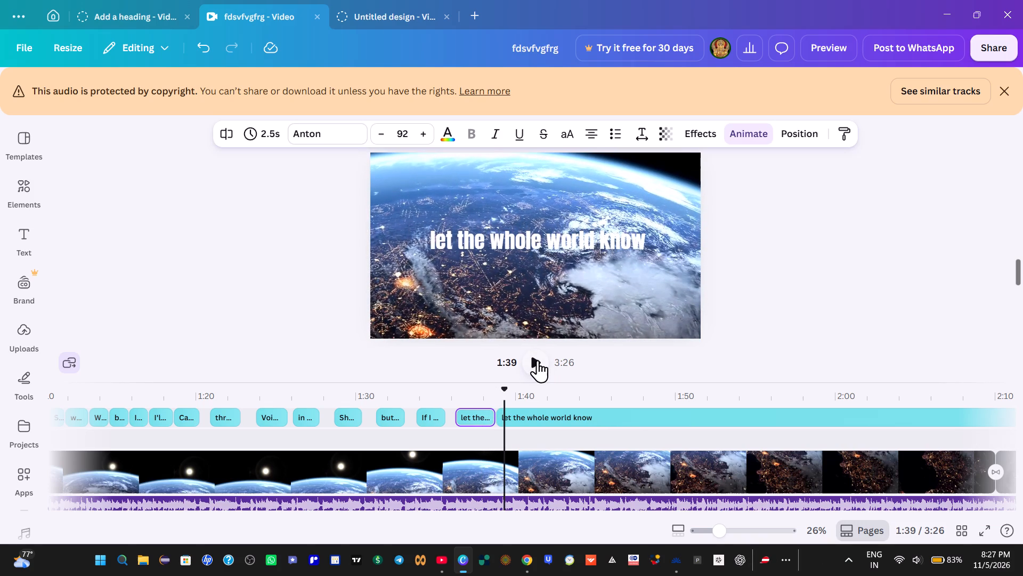
pyautogui.press('Left')
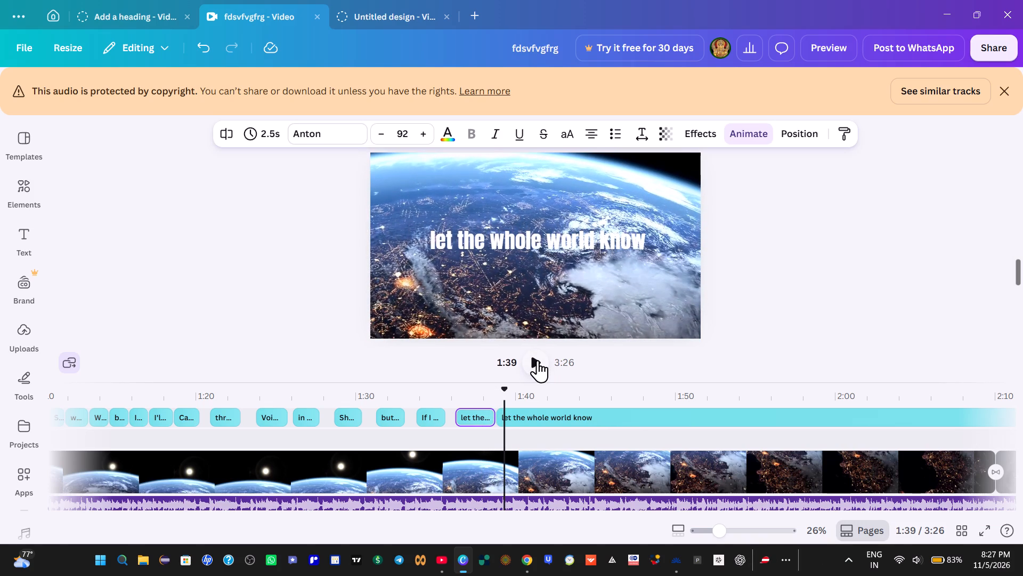
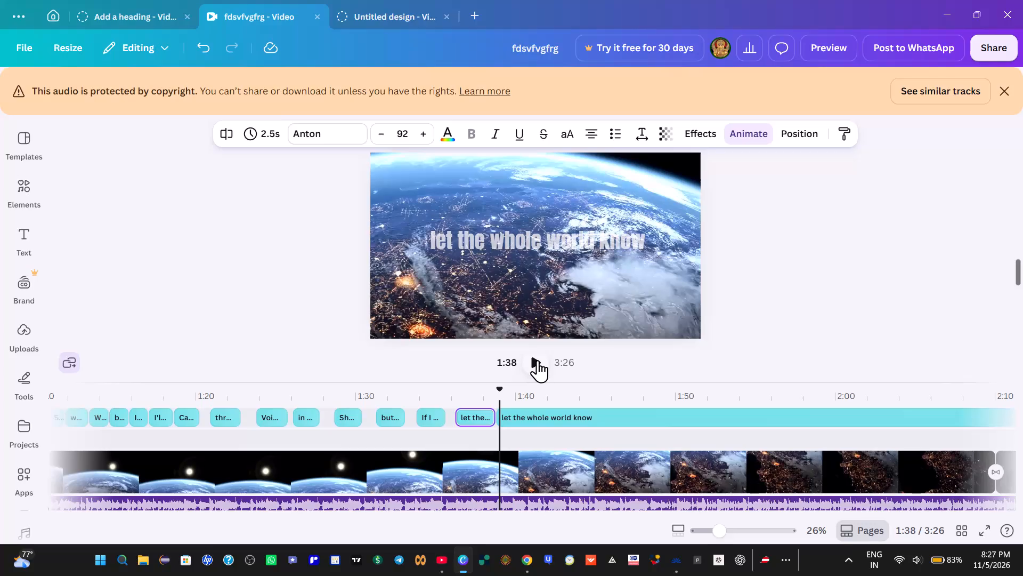
# Shift the long "let the whole world know" clip to start at about 1:39 and replay the audio from about 1:37 to 1:40.
pyautogui.press('Left')
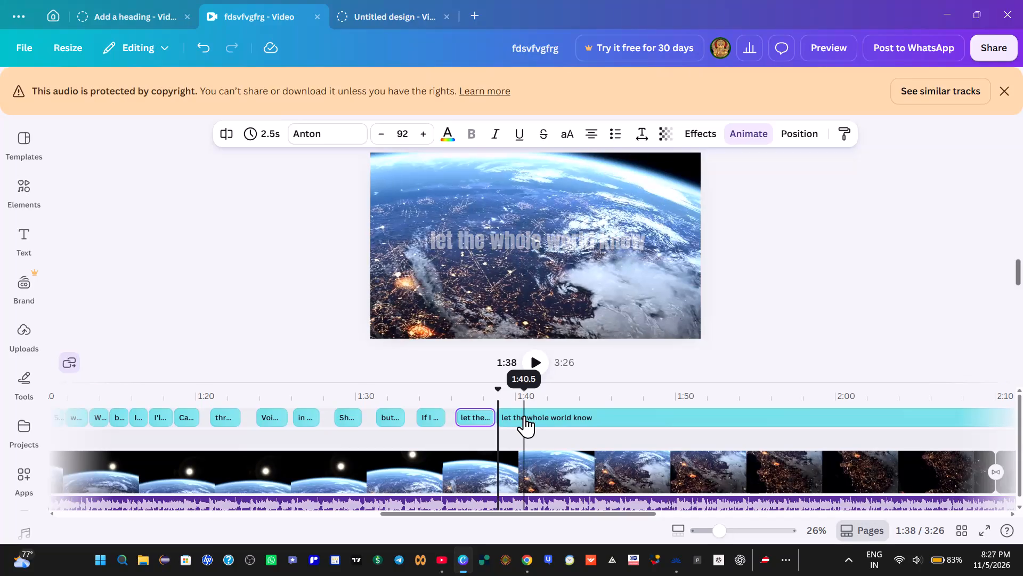
pyautogui.click(524, 415)
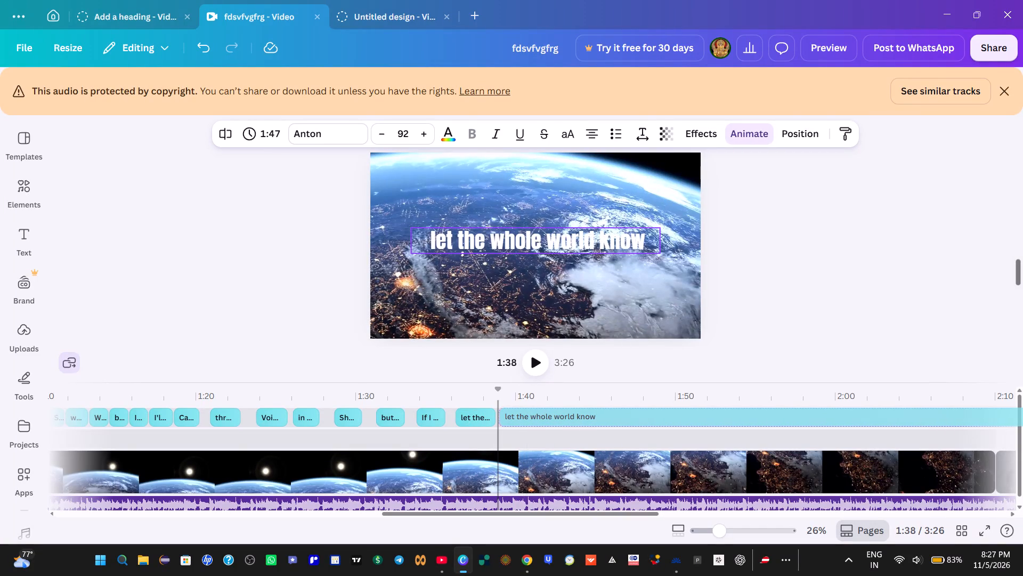
pyautogui.click(477, 396)
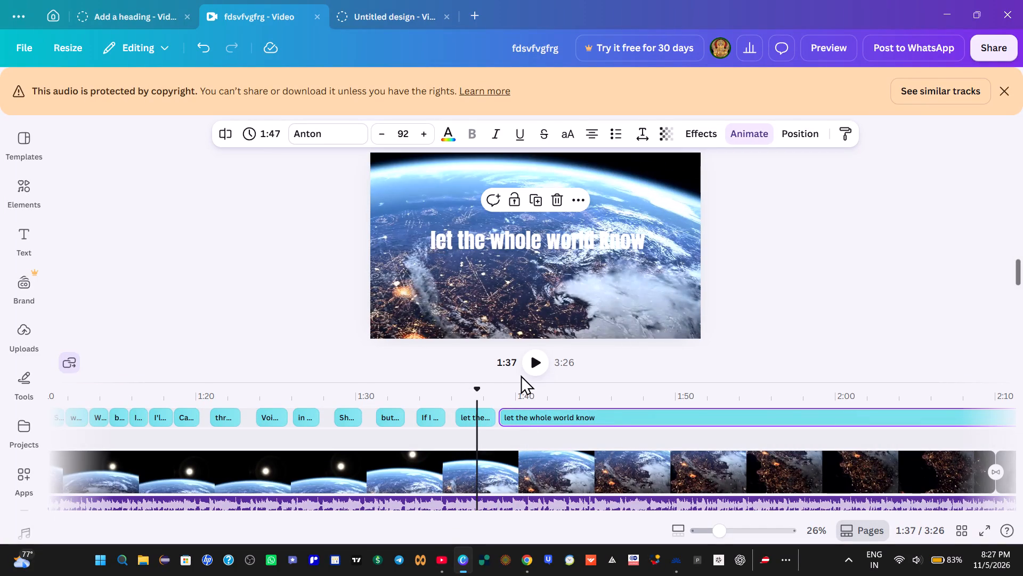
pyautogui.click(539, 362)
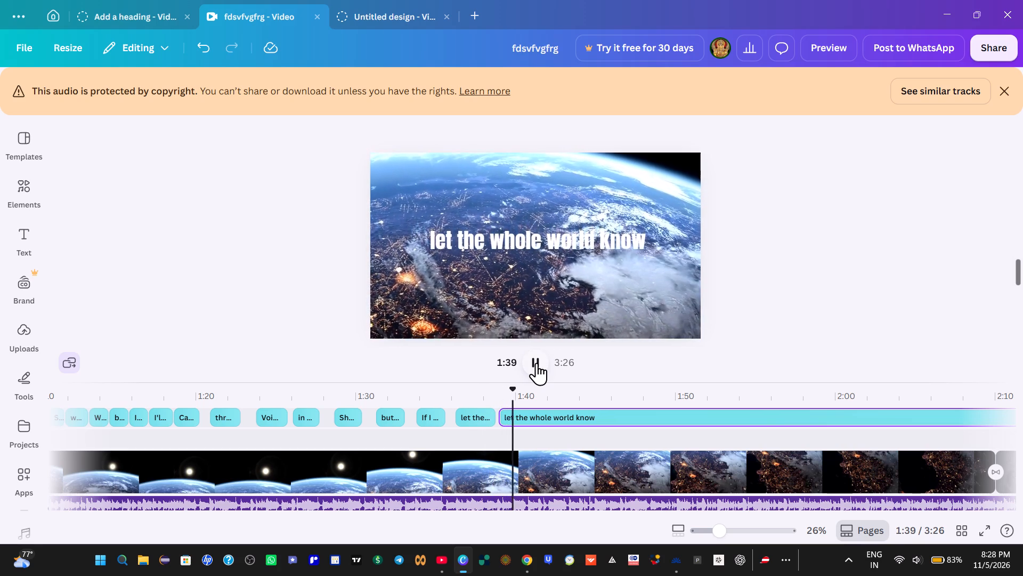
pyautogui.click(537, 363)
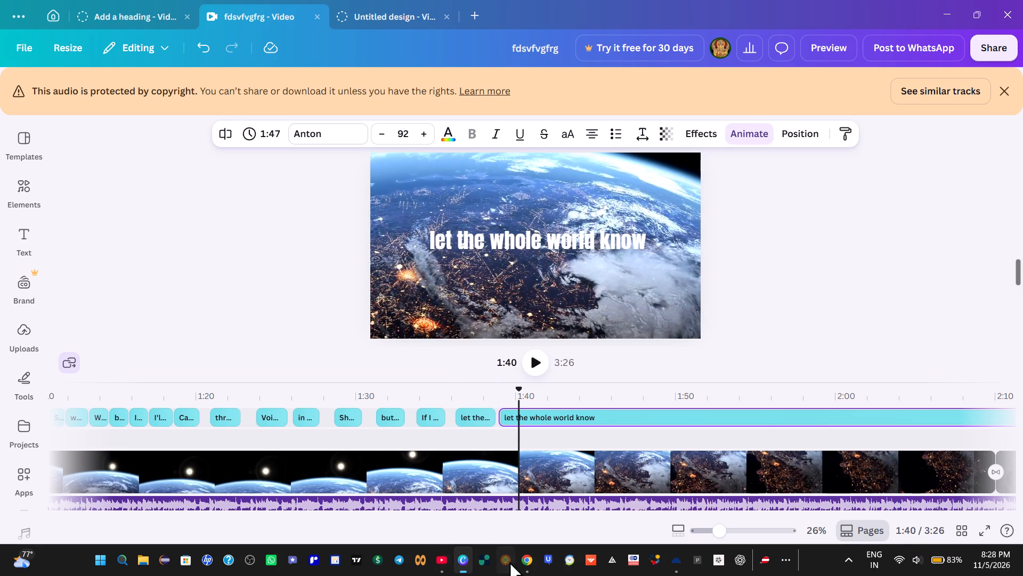
# Copy "Calling me home" from the lyrics page in Chrome and replace the text of the long clip starting at about 1:39 in Canva.
pyautogui.click(529, 560)
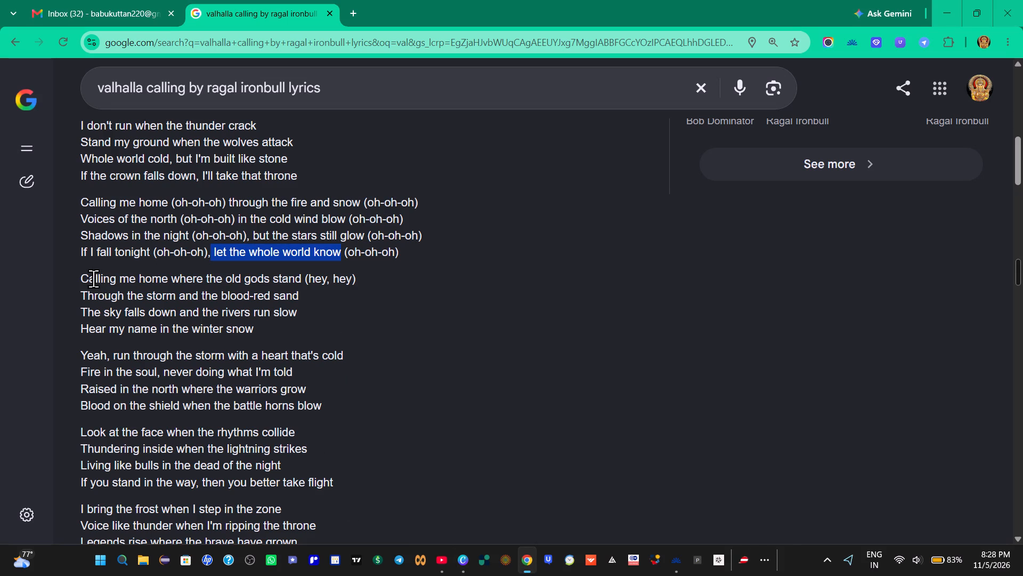
pyautogui.moveTo(75, 276); pyautogui.dragTo(167, 283)
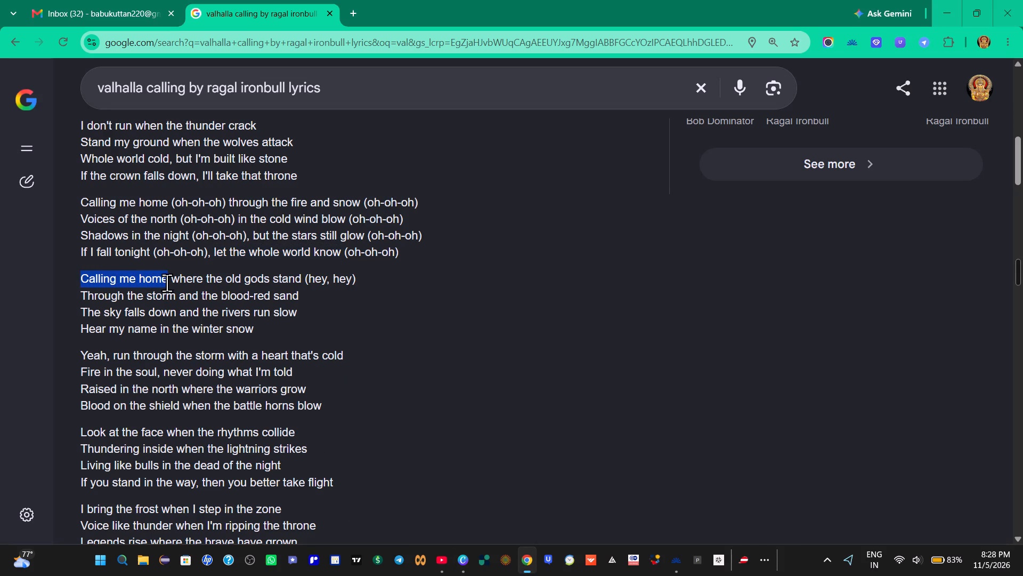
pyautogui.moveTo(167, 283); pyautogui.dragTo(169, 283)
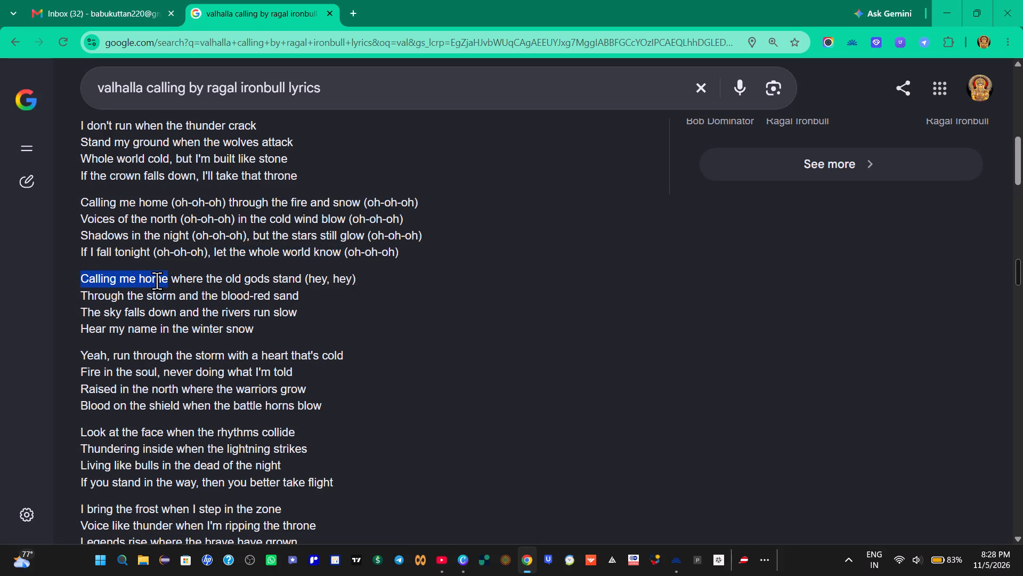
pyautogui.rightClick(157, 281)
pyautogui.click(204, 295)
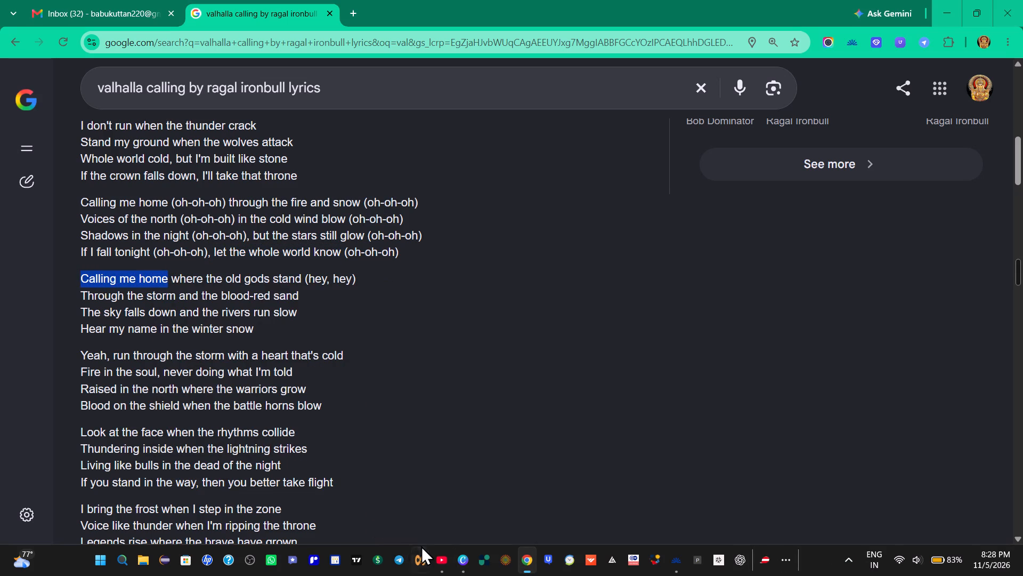
pyautogui.click(464, 561)
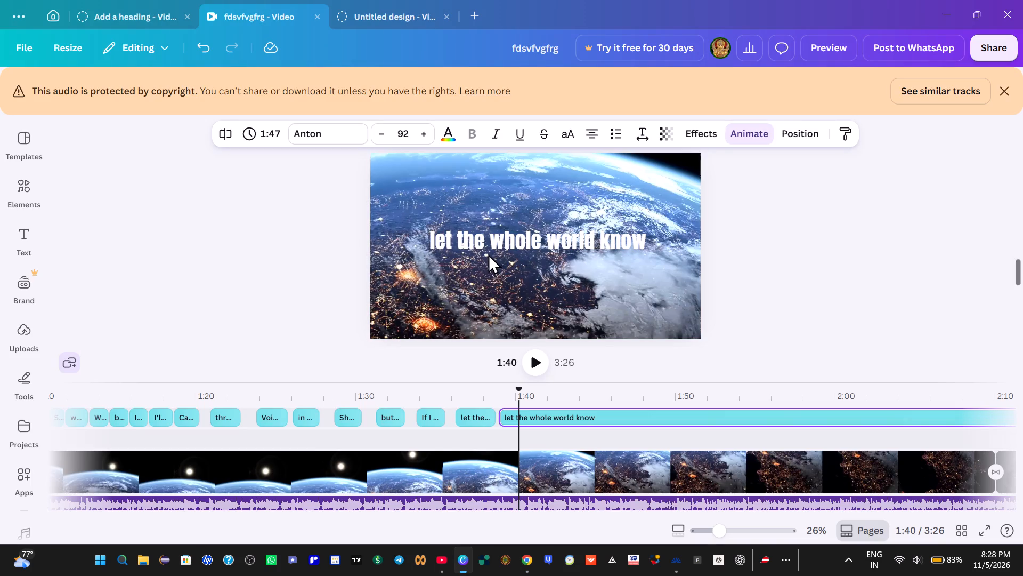
pyautogui.click(500, 242)
pyautogui.click(500, 242)
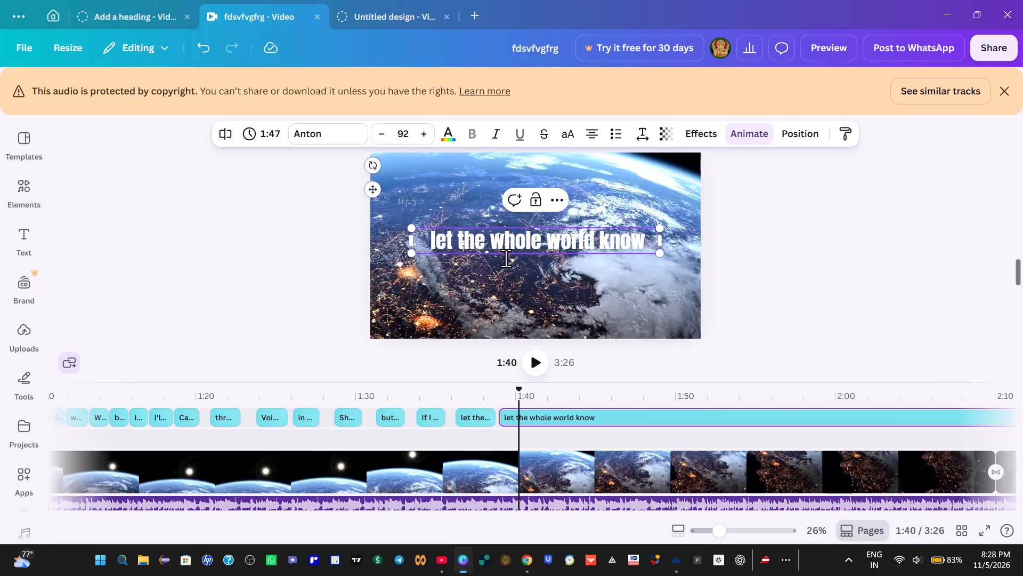
pyautogui.click(511, 276)
pyautogui.click(521, 246)
pyautogui.click(521, 246)
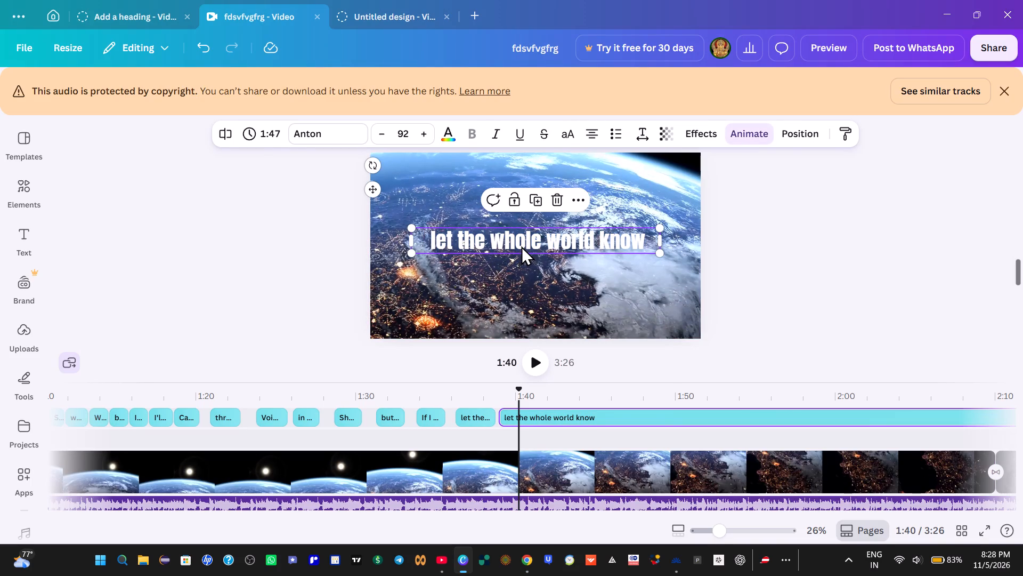
pyautogui.press('BackSpace')
pyautogui.hotkey('ctrl', 'v')
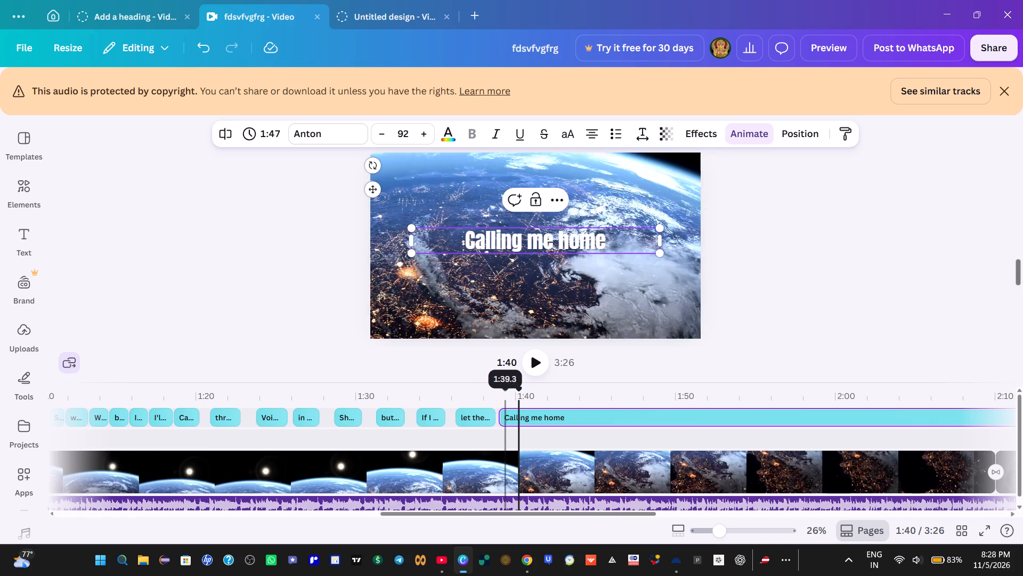
# Replay the audio from about 1:37 and split the "Calling me home" clip at about 1:40, leaving a 1.2 s first part.
pyautogui.click(474, 399)
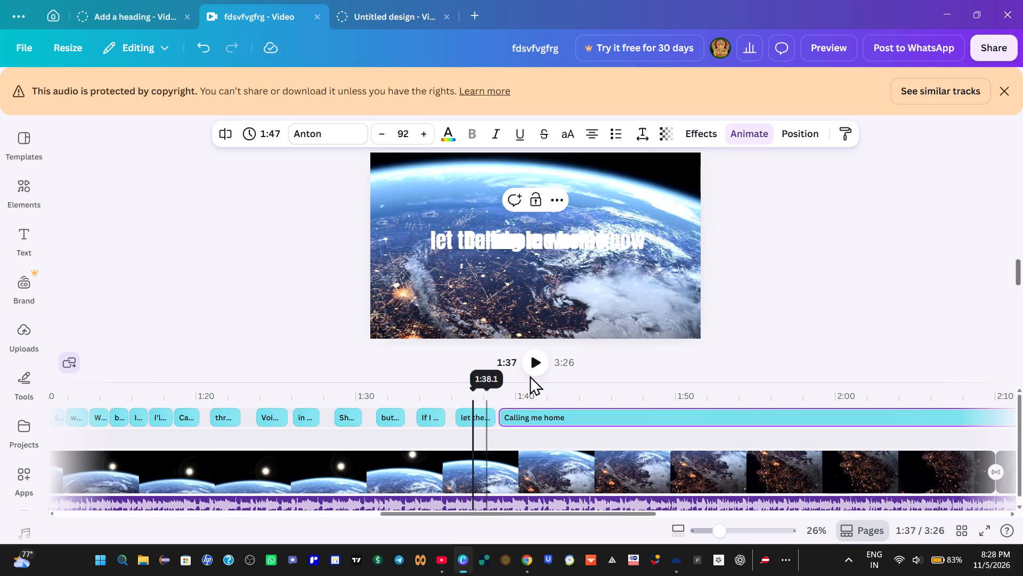
pyautogui.click(538, 363)
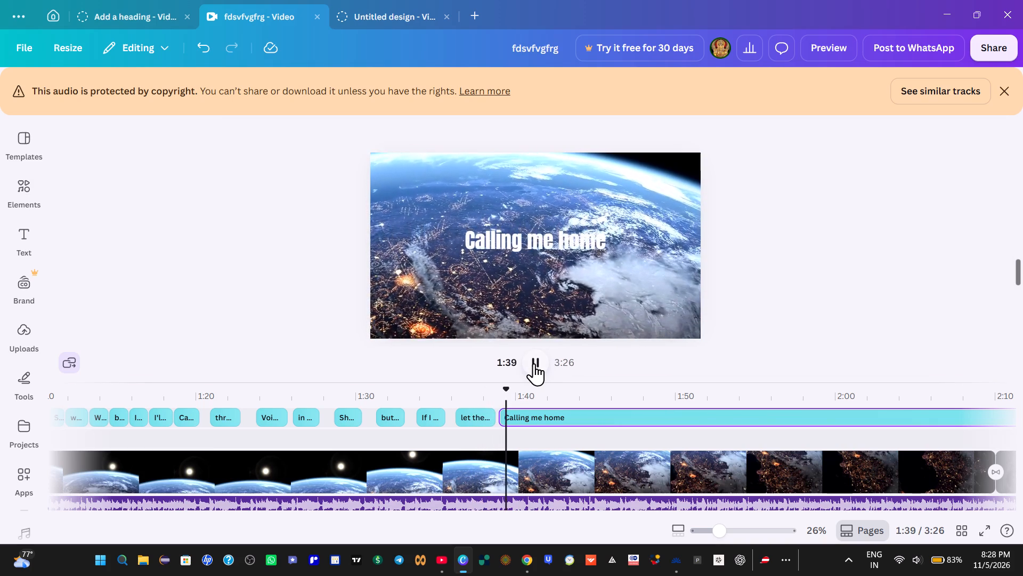
pyautogui.click(534, 363)
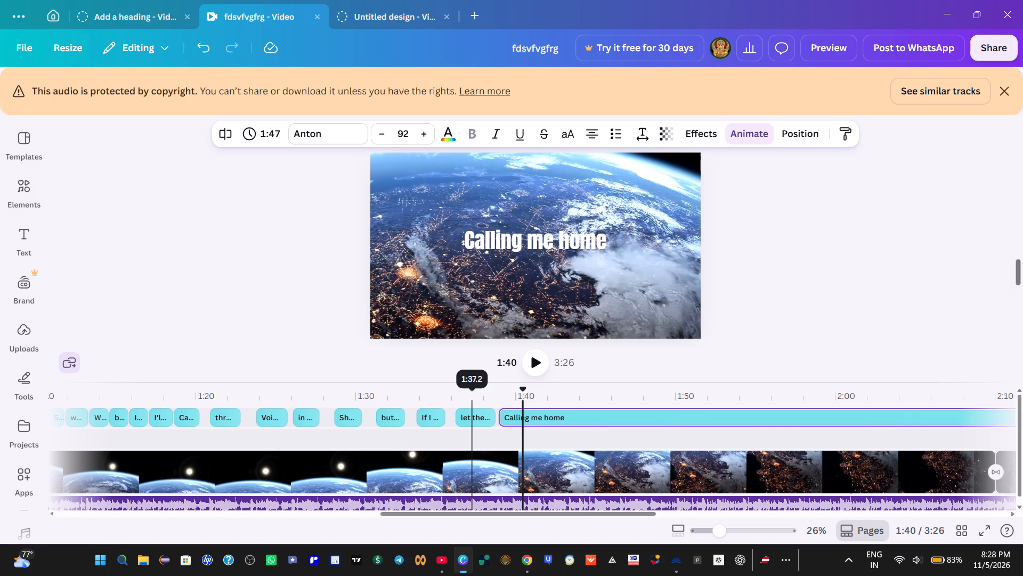
pyautogui.click(471, 403)
pyautogui.click(534, 366)
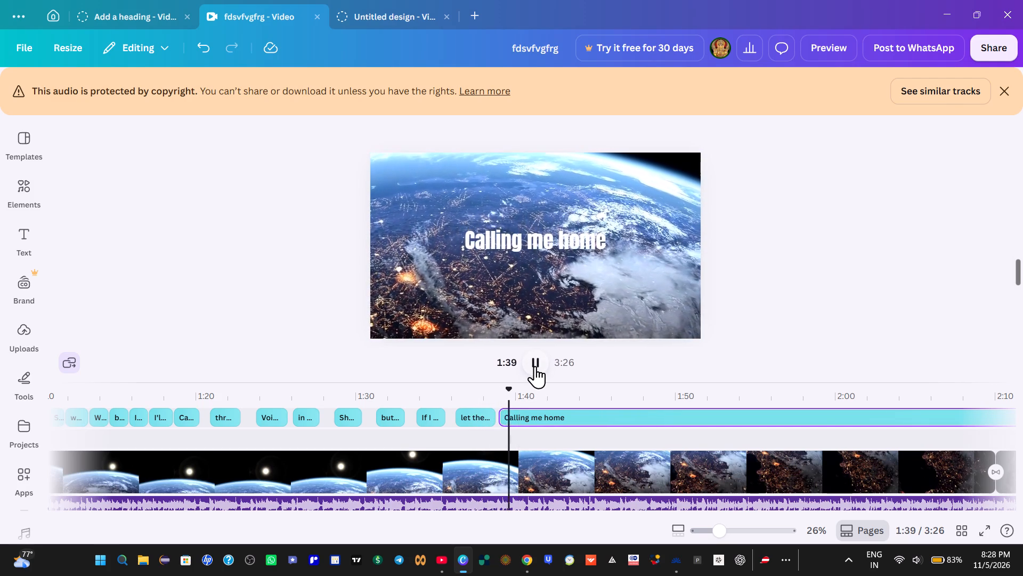
pyautogui.click(535, 366)
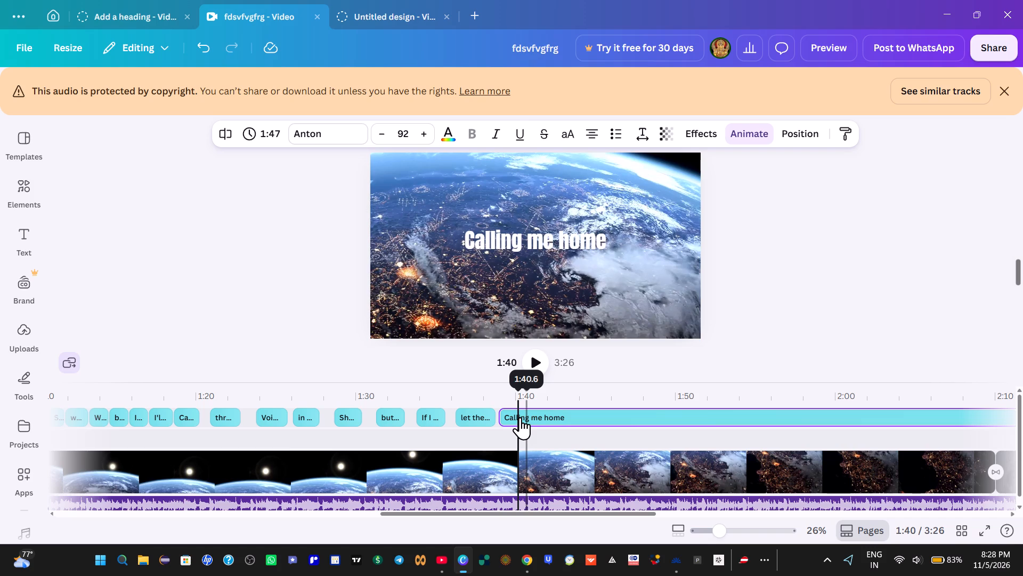
pyautogui.rightClick(520, 417)
pyautogui.click(554, 356)
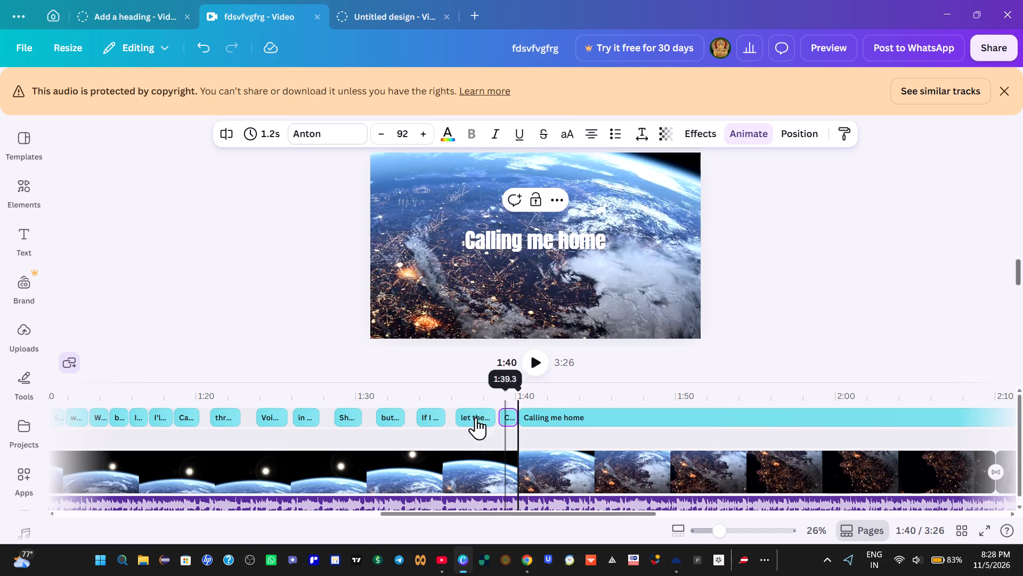
# Copy "where the old gods stand" from the lyrics page in Chrome and replace the text of the long clip starting at about 1:40 in Canva.
pyautogui.click(525, 559)
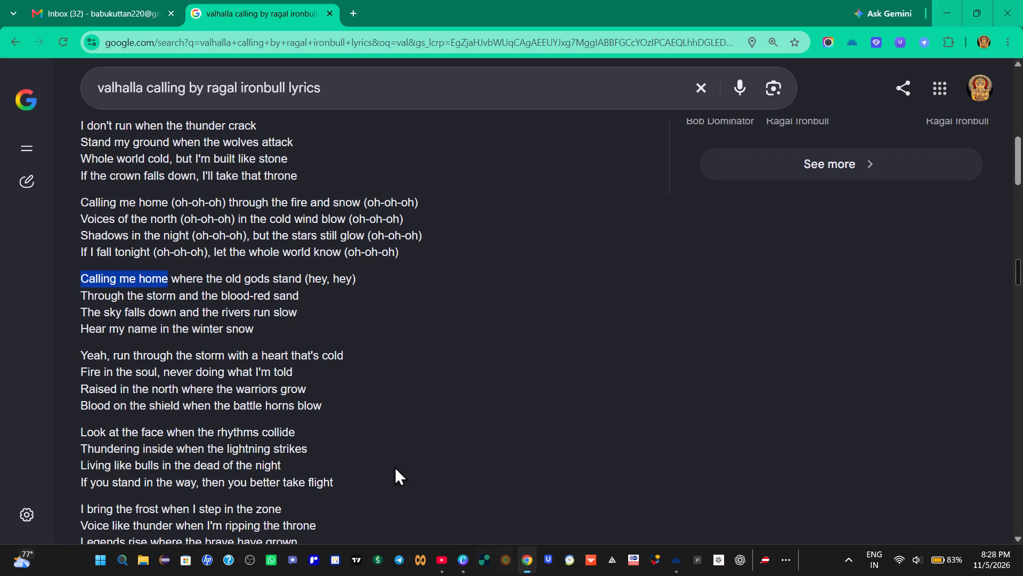
pyautogui.moveTo(172, 279); pyautogui.dragTo(173, 278)
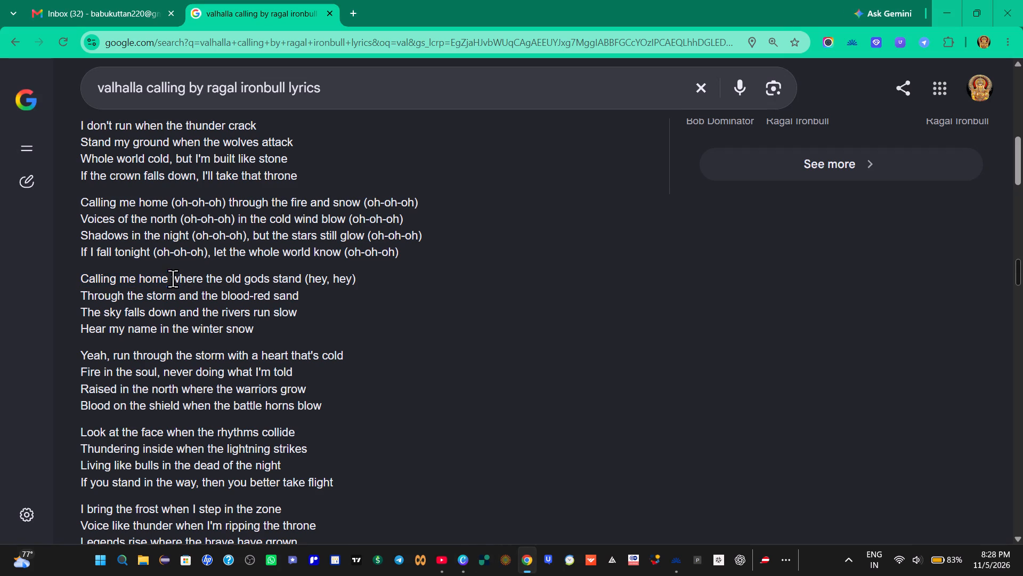
pyautogui.moveTo(173, 278); pyautogui.dragTo(307, 279)
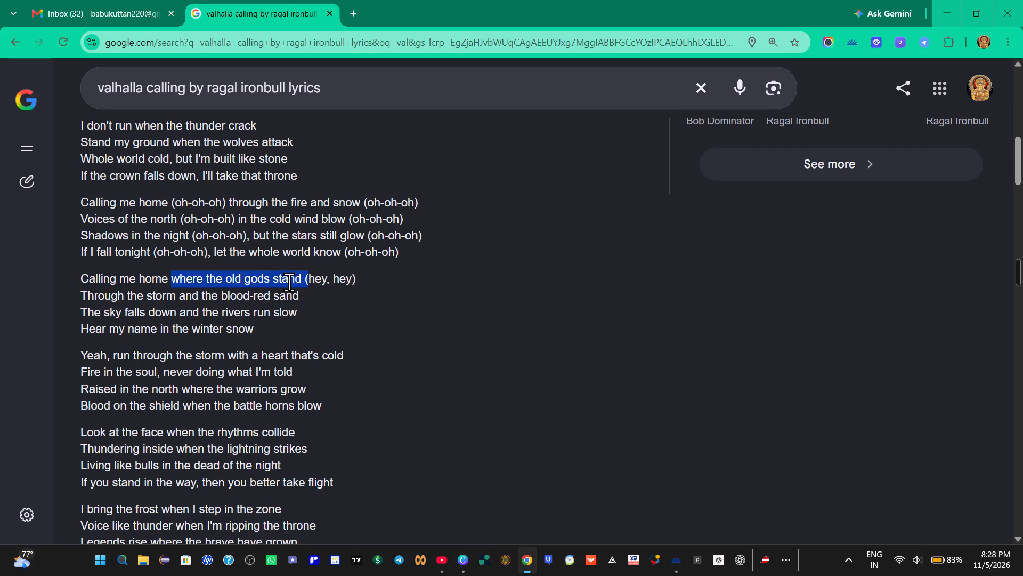
pyautogui.rightClick(287, 281)
pyautogui.click(456, 265)
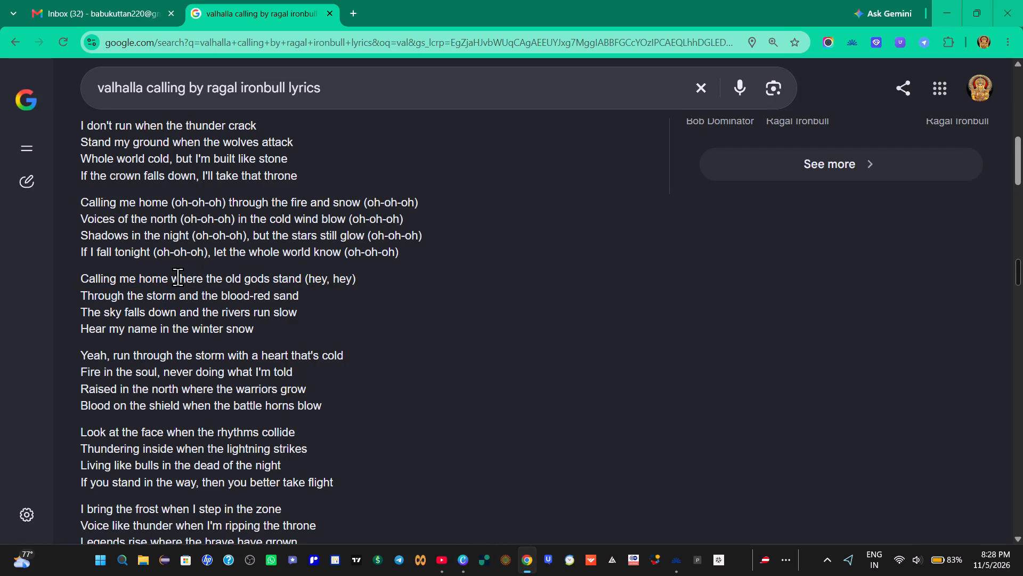
pyautogui.moveTo(172, 279); pyautogui.dragTo(300, 278)
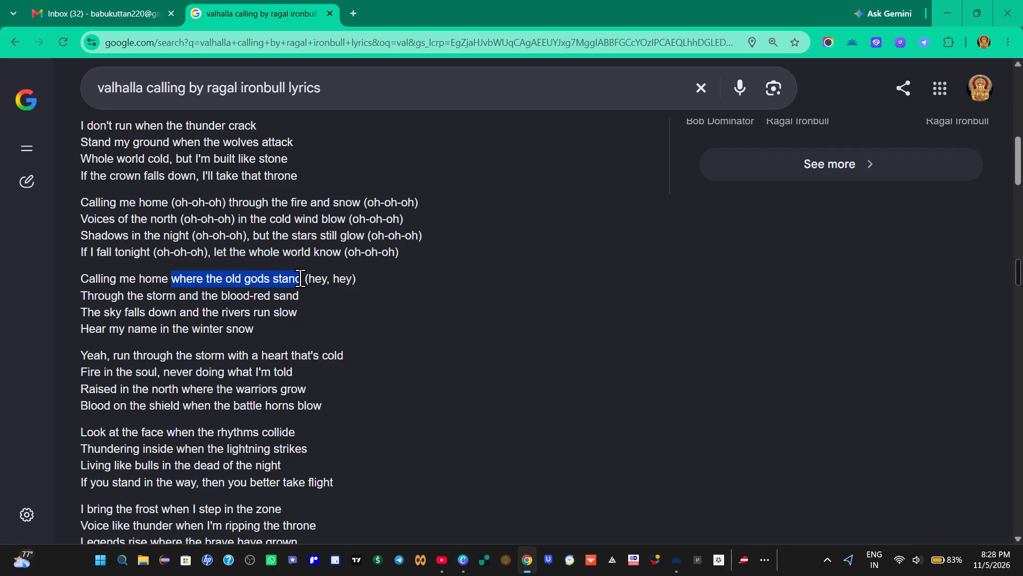
pyautogui.moveTo(300, 278); pyautogui.dragTo(301, 278)
pyautogui.rightClick(280, 278)
pyautogui.click(321, 299)
pyautogui.click(461, 561)
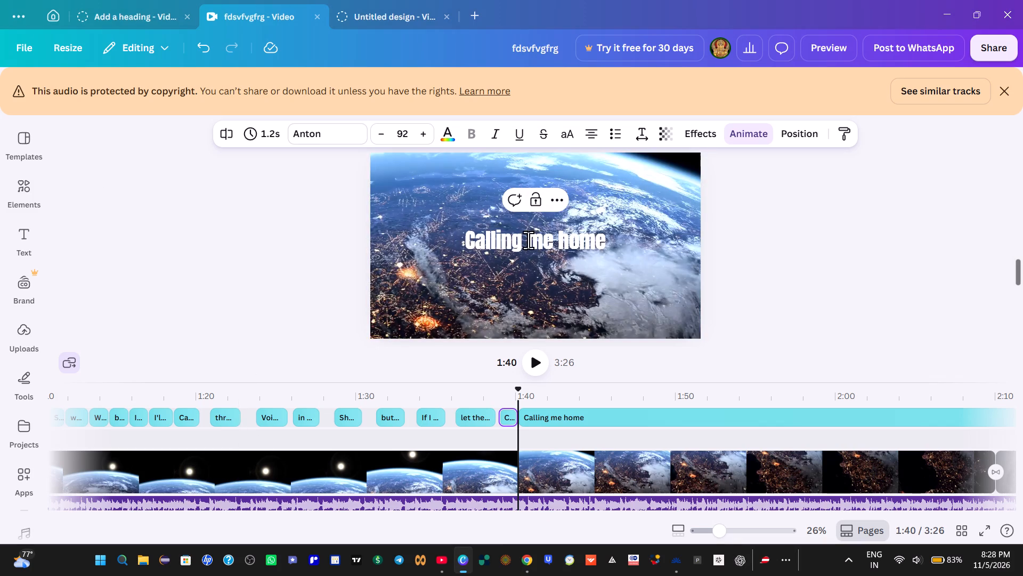
pyautogui.click(527, 243)
pyautogui.click(525, 277)
pyautogui.click(520, 248)
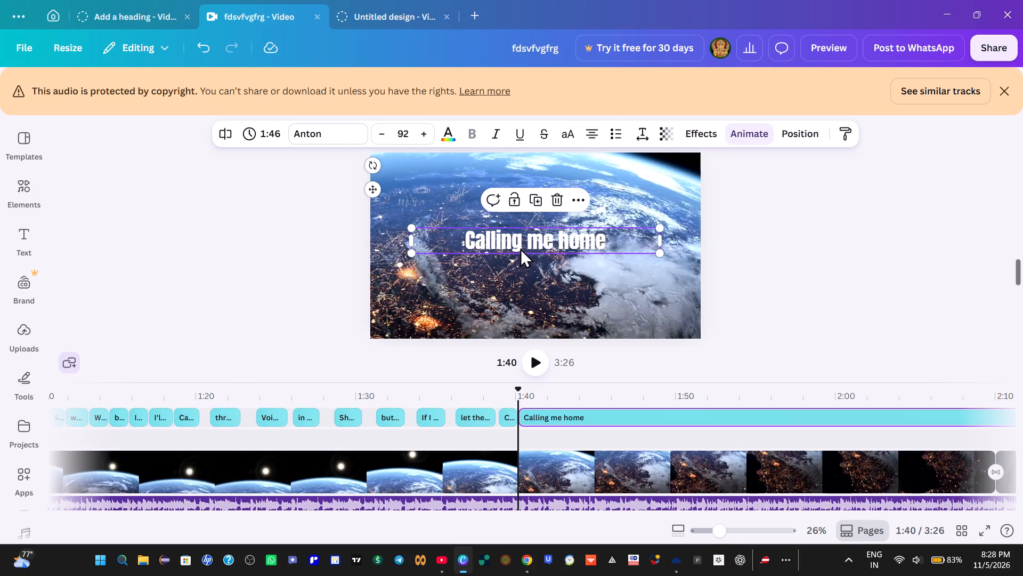
pyautogui.click(520, 248)
pyautogui.press('BackSpace')
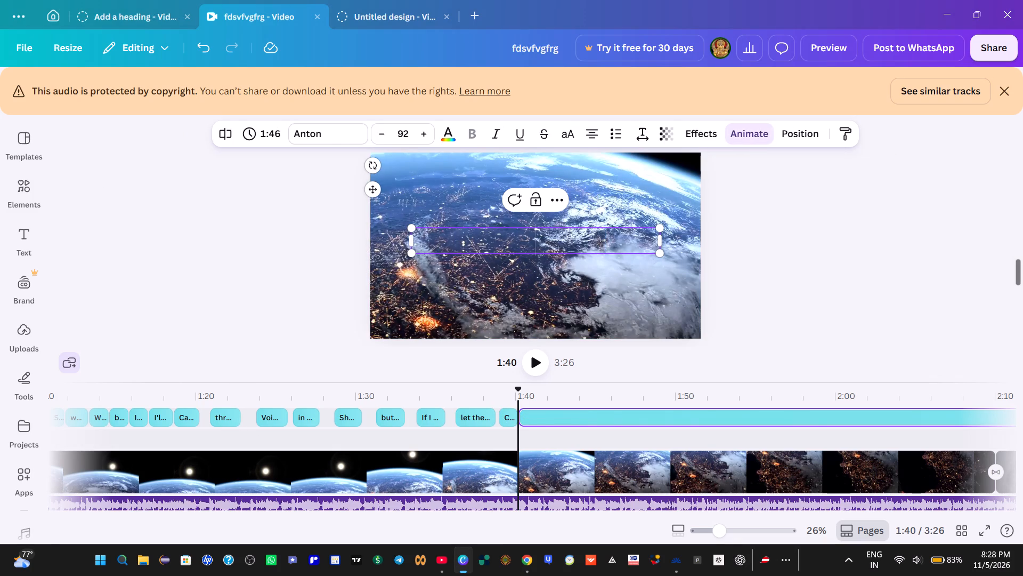
pyautogui.hotkey('ctrl', 'b')
pyautogui.hotkey('ctrl', 'v')
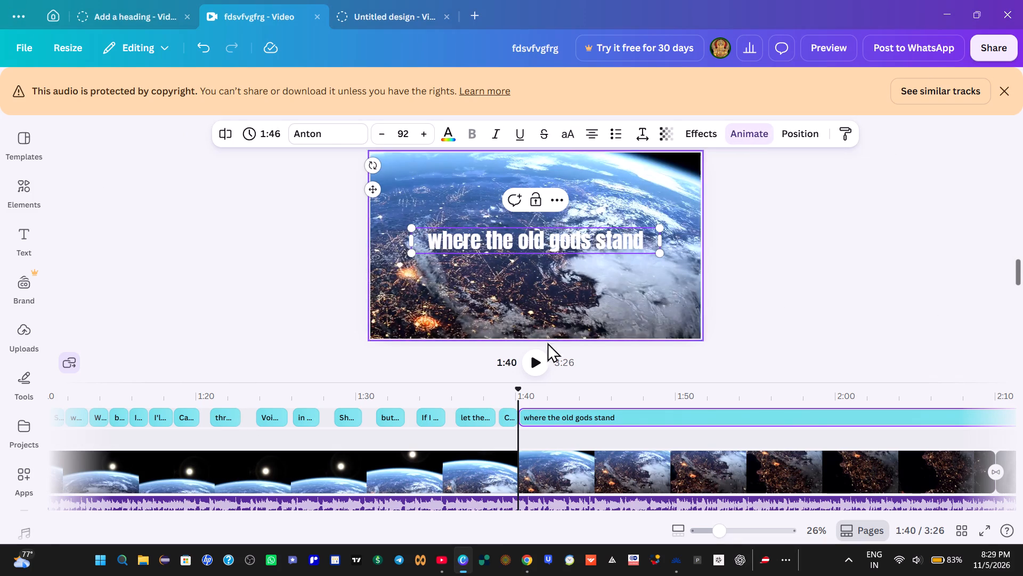
# Play the audio from about 1:37 and split the "where the old gods stand" clip at about 1:41, leaving a 1.5 s first part.
pyautogui.click(471, 392)
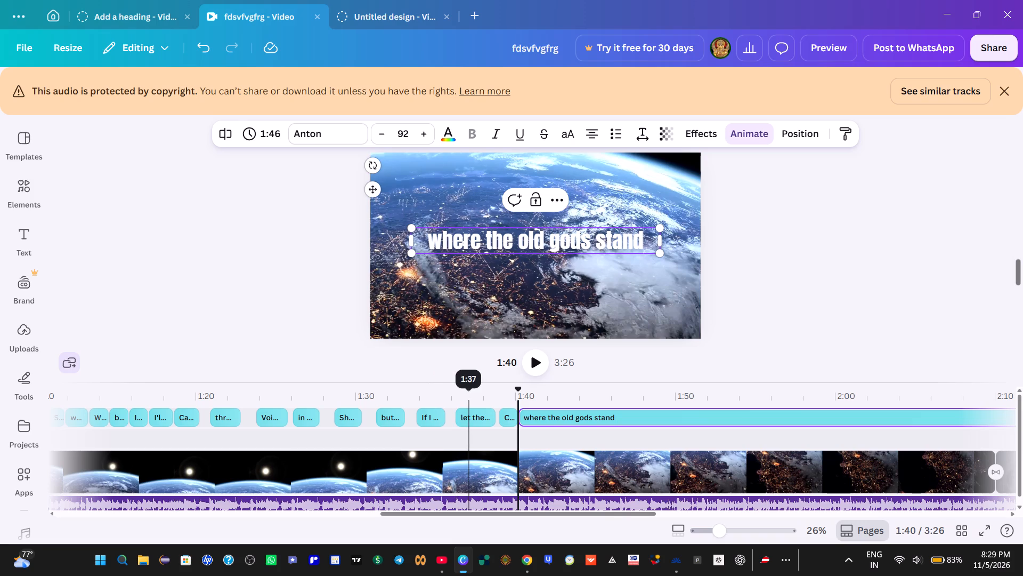
pyautogui.click(536, 364)
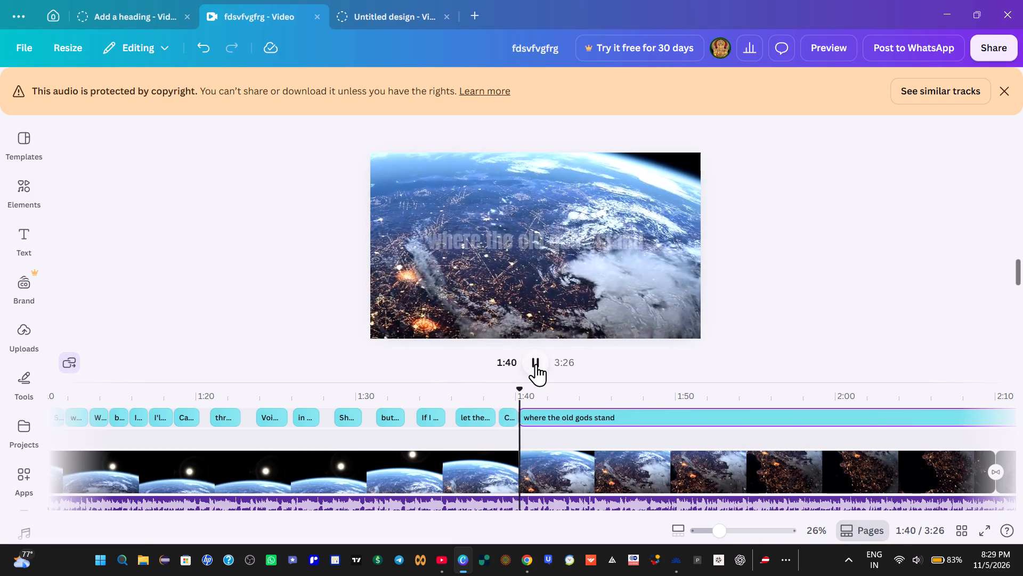
pyautogui.click(536, 364)
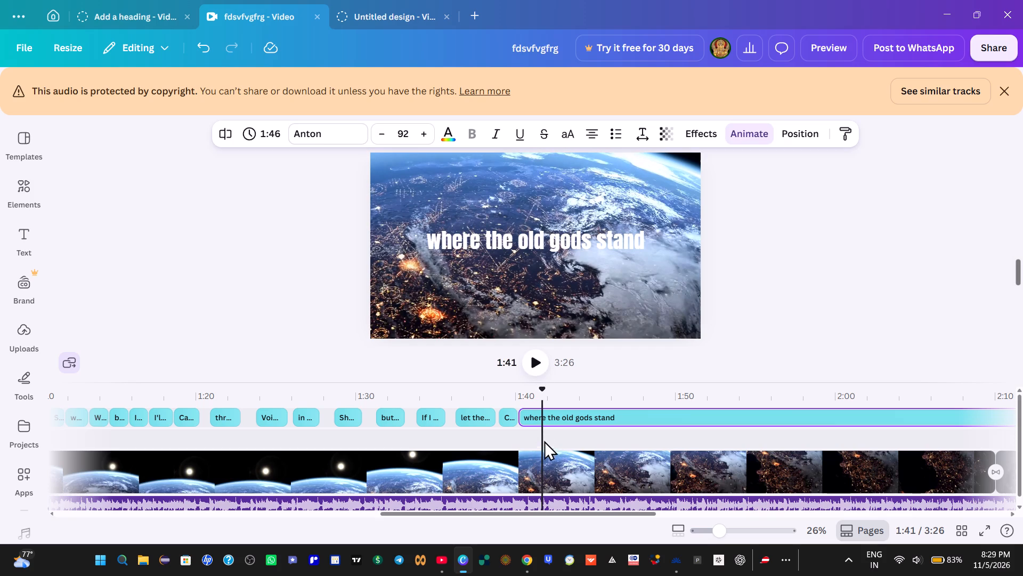
pyautogui.rightClick(544, 414)
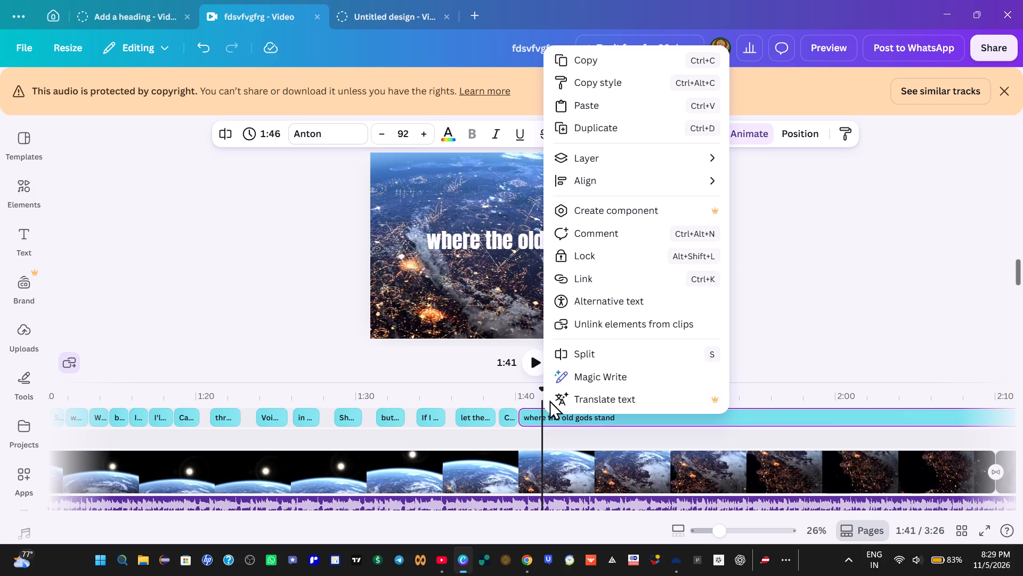
pyautogui.click(583, 350)
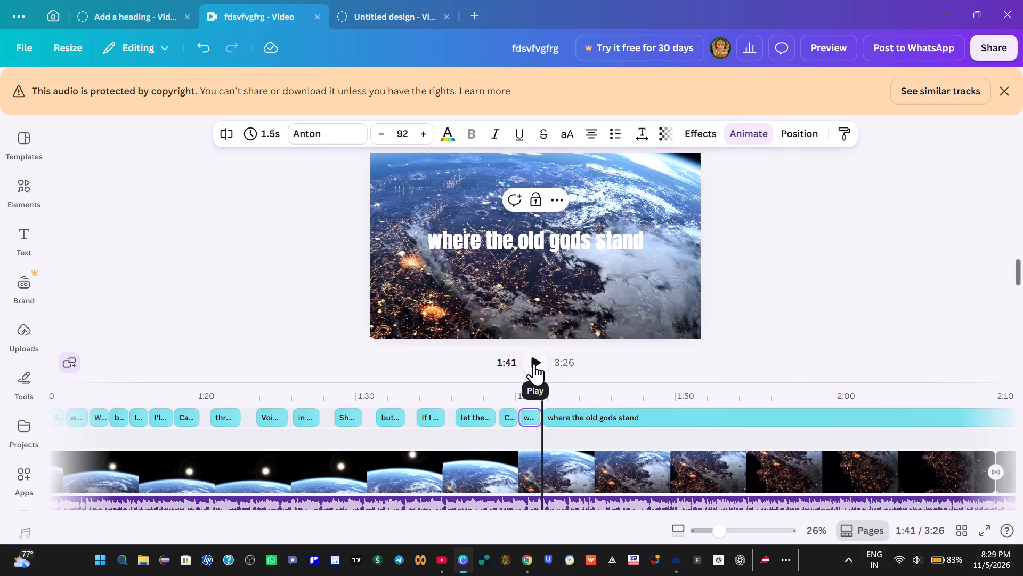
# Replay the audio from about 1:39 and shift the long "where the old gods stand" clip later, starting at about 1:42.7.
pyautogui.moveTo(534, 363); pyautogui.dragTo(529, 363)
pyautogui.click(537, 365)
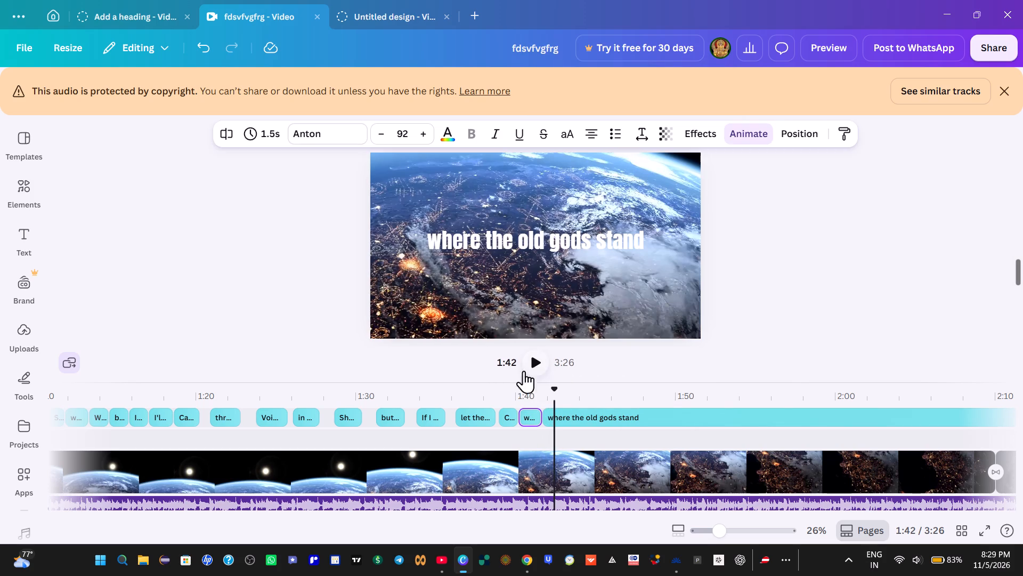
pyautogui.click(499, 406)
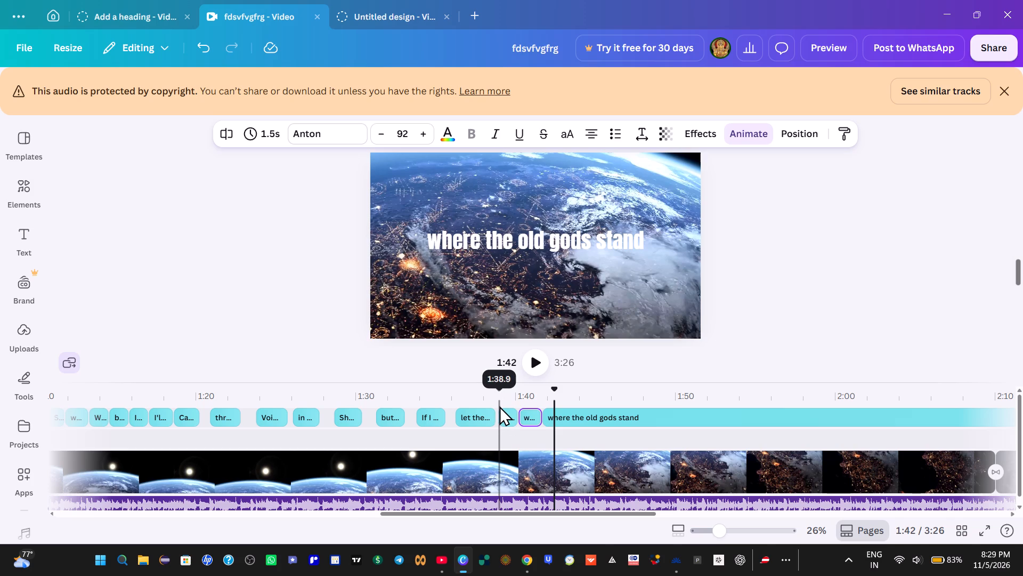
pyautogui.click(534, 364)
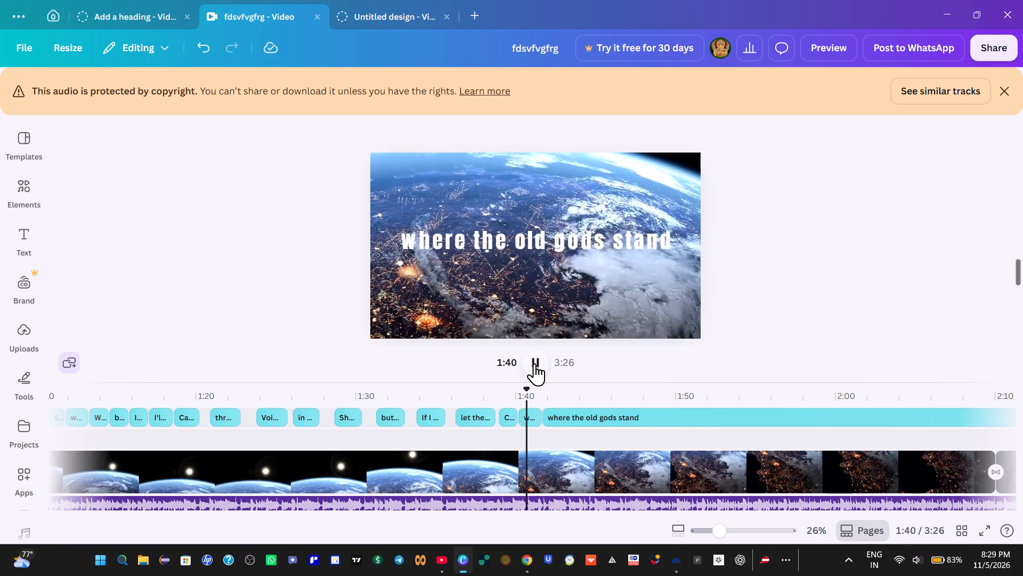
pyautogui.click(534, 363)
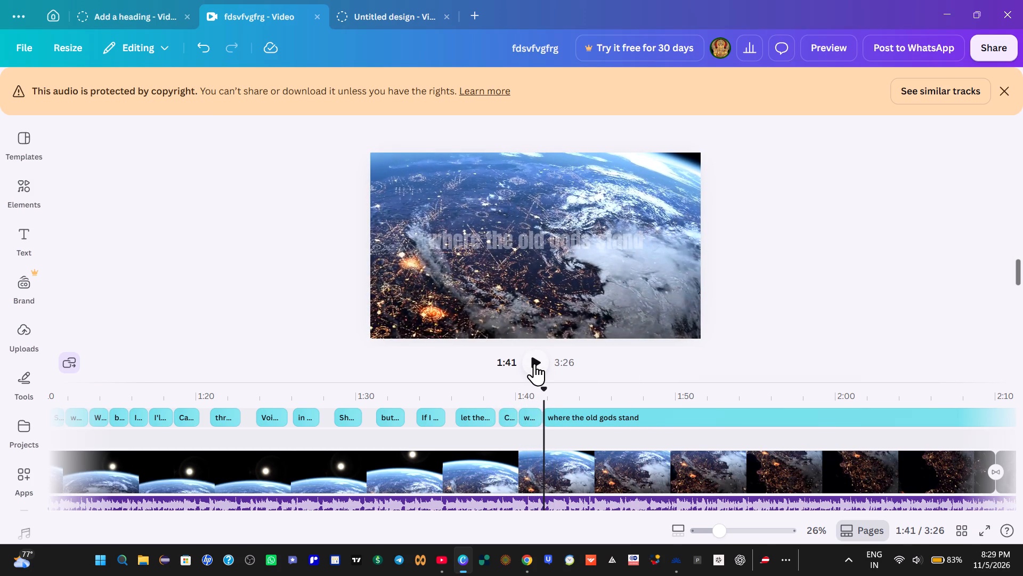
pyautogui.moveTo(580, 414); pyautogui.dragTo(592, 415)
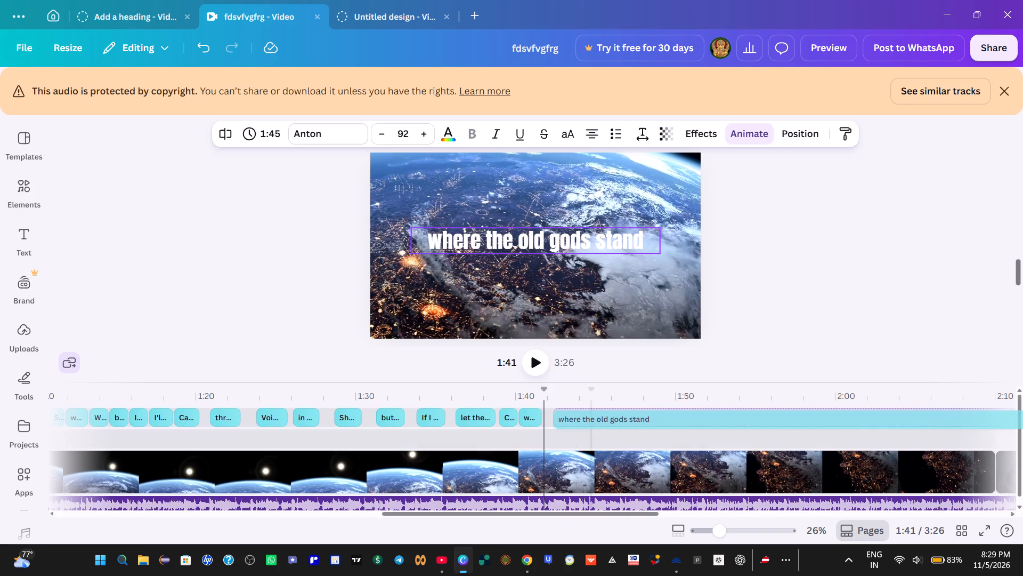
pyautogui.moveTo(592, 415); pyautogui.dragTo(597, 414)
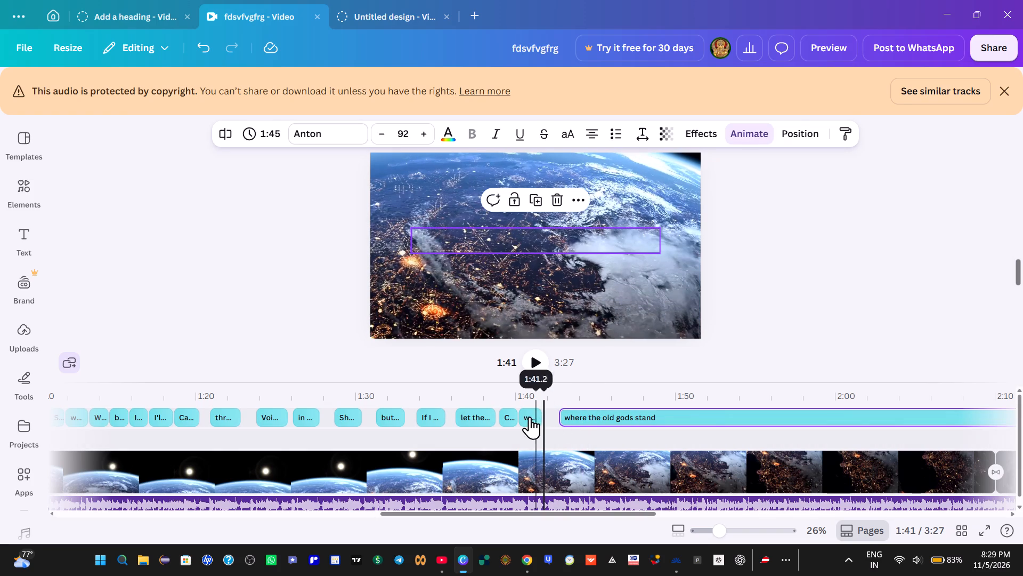
# Trim the end of the short "where the old gods stand" clip at about 1:40 so it lasts 1.4 s.
pyautogui.click(528, 416)
pyautogui.click(539, 415)
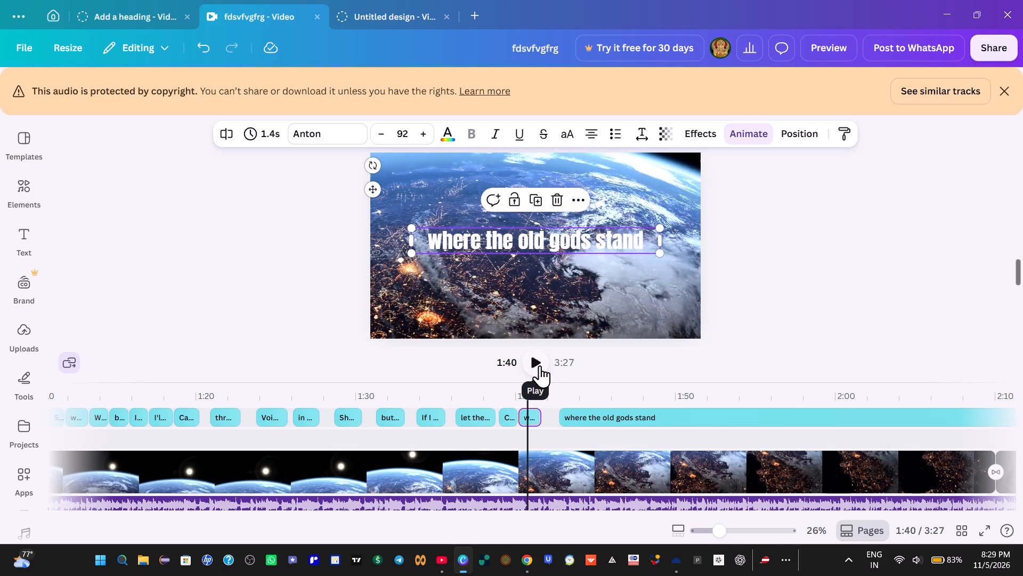
# Replay the audio from about 1:38 to 1:42 to find where the next sung line begins.
pyautogui.click(498, 390)
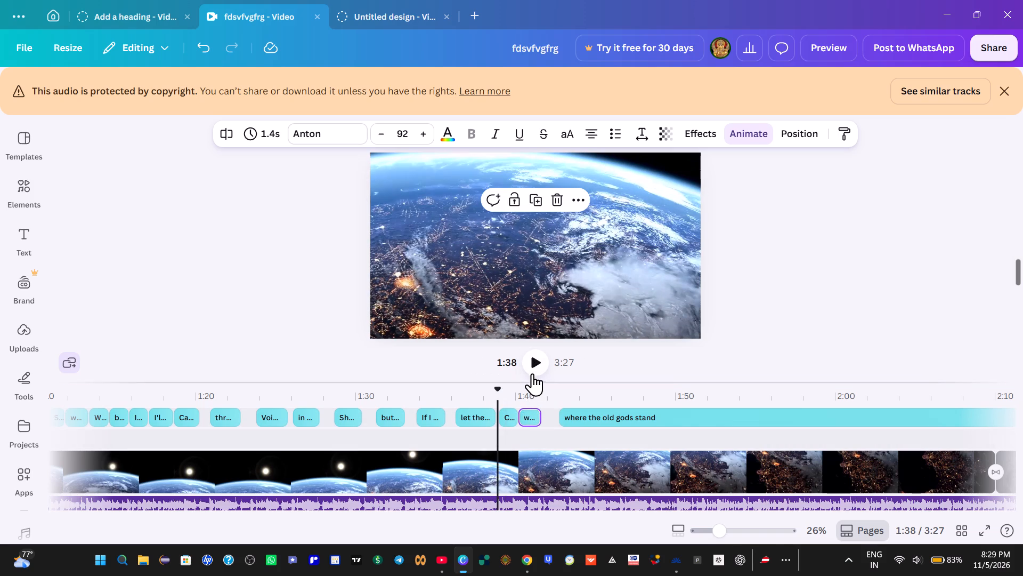
pyautogui.click(541, 366)
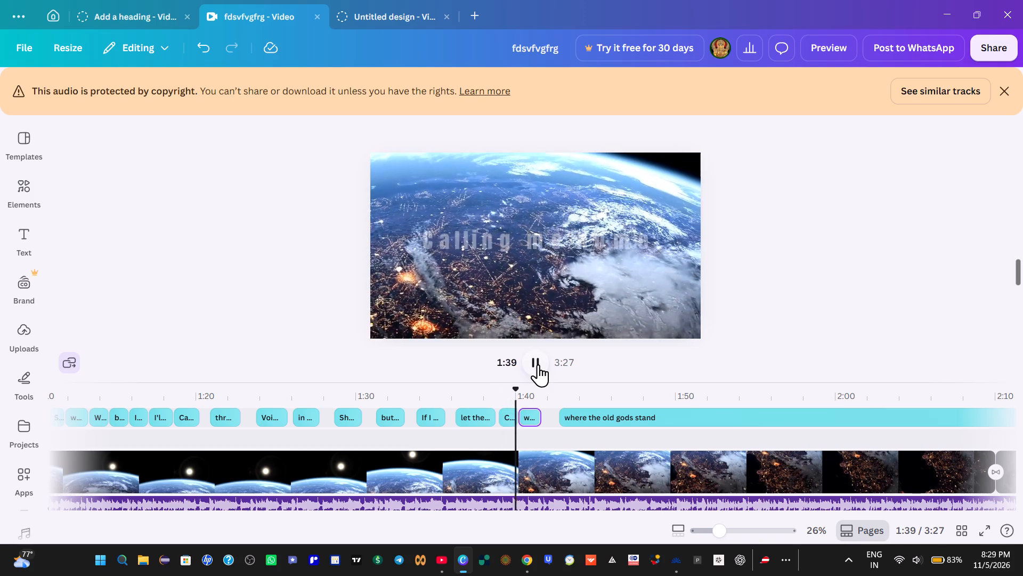
pyautogui.click(538, 364)
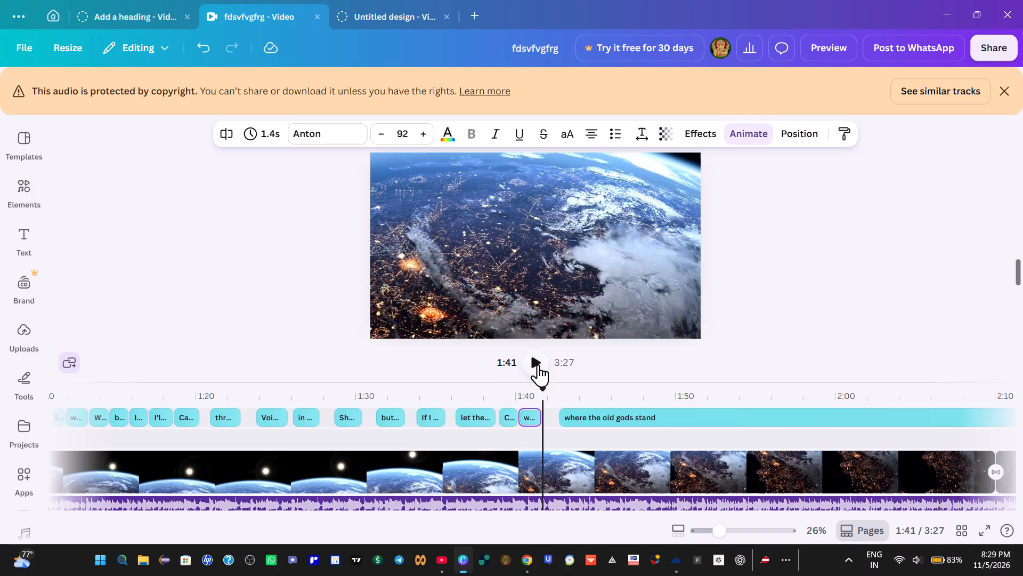
pyautogui.click(538, 364)
pyautogui.click(538, 364)
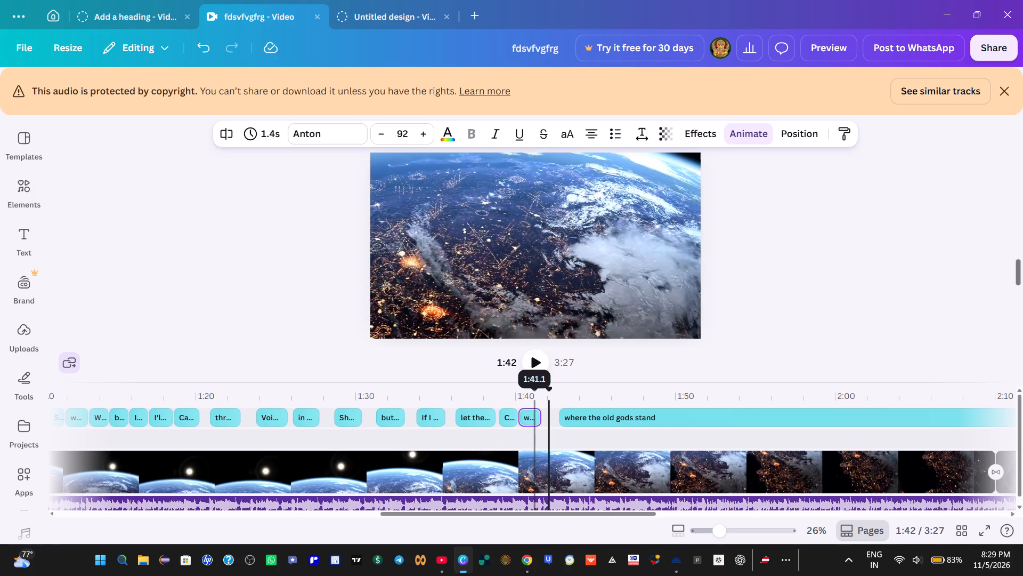
pyautogui.click(527, 430)
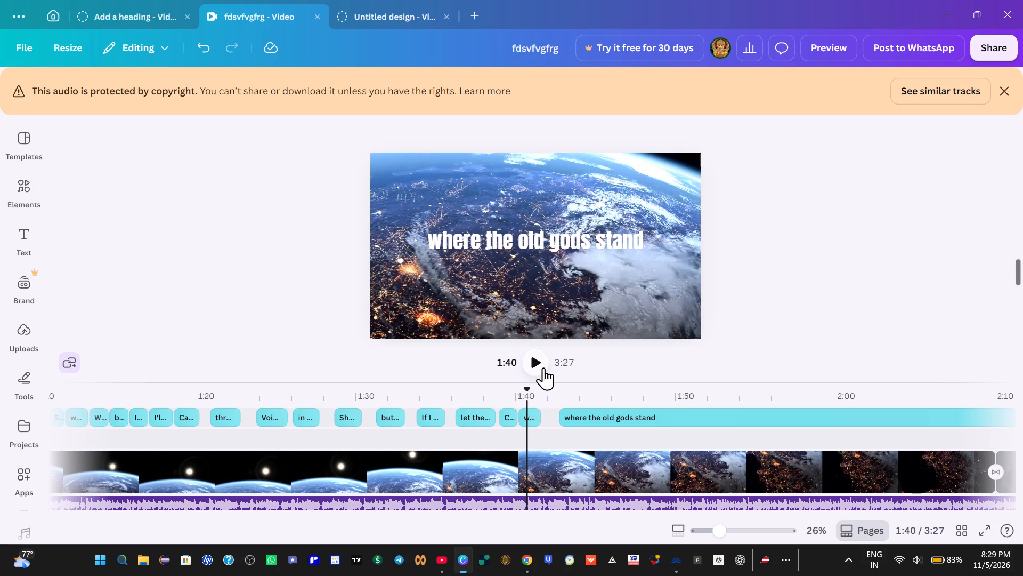
pyautogui.click(538, 363)
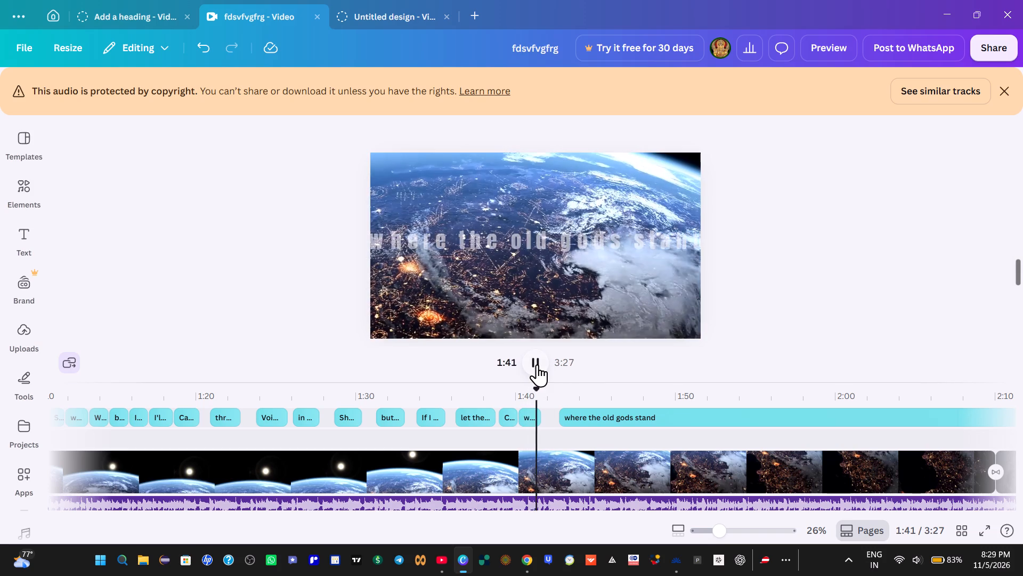
pyautogui.click(537, 364)
pyautogui.click(537, 365)
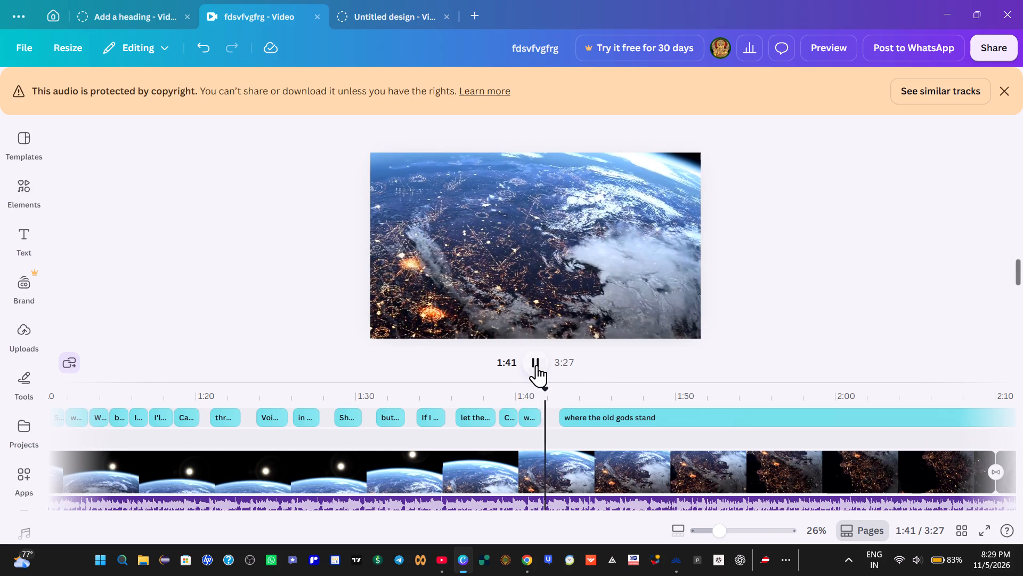
pyautogui.click(537, 365)
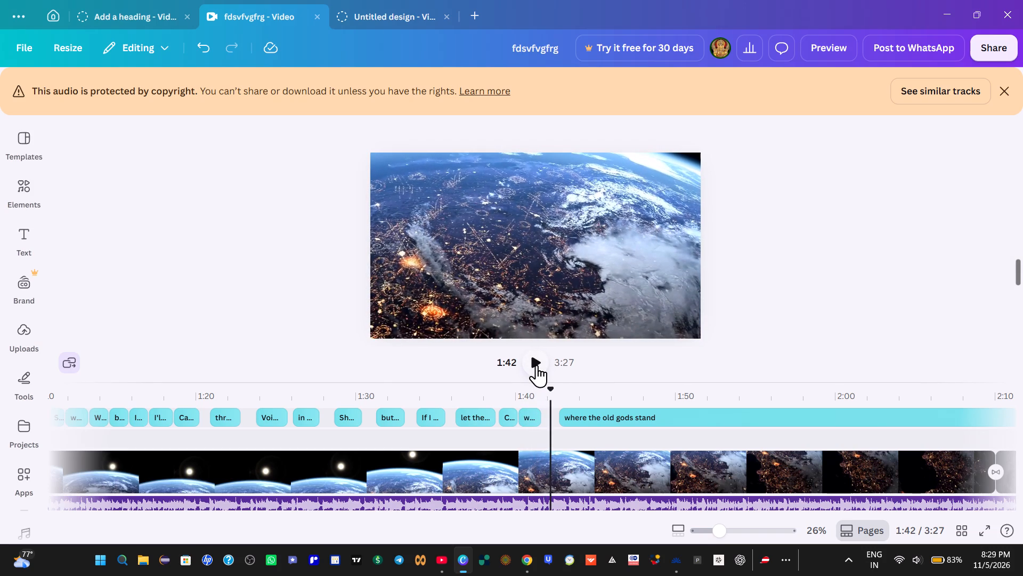
pyautogui.press('Left')
pyautogui.press('Left')
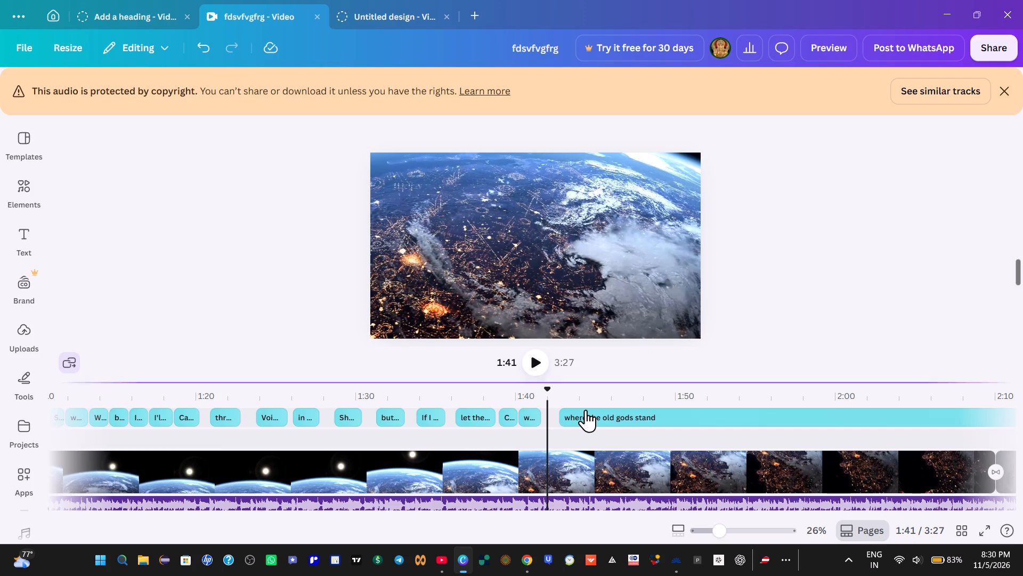
# Move the long "where the old gods stand" clip earlier to start at about 1:42 and replay the transition from about 1:40.
pyautogui.click(595, 413)
pyautogui.click(595, 413)
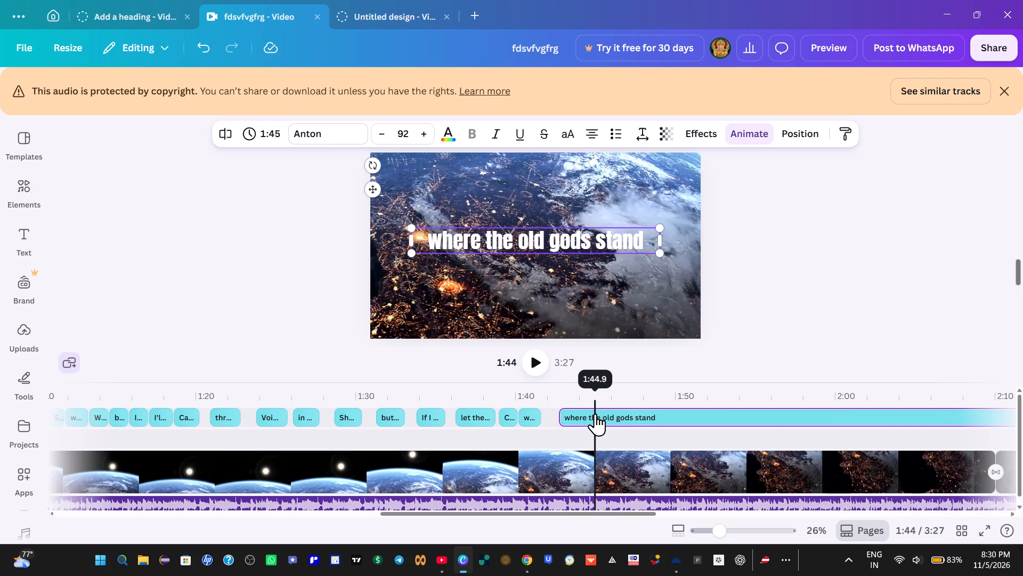
pyautogui.click(529, 403)
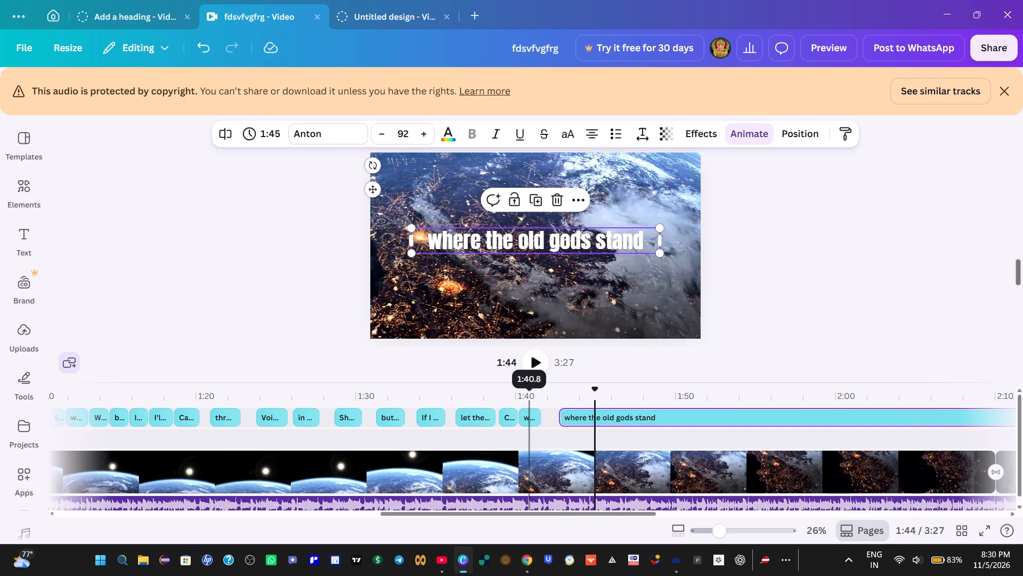
pyautogui.click(538, 365)
pyautogui.click(538, 364)
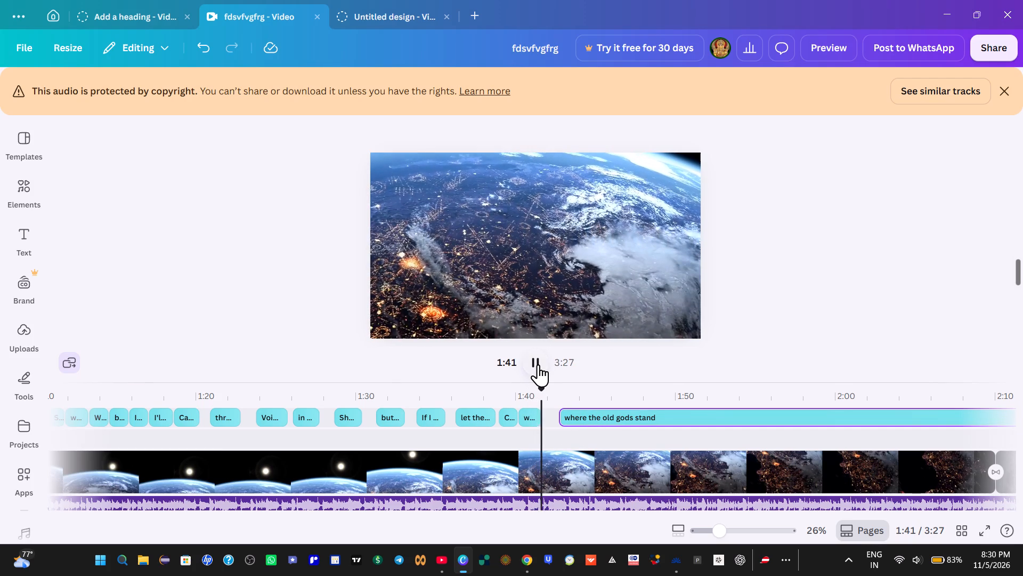
pyautogui.doubleClick(538, 364)
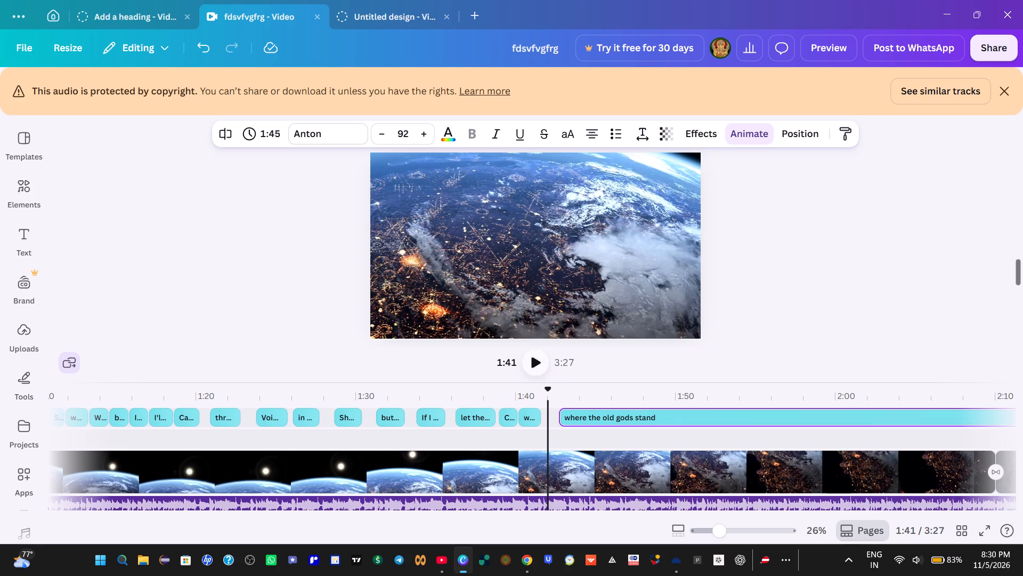
pyautogui.moveTo(583, 420); pyautogui.dragTo(576, 416)
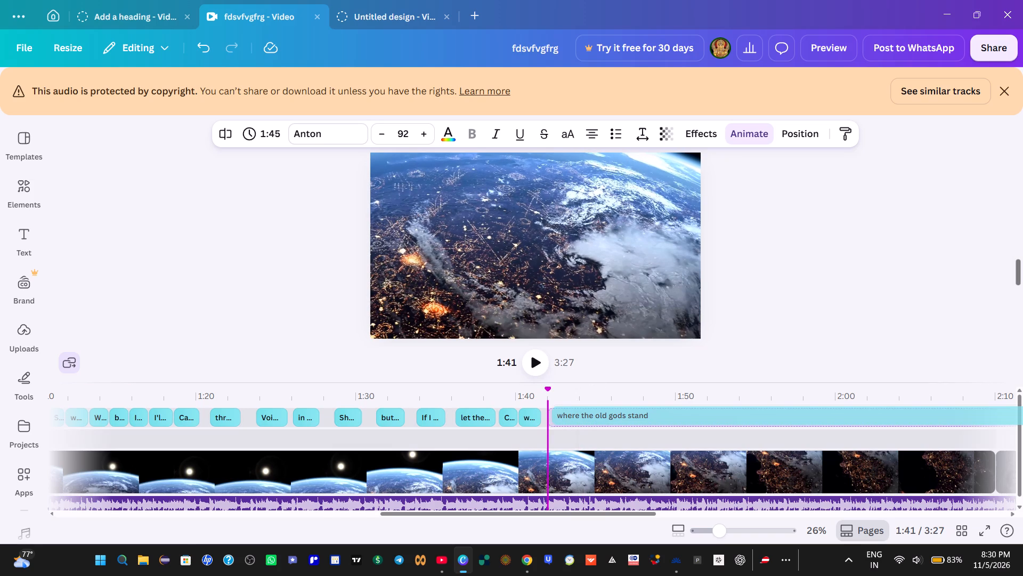
pyautogui.moveTo(576, 416); pyautogui.dragTo(574, 416)
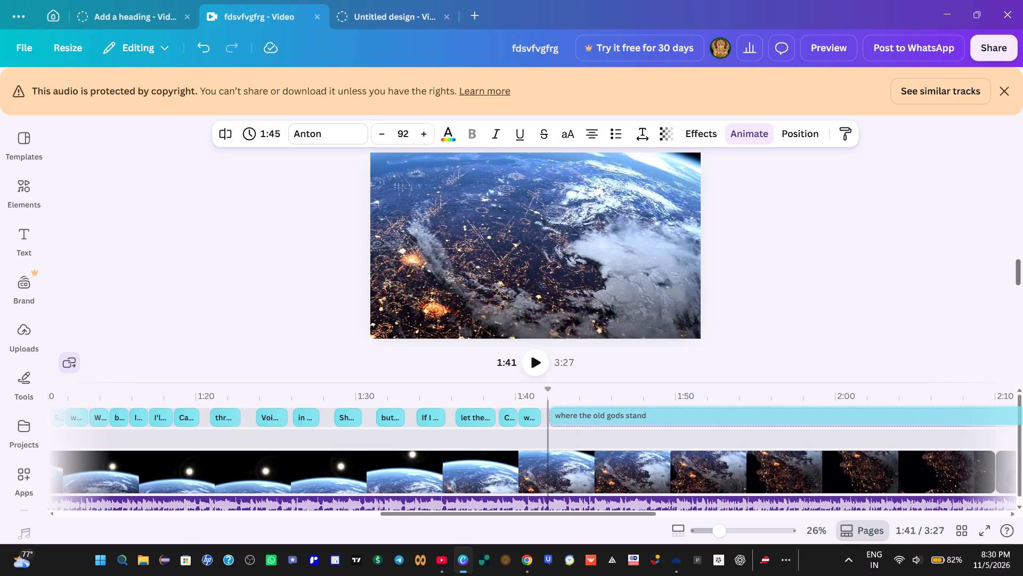
pyautogui.moveTo(574, 416); pyautogui.dragTo(574, 416)
pyautogui.moveTo(574, 416); pyautogui.dragTo(572, 417)
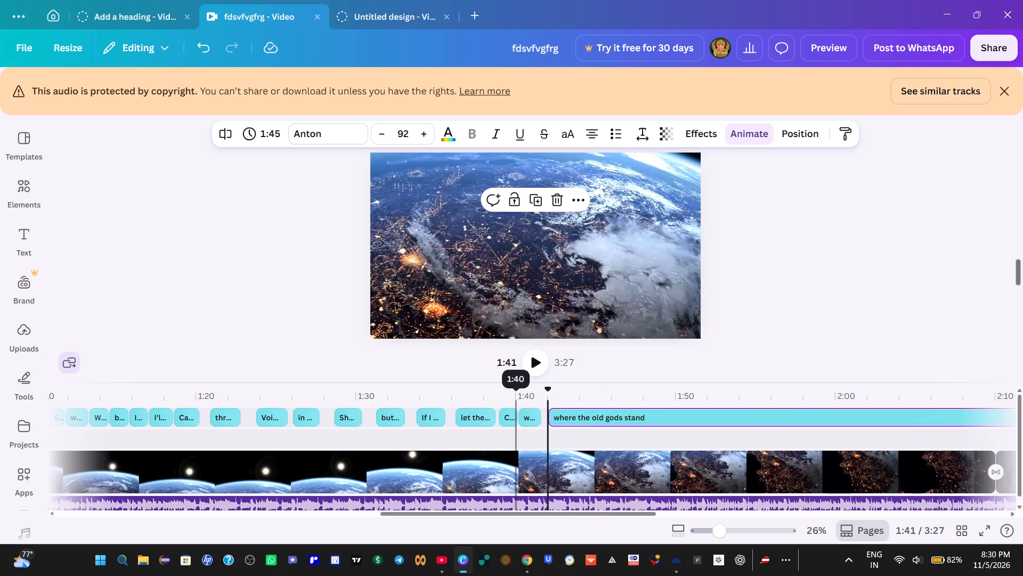
pyautogui.click(522, 396)
pyautogui.click(534, 364)
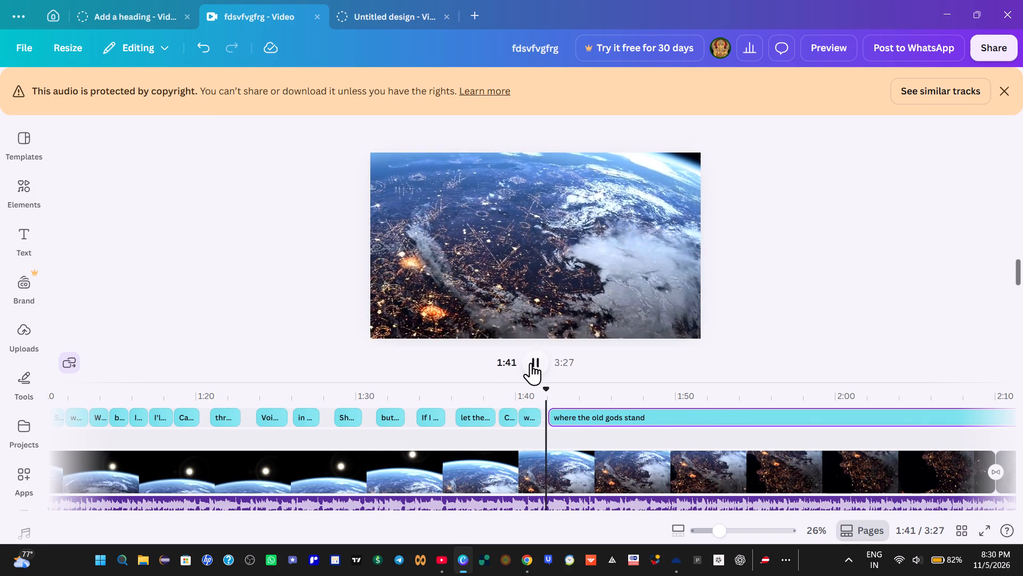
pyautogui.click(531, 363)
# Copy "Through the storm" from the lyrics page in Chrome and return to the Canva design.
pyautogui.click(525, 560)
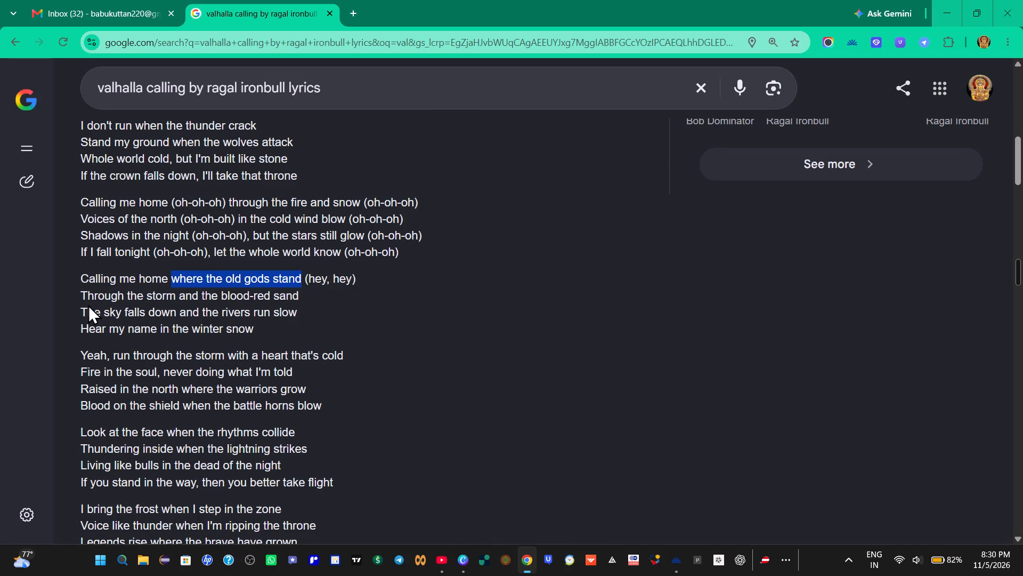
pyautogui.moveTo(74, 294); pyautogui.dragTo(112, 293)
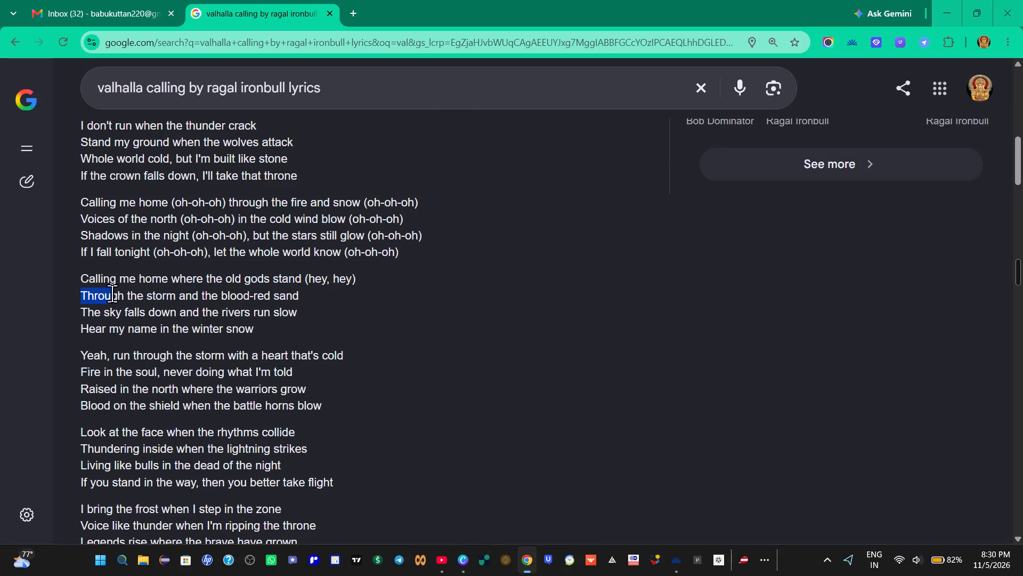
pyautogui.moveTo(112, 293); pyautogui.dragTo(173, 299)
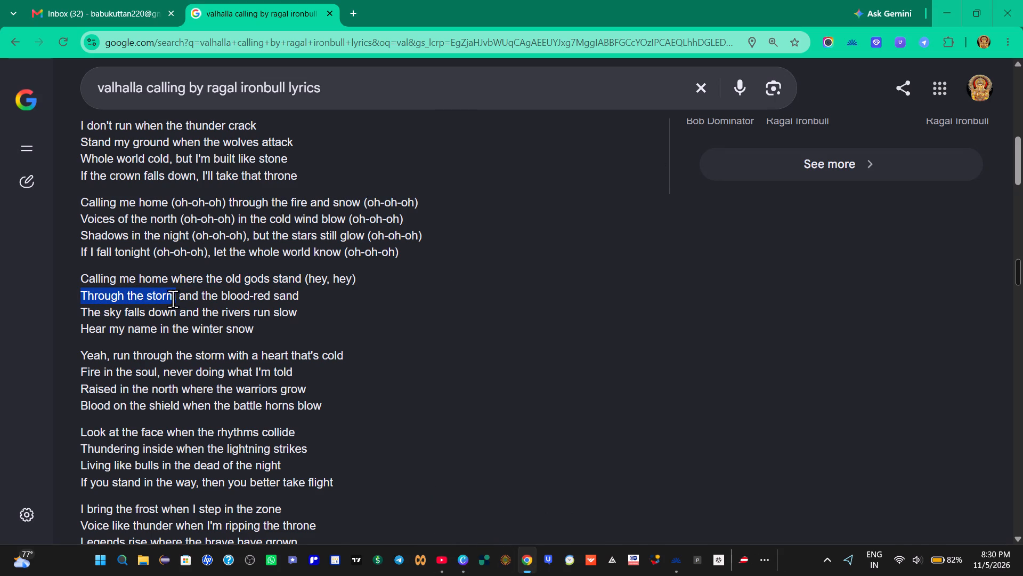
pyautogui.moveTo(173, 299); pyautogui.dragTo(175, 299)
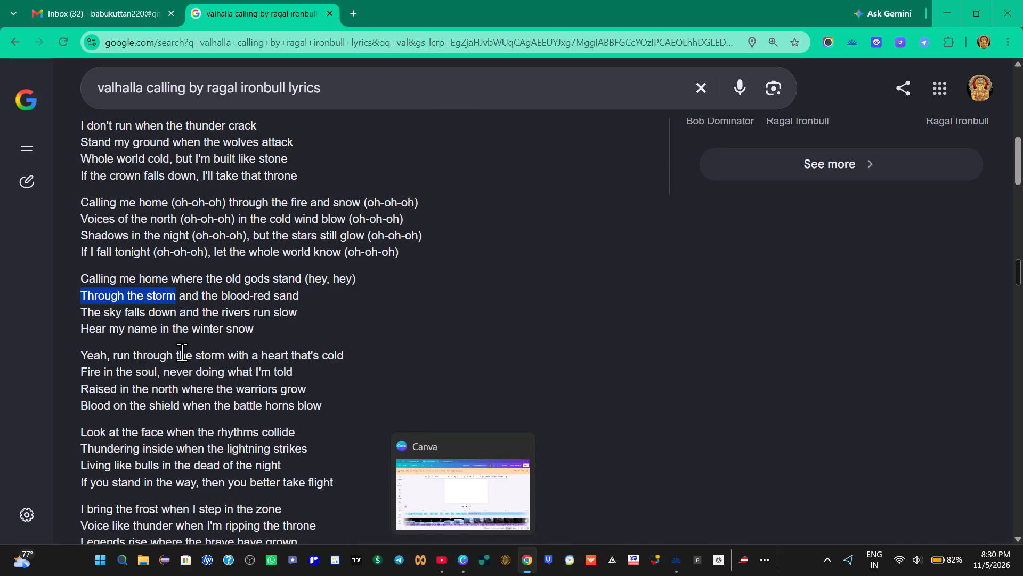
pyautogui.rightClick(157, 300)
pyautogui.click(186, 321)
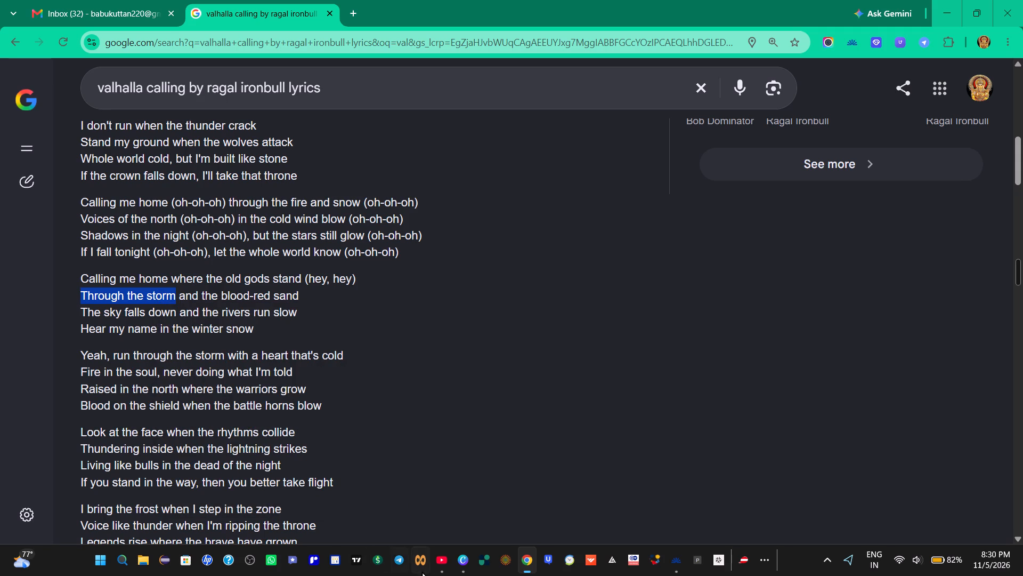
pyautogui.click(464, 563)
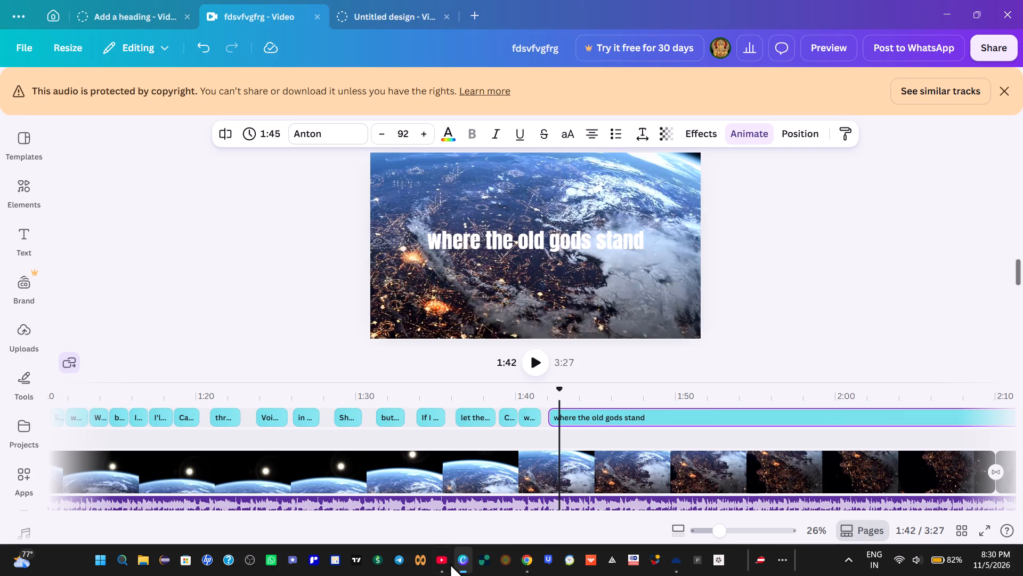
# Switch to YouTube and play the Valhalla Calling lyric video to about 1:45 to check this verse's wording and line breaks.
pyautogui.click(435, 563)
pyautogui.click(303, 325)
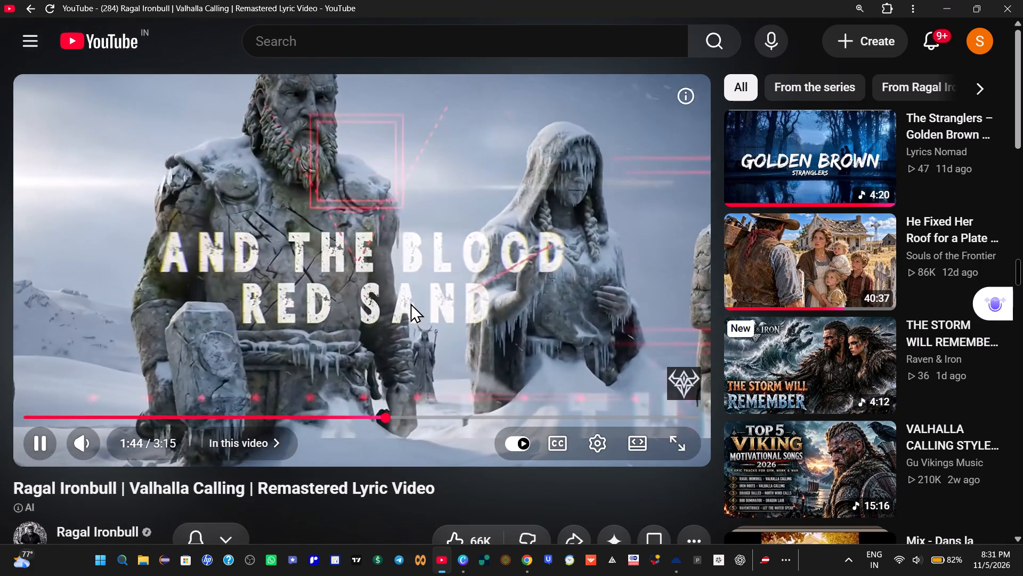
pyautogui.click(410, 303)
pyautogui.scroll(-2, 383, 309)
pyautogui.scroll(2, 383, 310)
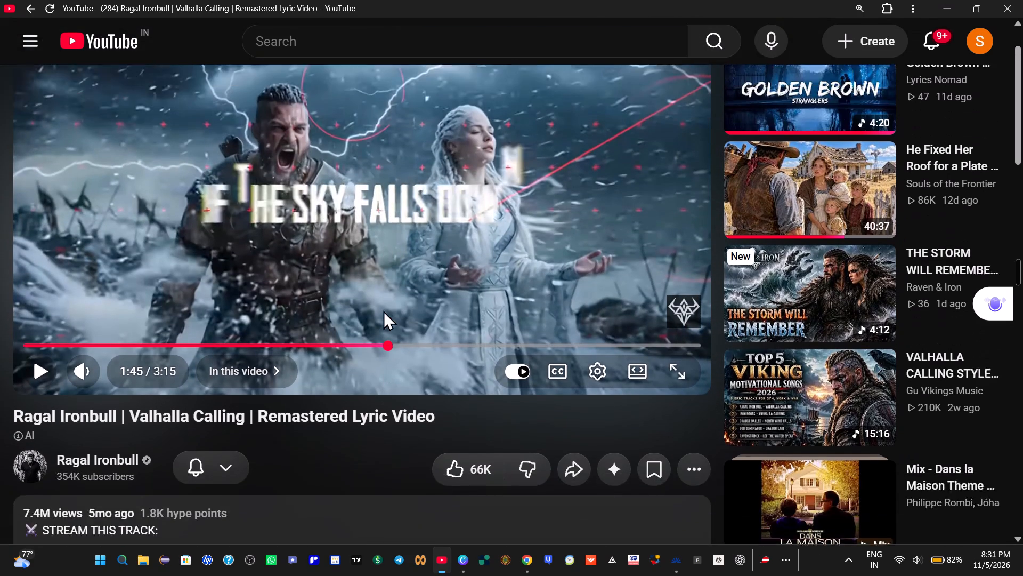
# Copy "Through the storm" from the lyrics page in Chrome and replace the text of the long Canva clip starting at about 1:42 with it.
pyautogui.click(529, 561)
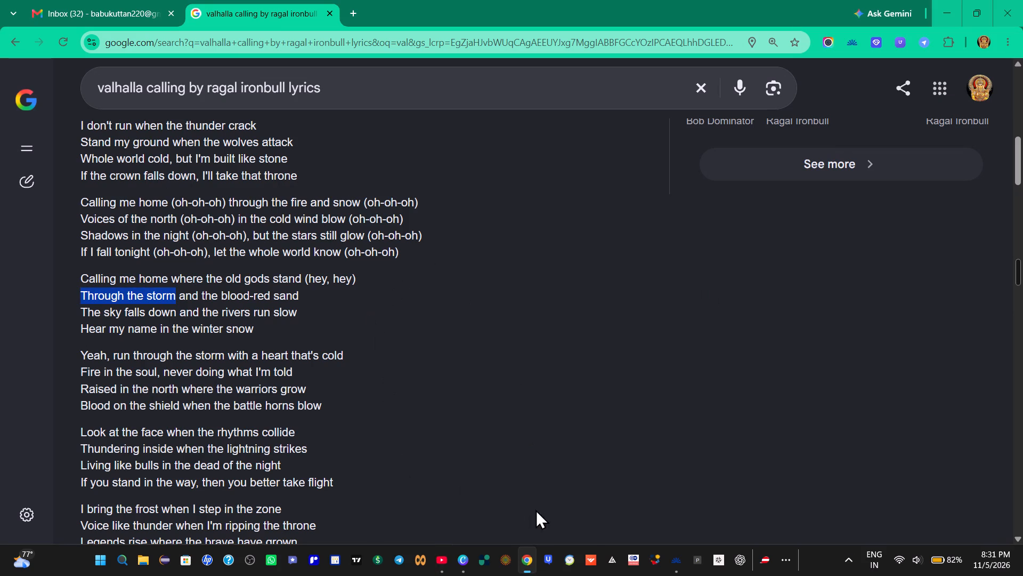
pyautogui.rightClick(156, 299)
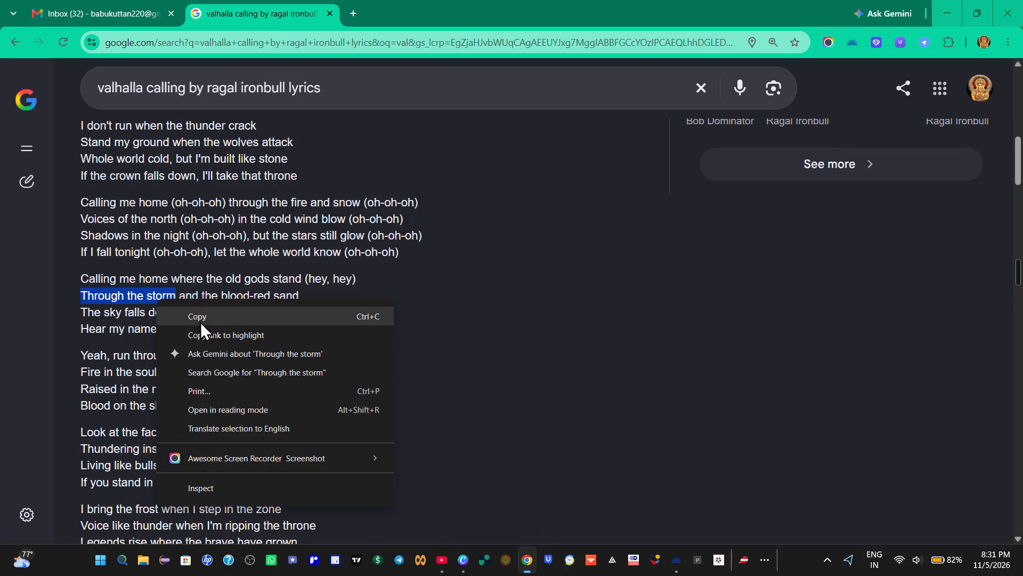
pyautogui.click(200, 321)
pyautogui.click(460, 560)
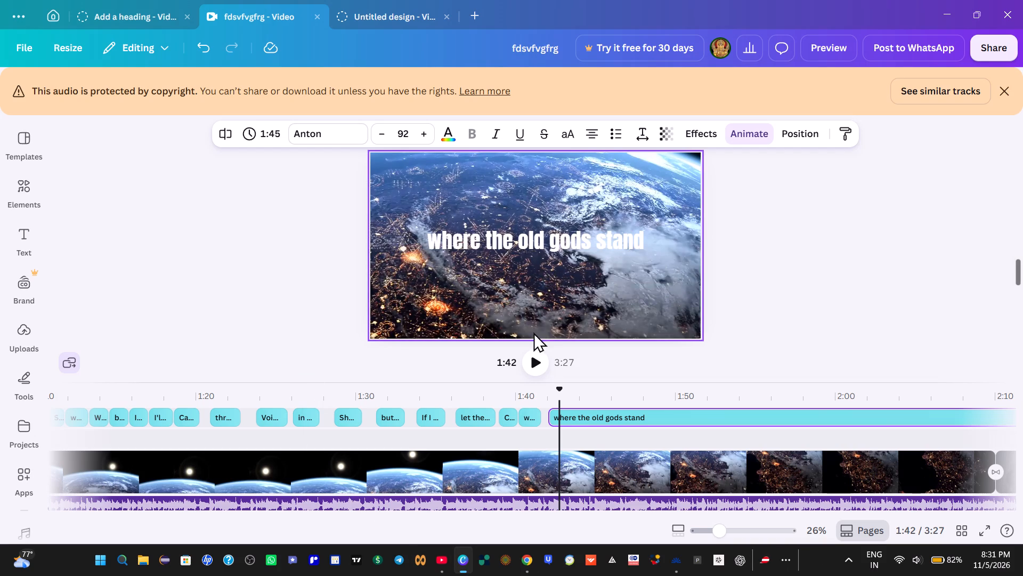
pyautogui.click(540, 244)
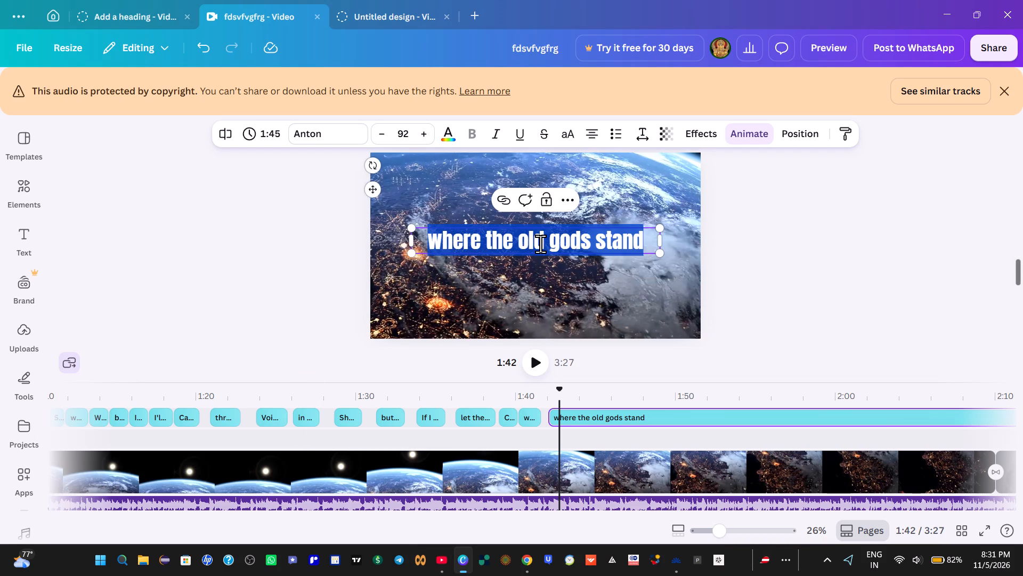
pyautogui.press('BackSpace')
pyautogui.hotkey('ctrl', 'v')
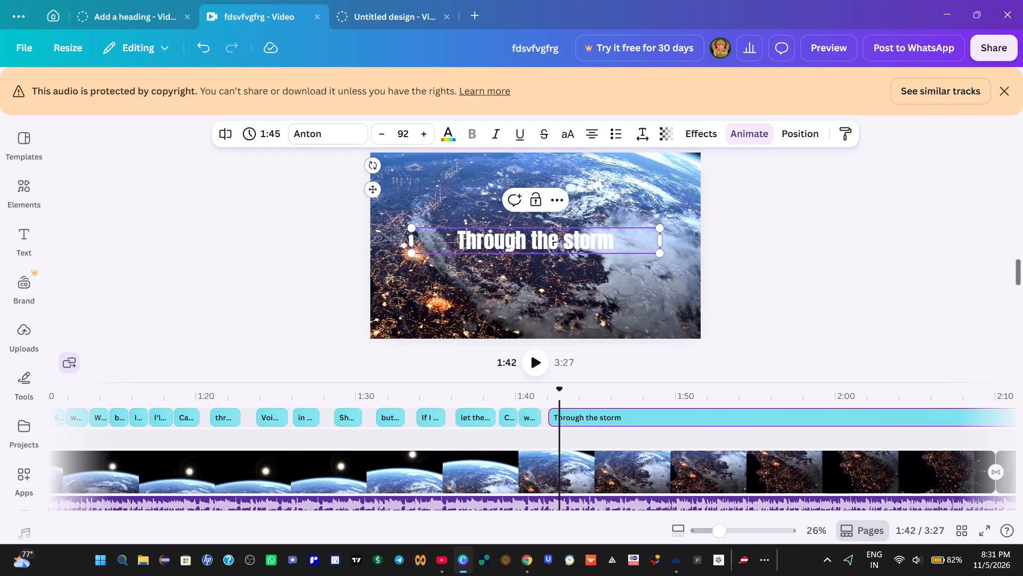
# Replay the audio from about 1:40 to 1:43 several times to check when "Through the storm" is sung.
pyautogui.click(511, 402)
pyautogui.click(537, 364)
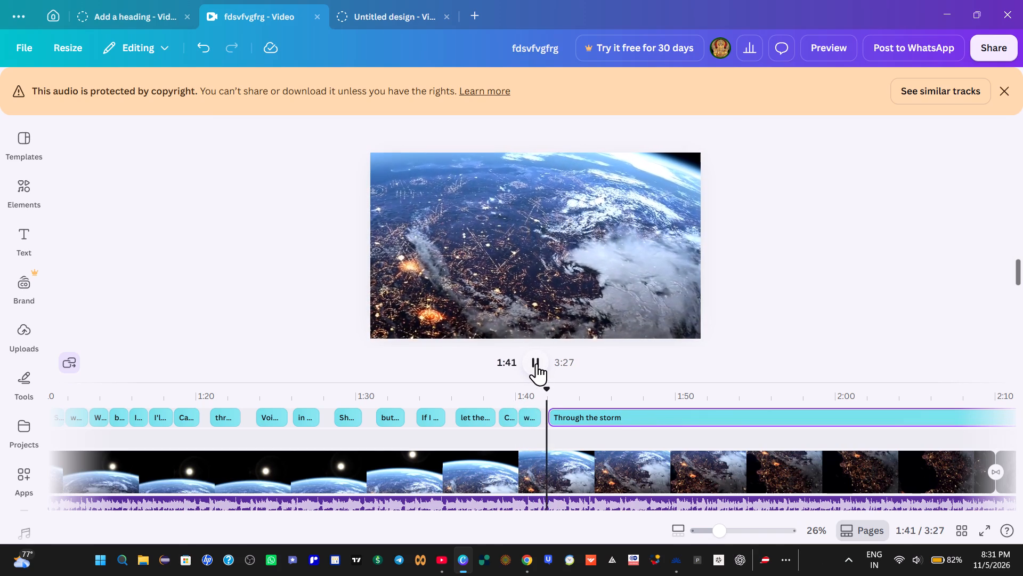
pyautogui.click(537, 363)
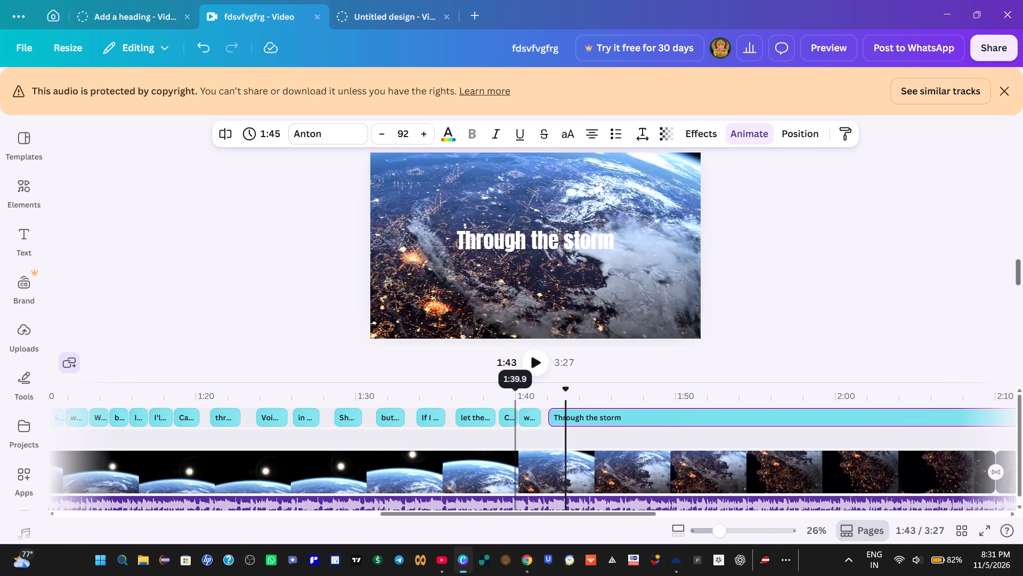
pyautogui.click(515, 397)
pyautogui.click(540, 359)
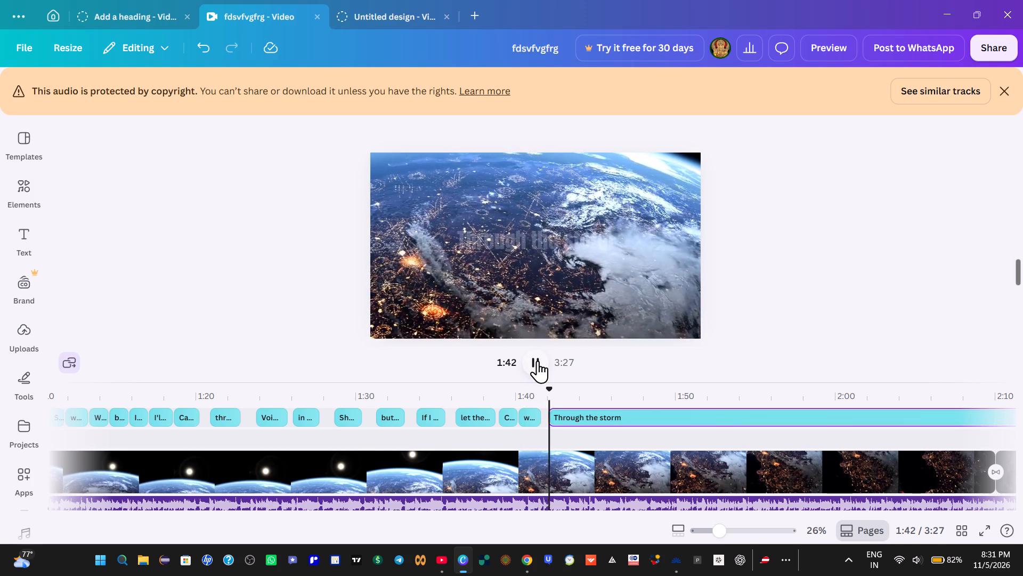
pyautogui.click(538, 361)
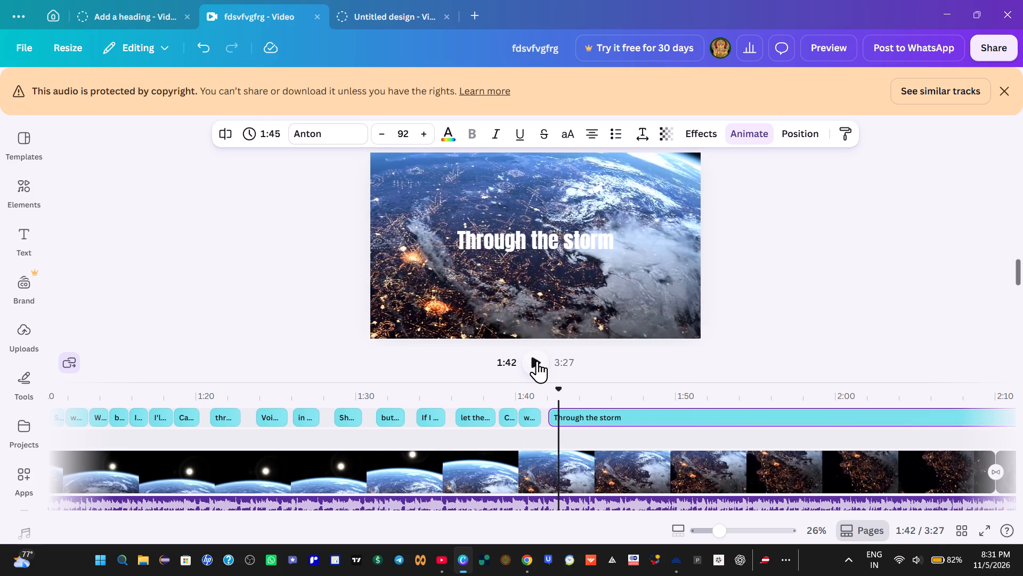
pyautogui.click(537, 361)
pyautogui.click(536, 363)
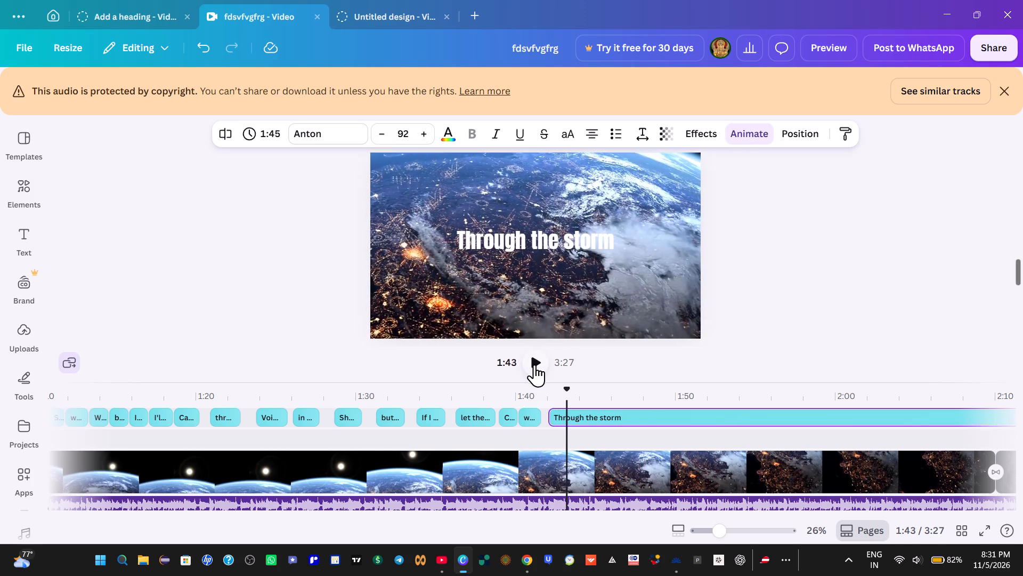
pyautogui.click(515, 397)
pyautogui.click(537, 364)
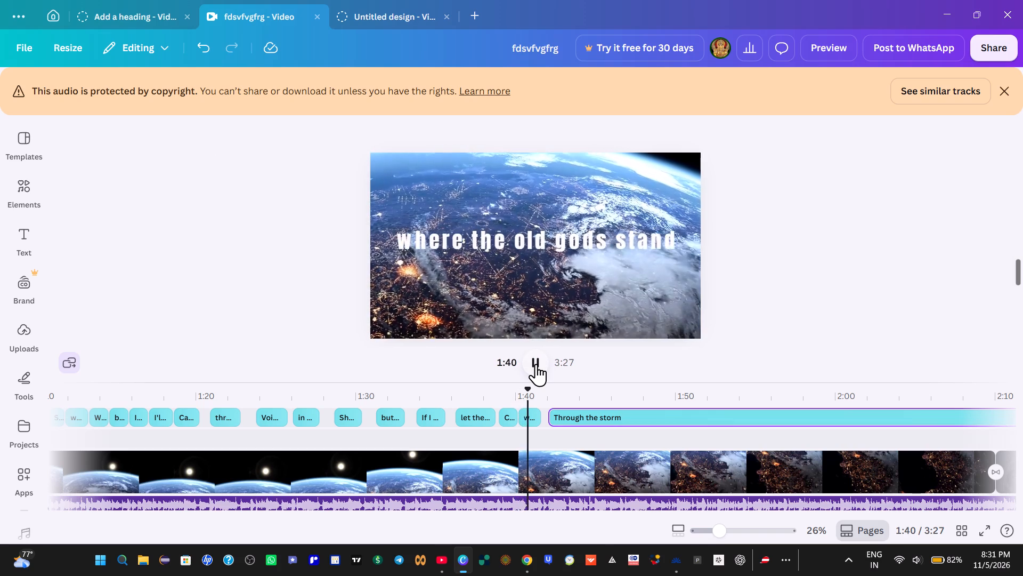
pyautogui.click(536, 364)
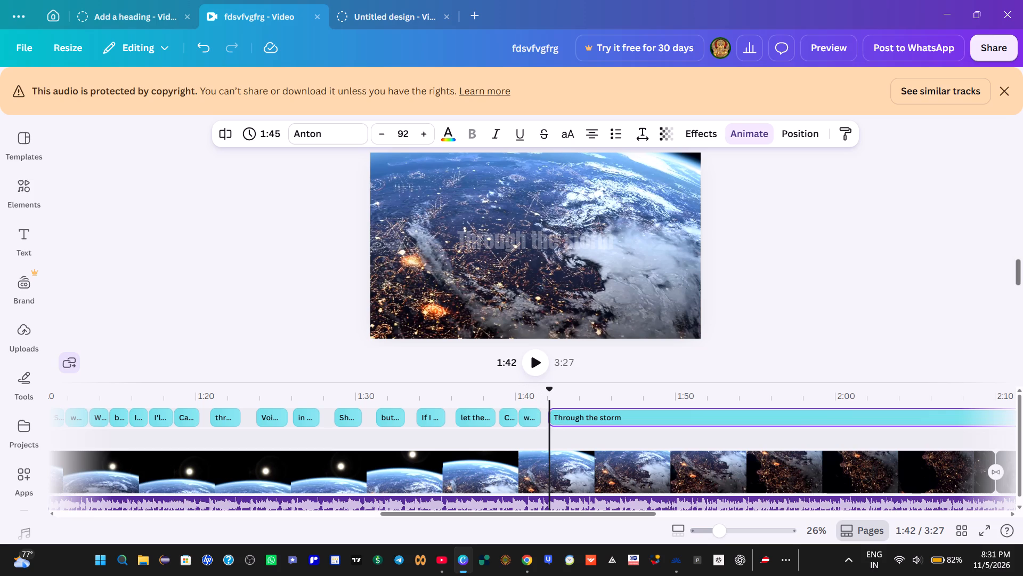
# Move the start of the "Through the storm" clip slightly earlier, to just before 1:42.
pyautogui.moveTo(550, 396); pyautogui.dragTo(538, 401)
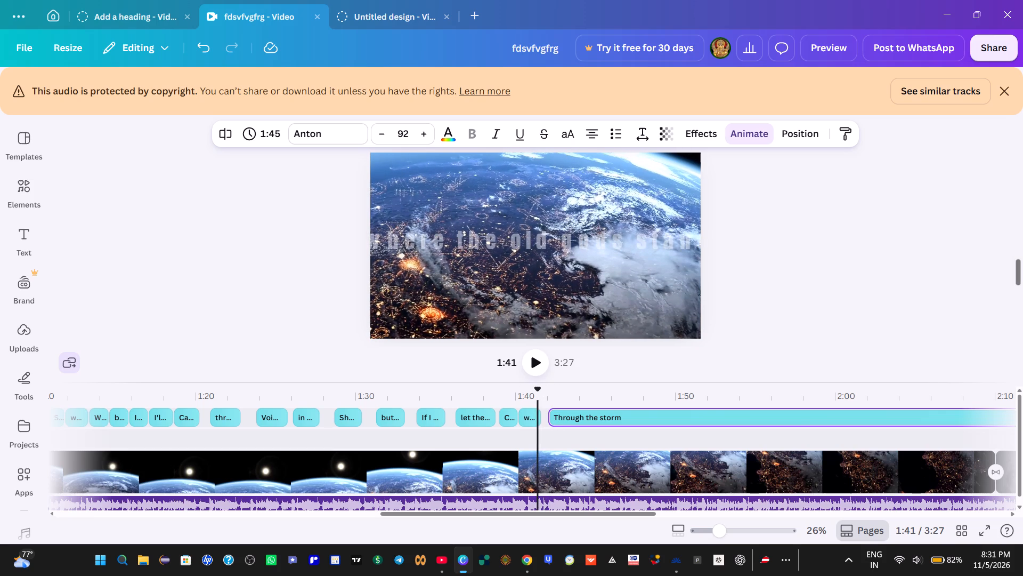
pyautogui.click(538, 401)
pyautogui.moveTo(545, 399); pyautogui.dragTo(553, 399)
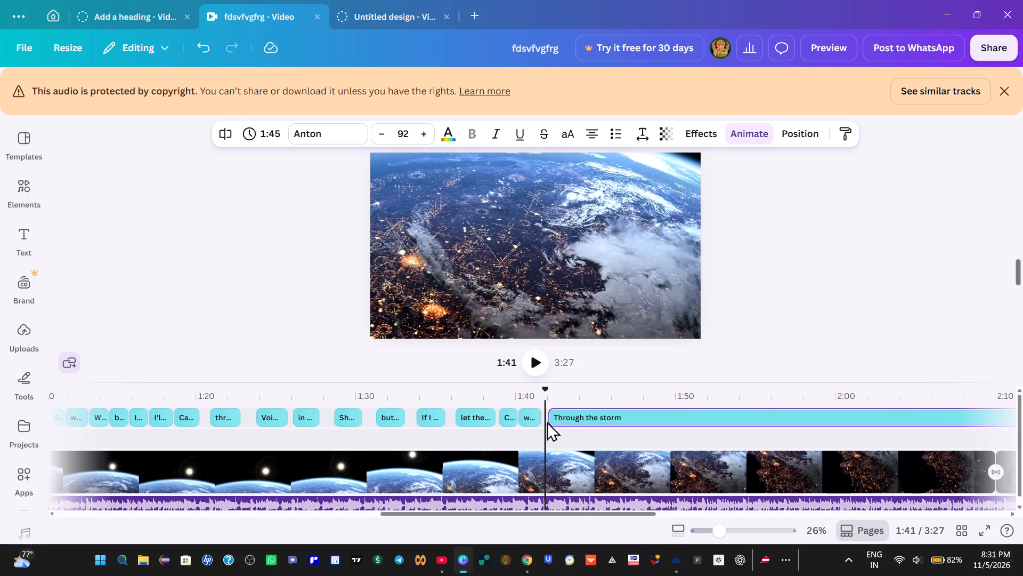
pyautogui.click(552, 414)
# Replay the transition from about 1:40 and split the "Through the storm" clip at about 1:42, leaving a 1.0 s first part.
pyautogui.click(525, 403)
pyautogui.click(541, 361)
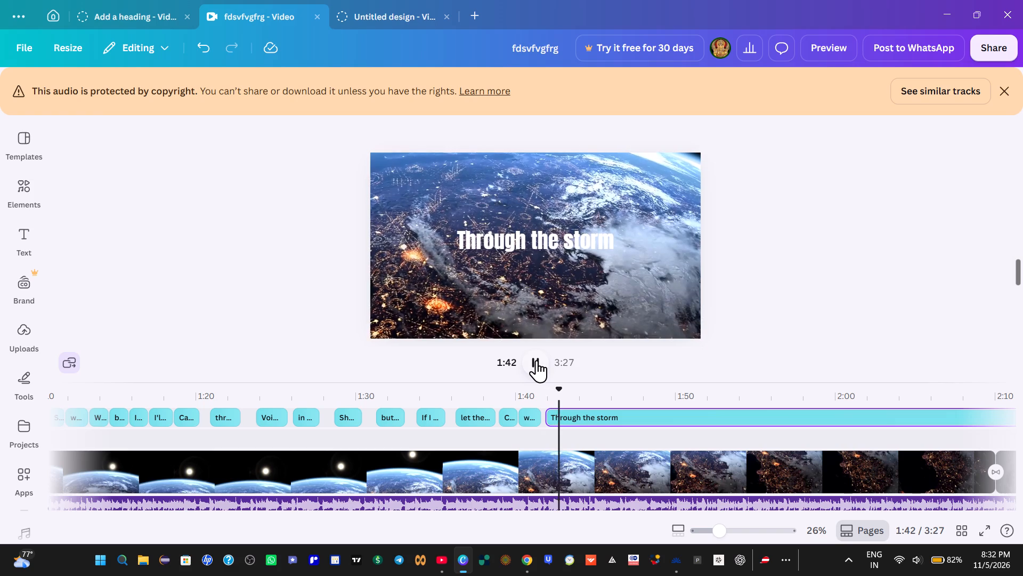
pyautogui.click(537, 360)
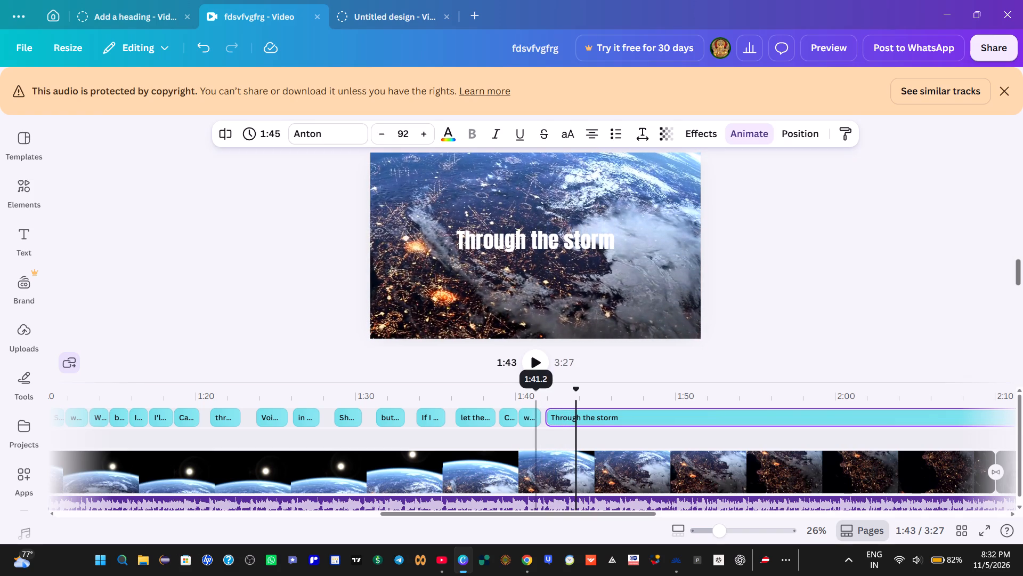
pyautogui.click(531, 401)
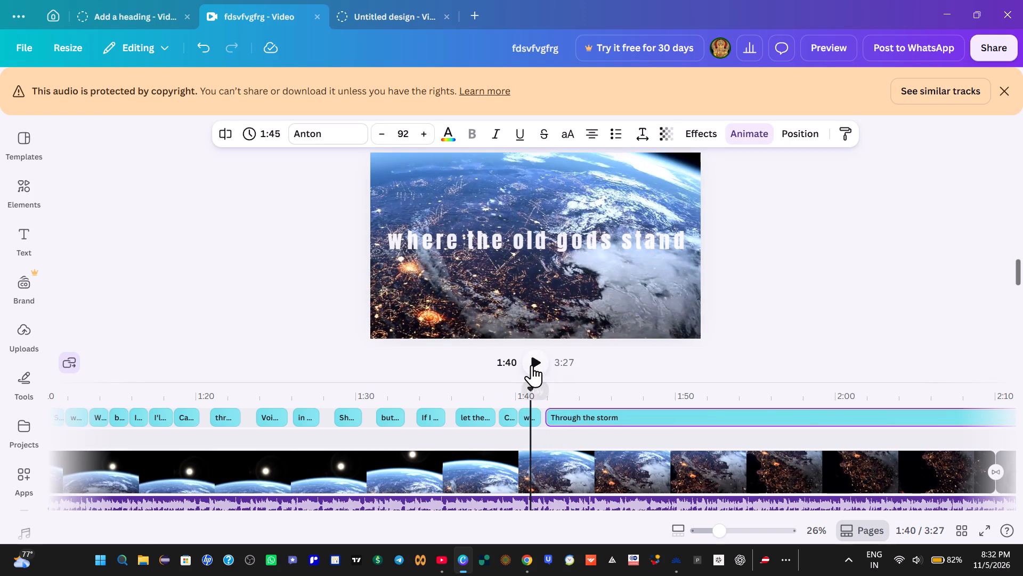
pyautogui.click(533, 361)
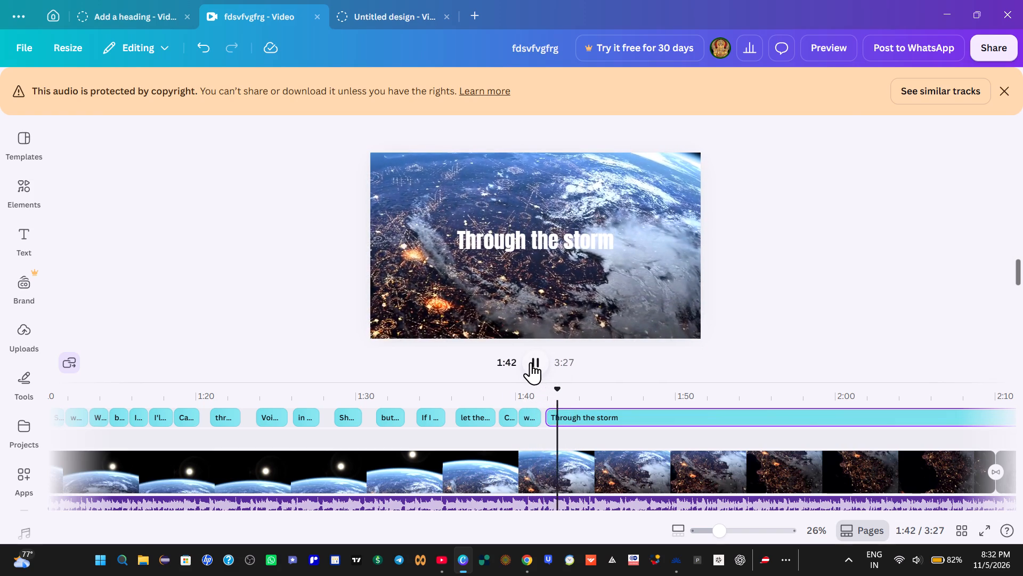
pyautogui.click(531, 362)
pyautogui.rightClick(564, 417)
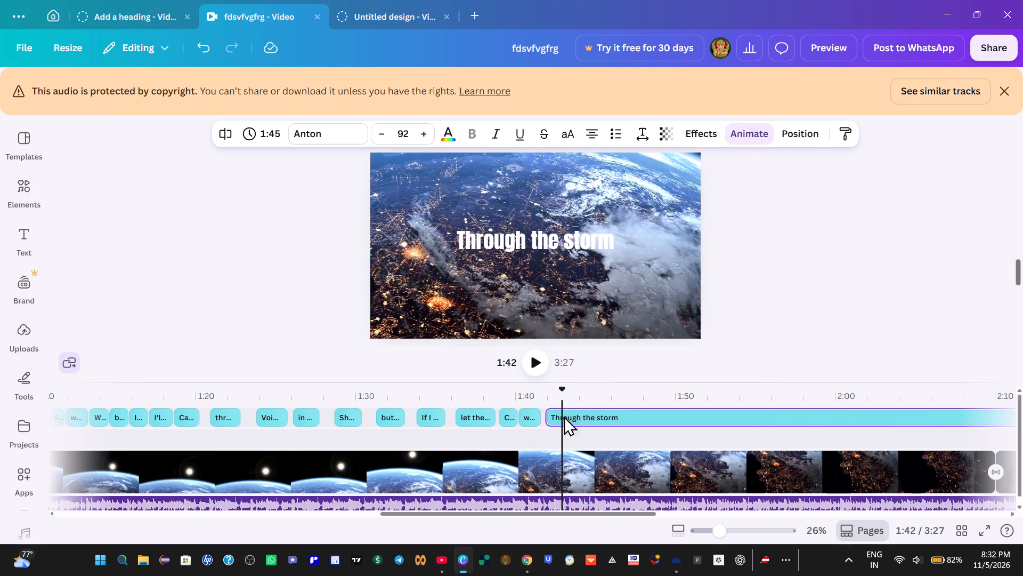
pyautogui.click(594, 354)
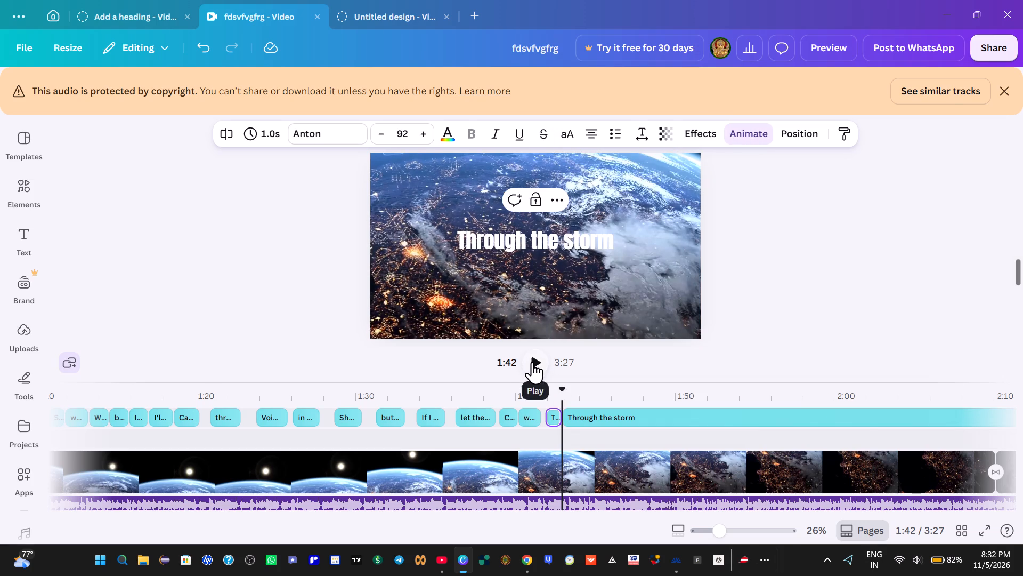
pyautogui.click(532, 362)
pyautogui.click(533, 362)
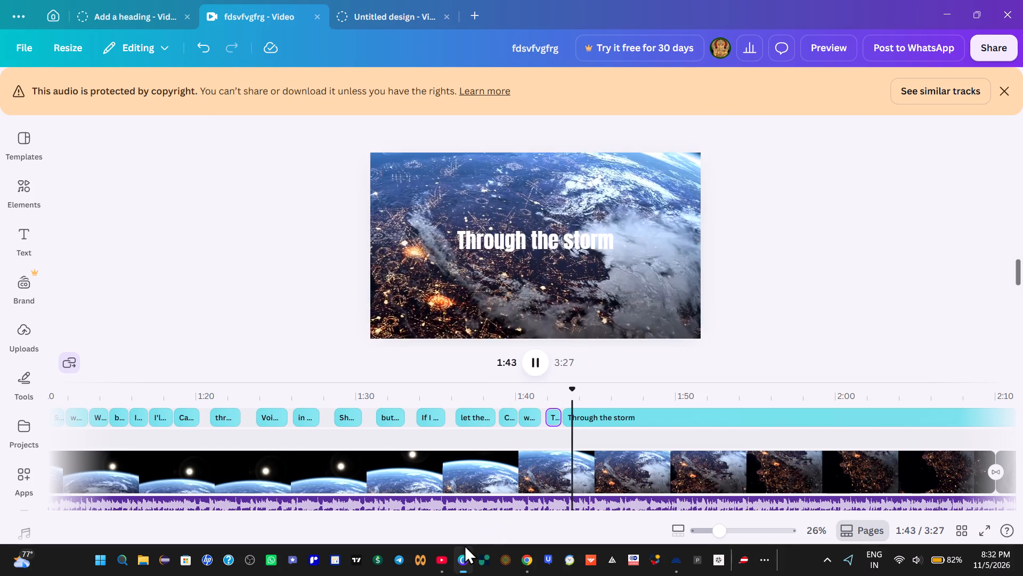
pyautogui.click(539, 368)
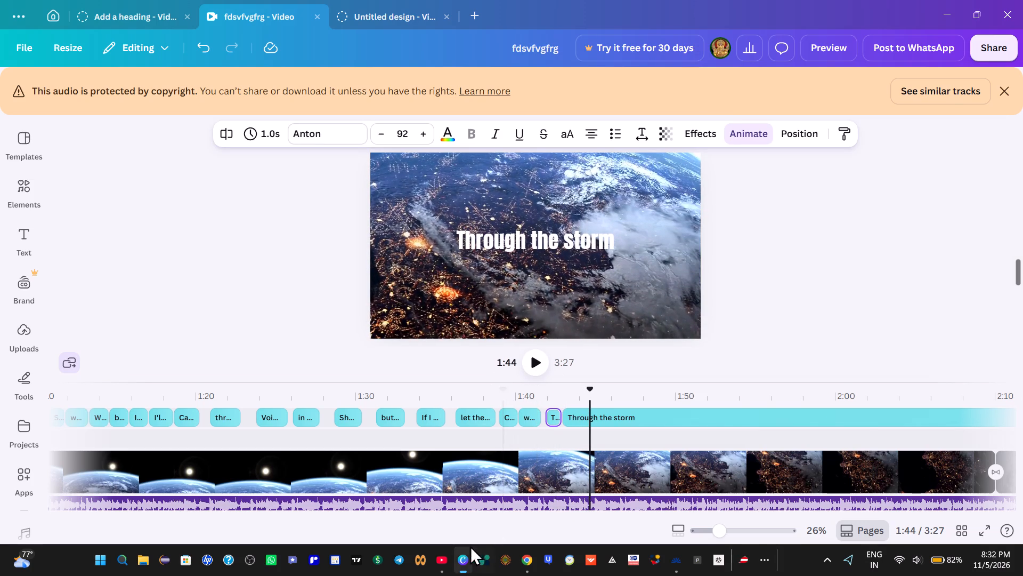
# Copy "and the blood-red sand" from the lyrics page in Chrome and replace the text of the long second clip part in Canva with it.
pyautogui.click(524, 563)
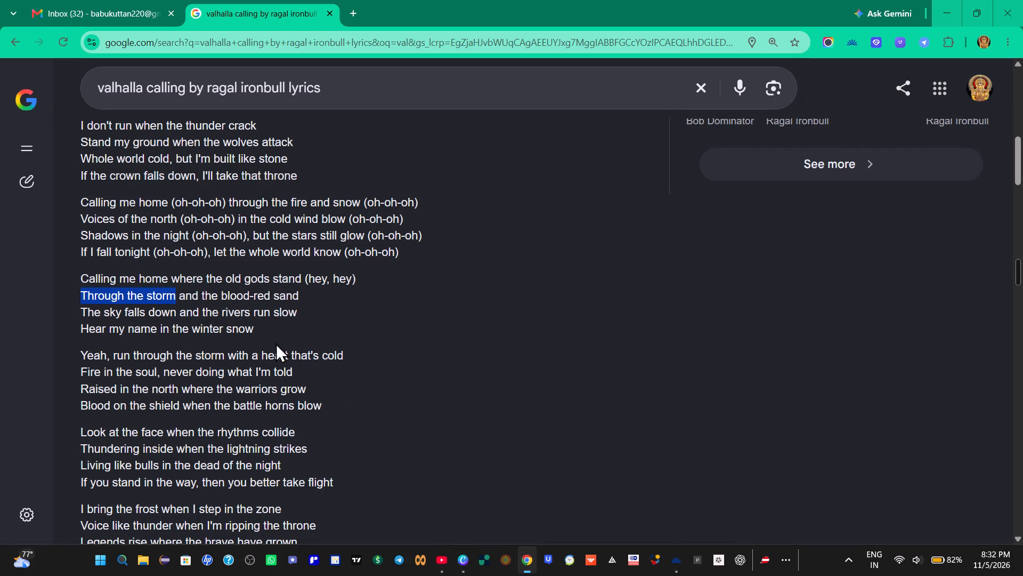
pyautogui.moveTo(176, 296); pyautogui.dragTo(287, 299)
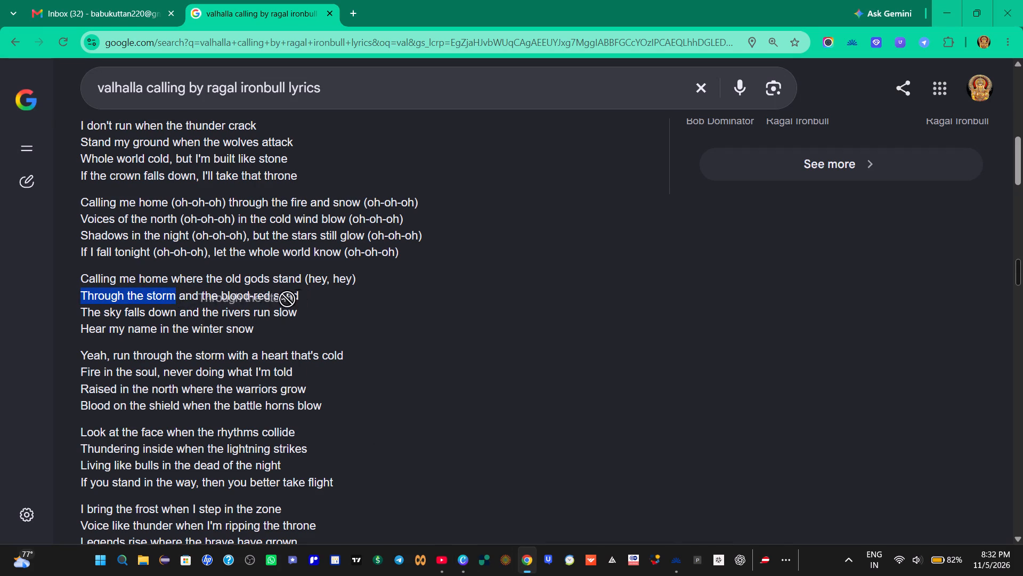
pyautogui.moveTo(287, 299); pyautogui.dragTo(257, 301)
pyautogui.click(380, 315)
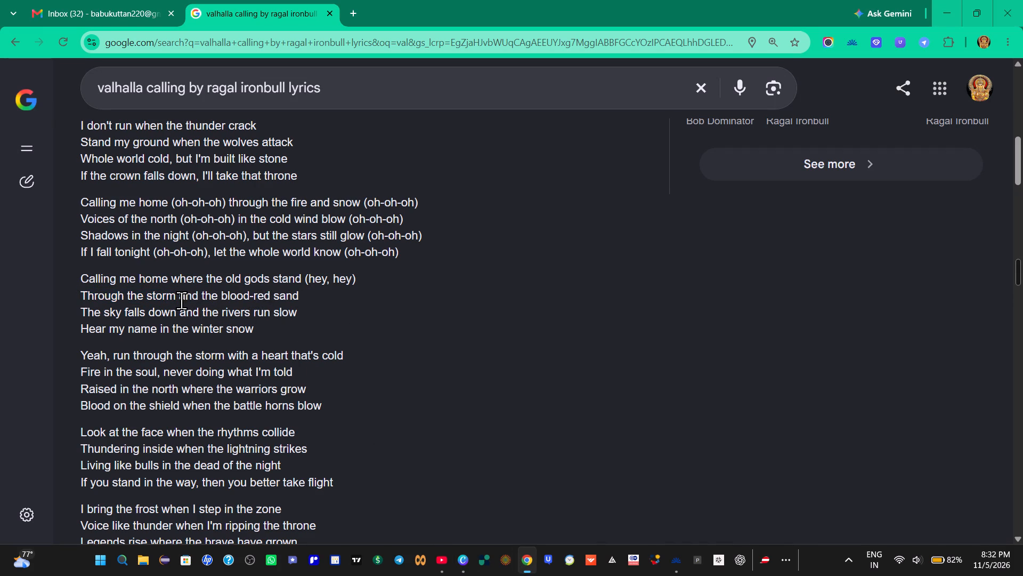
pyautogui.moveTo(181, 300); pyautogui.dragTo(304, 302)
pyautogui.rightClick(286, 300)
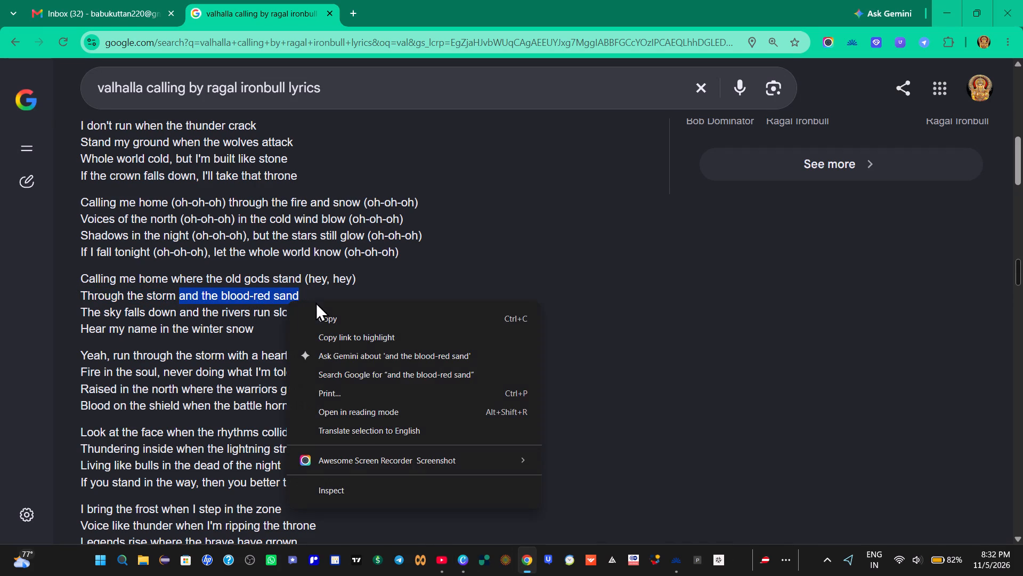
pyautogui.click(322, 321)
pyautogui.click(466, 556)
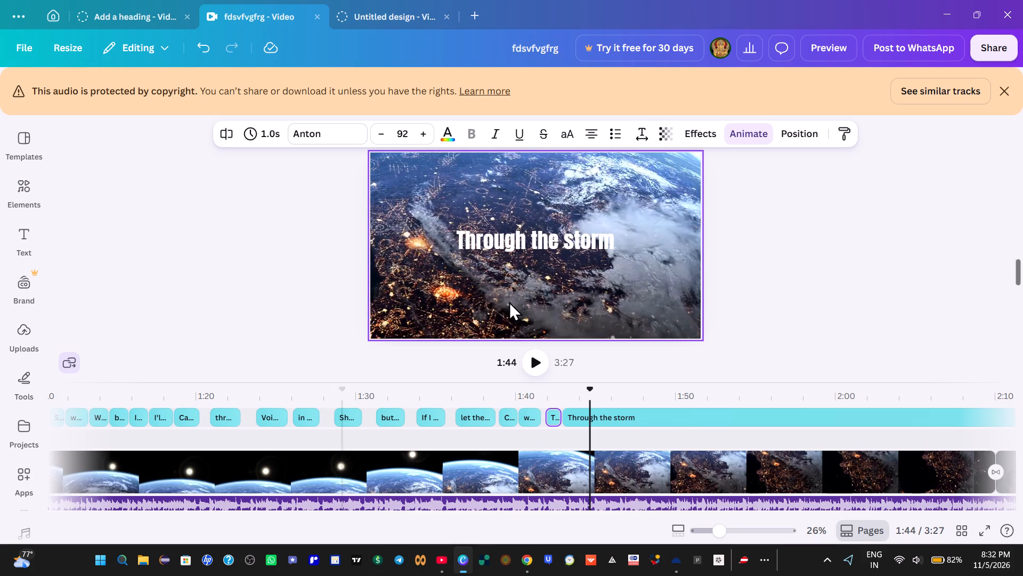
pyautogui.click(534, 250)
pyautogui.click(534, 267)
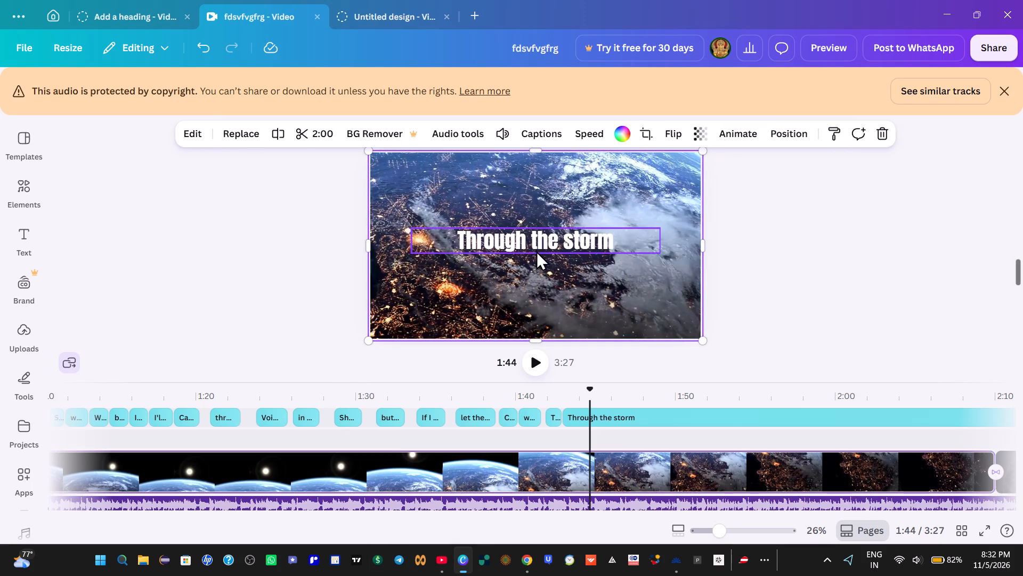
pyautogui.doubleClick(536, 247)
pyautogui.press('BackSpace')
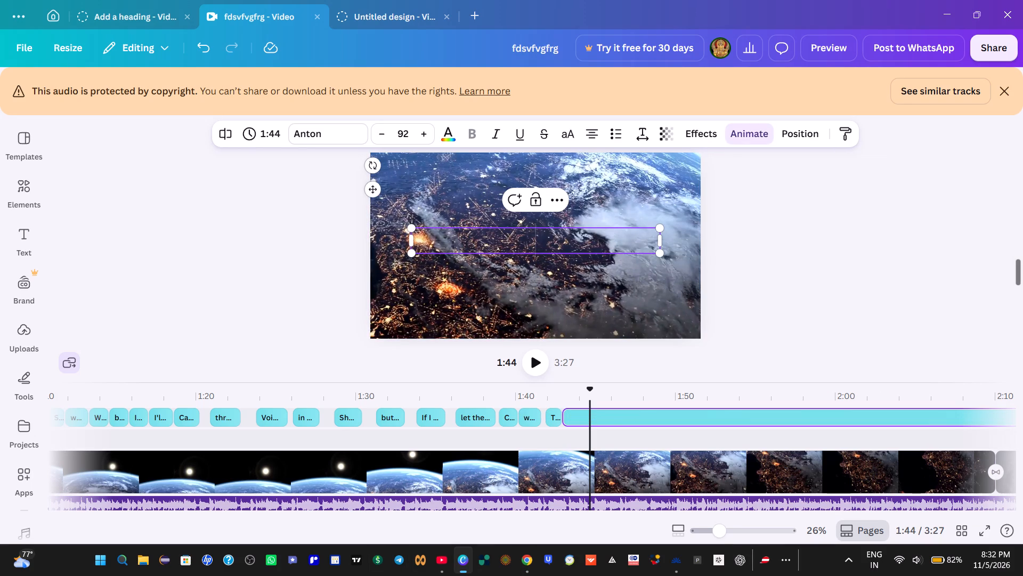
pyautogui.hotkey('ctrl', 'v')
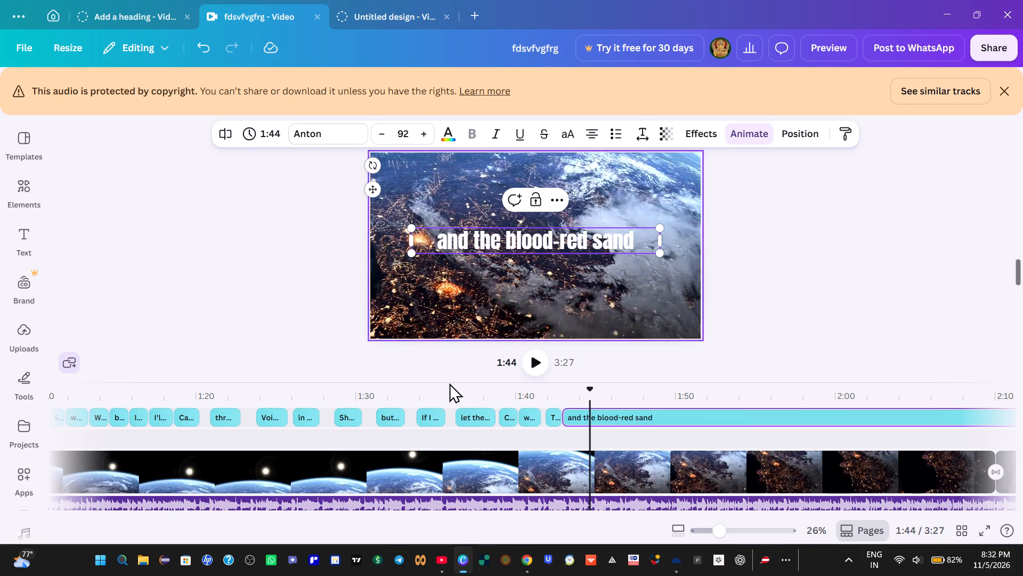
# Replay the audio from about 1:42 and split the "and the blood-red sand" clip at about 1:44, leaving a 1.2 s first part.
pyautogui.click(549, 397)
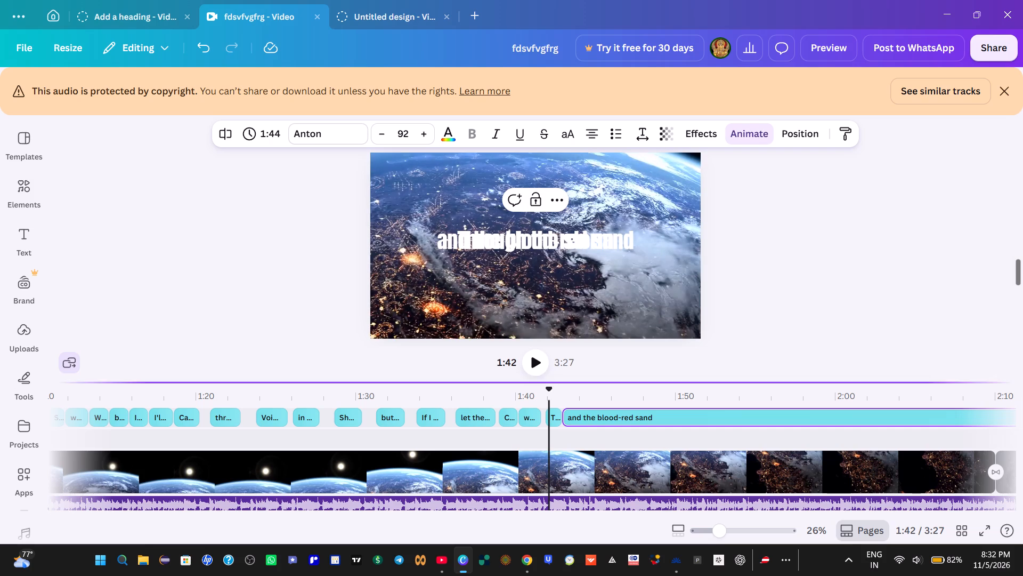
pyautogui.click(538, 369)
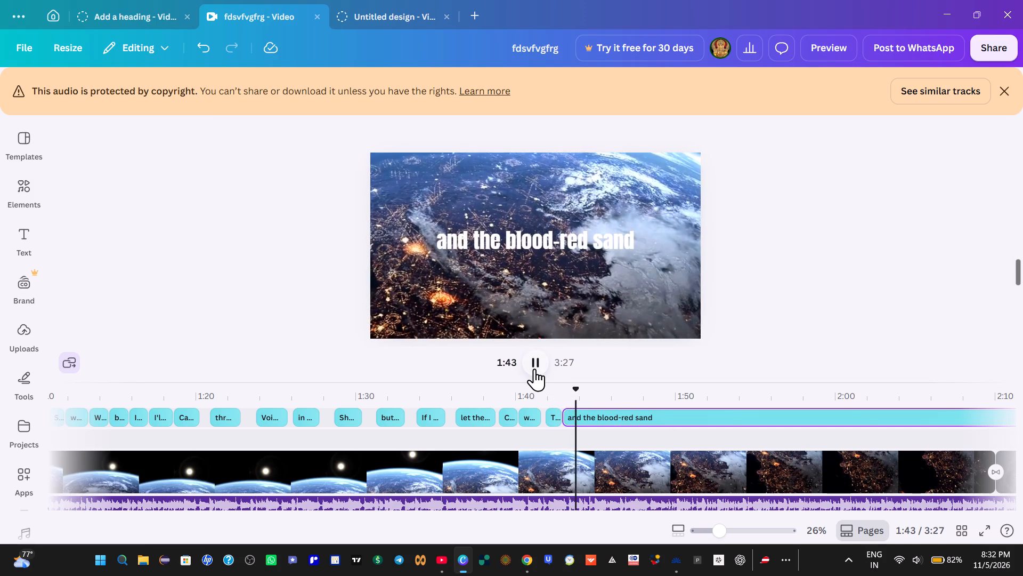
pyautogui.click(534, 369)
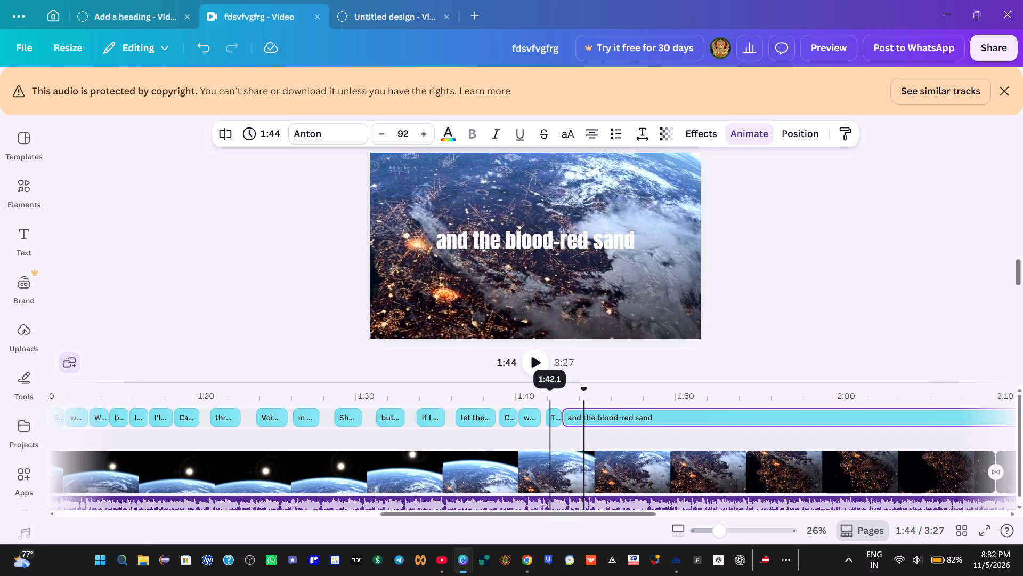
pyautogui.press('Left')
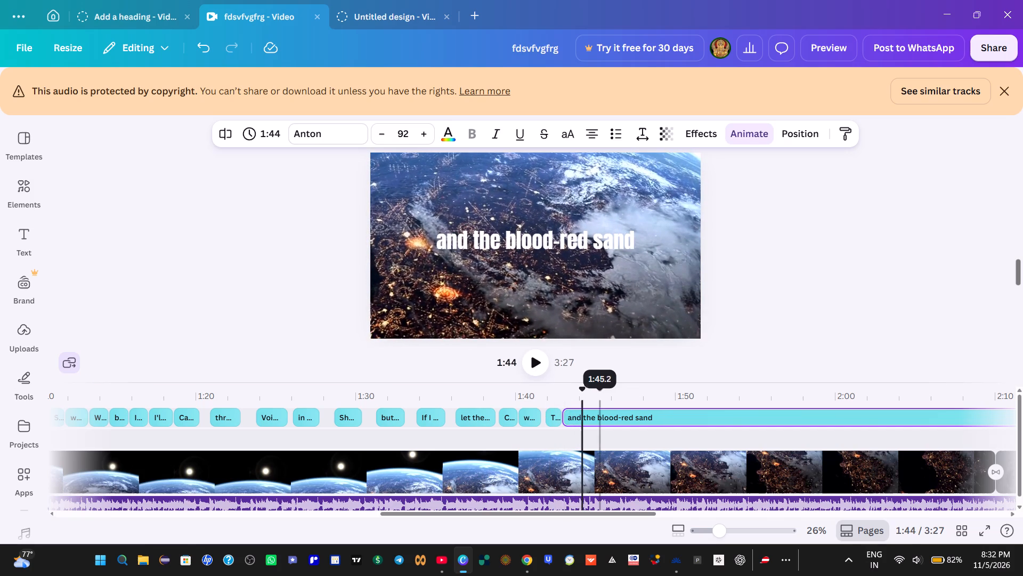
pyautogui.rightClick(582, 415)
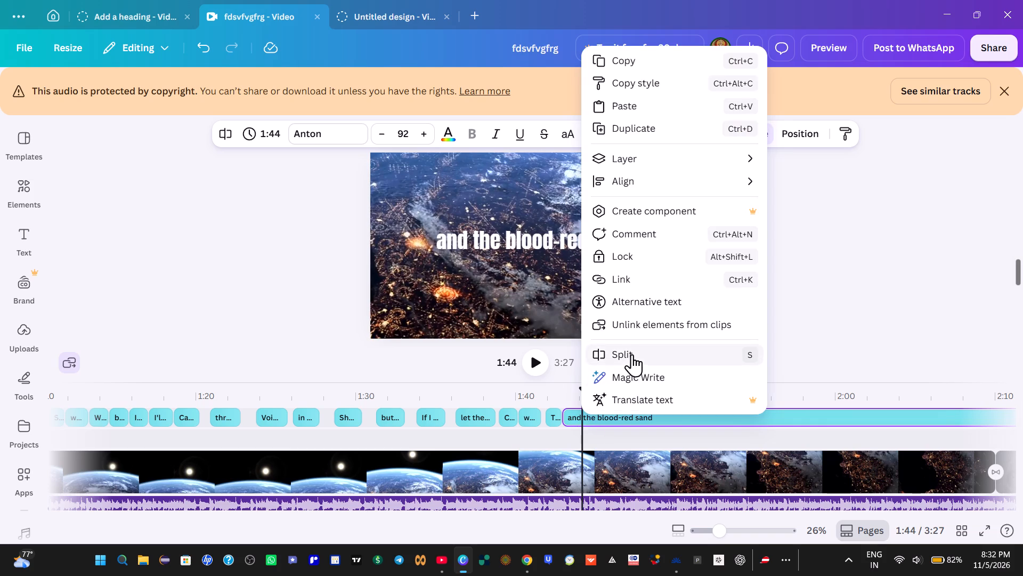
pyautogui.click(632, 354)
# Copy "The sky falls down" from the lyrics page in Chrome and replace the text of the long second clip part in Canva with it.
pyautogui.click(539, 359)
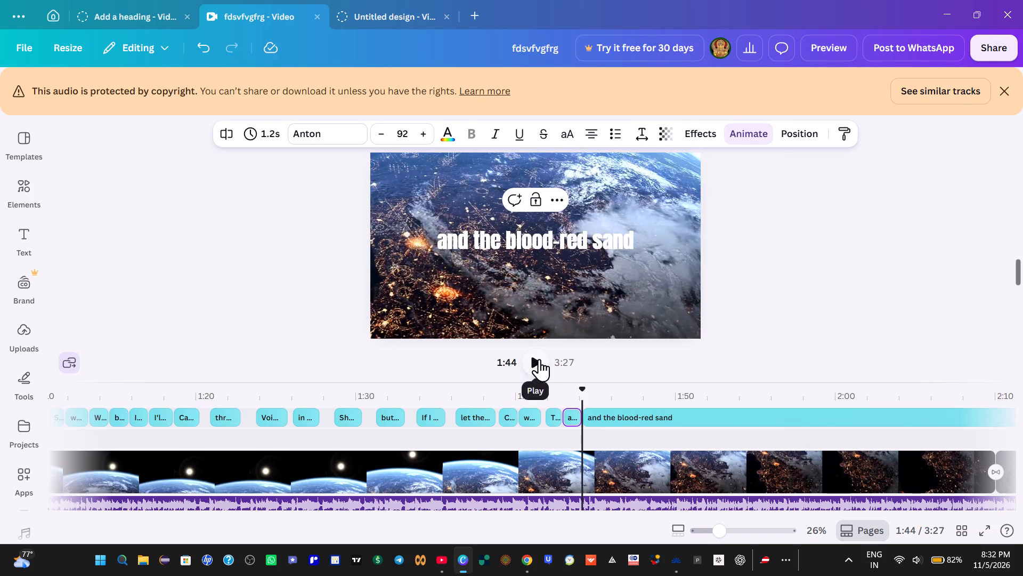
pyautogui.click(539, 359)
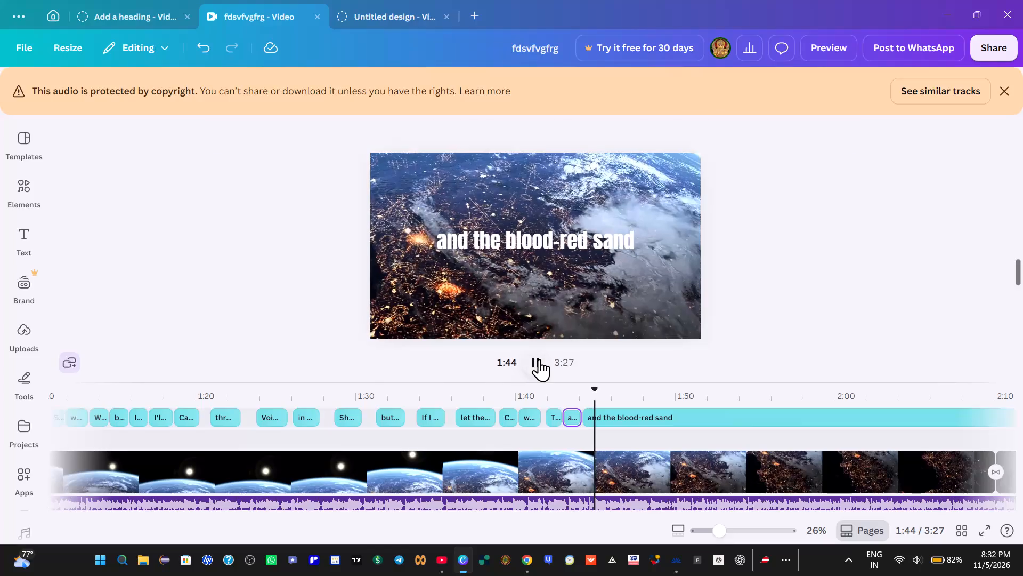
pyautogui.click(526, 561)
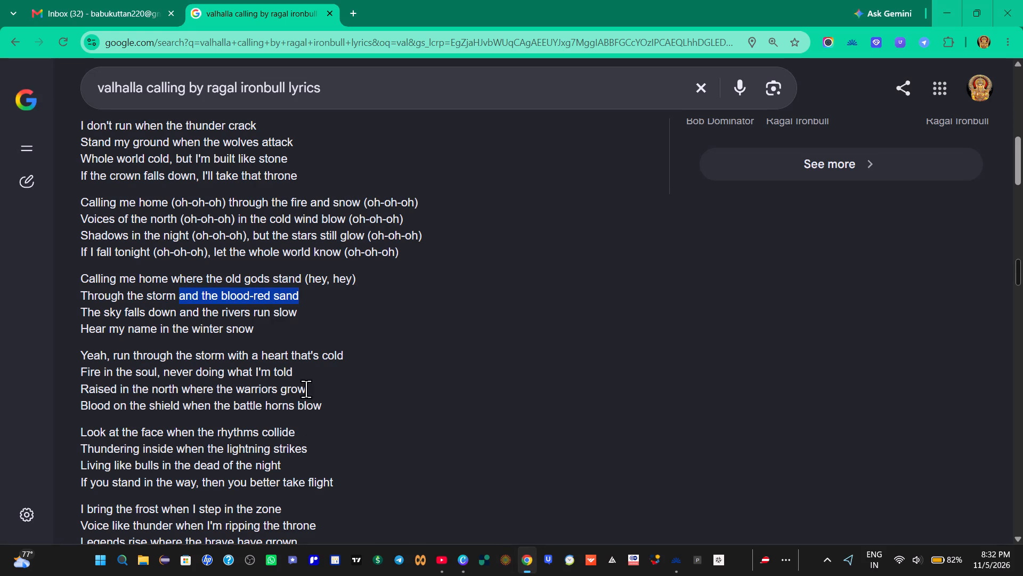
pyautogui.moveTo(81, 305); pyautogui.dragTo(123, 309)
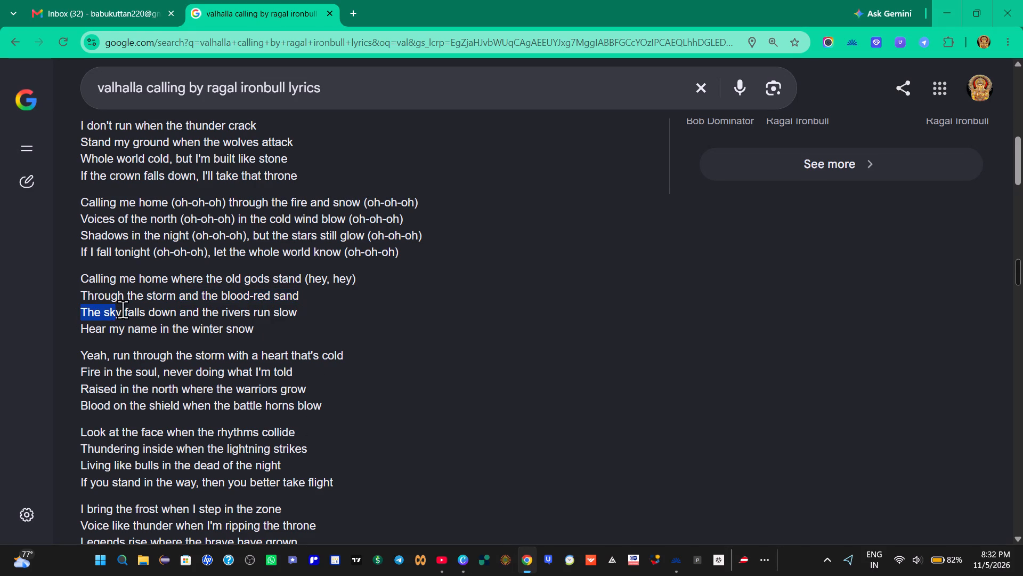
pyautogui.moveTo(123, 309); pyautogui.dragTo(177, 316)
pyautogui.rightClick(156, 312)
pyautogui.click(205, 332)
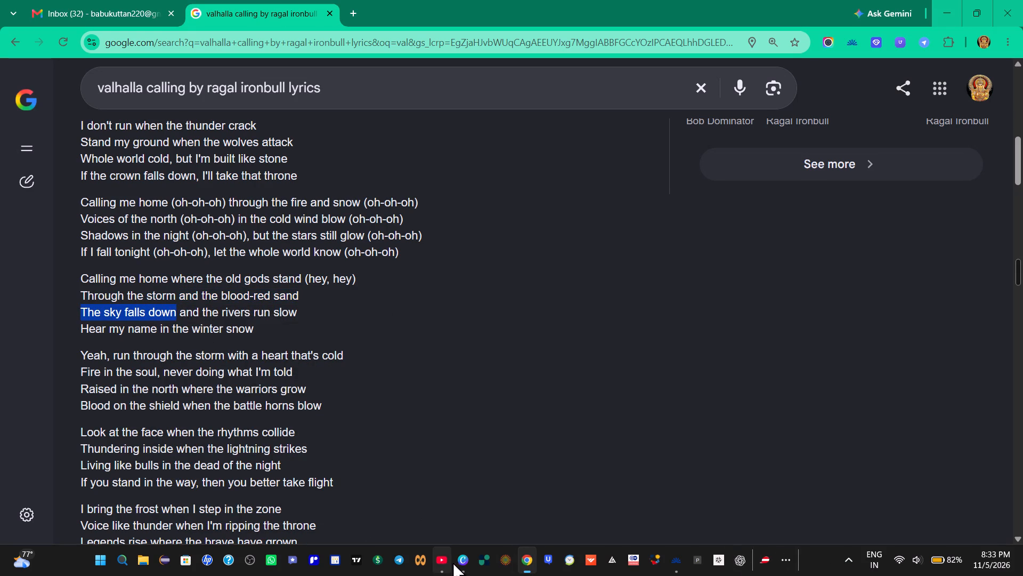
pyautogui.click(455, 560)
pyautogui.click(527, 253)
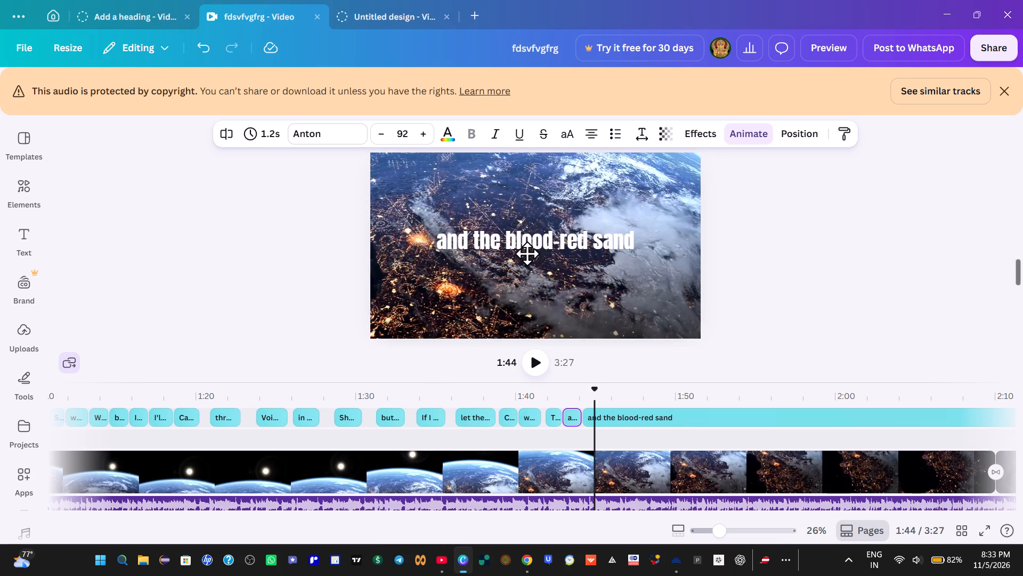
pyautogui.click(529, 247)
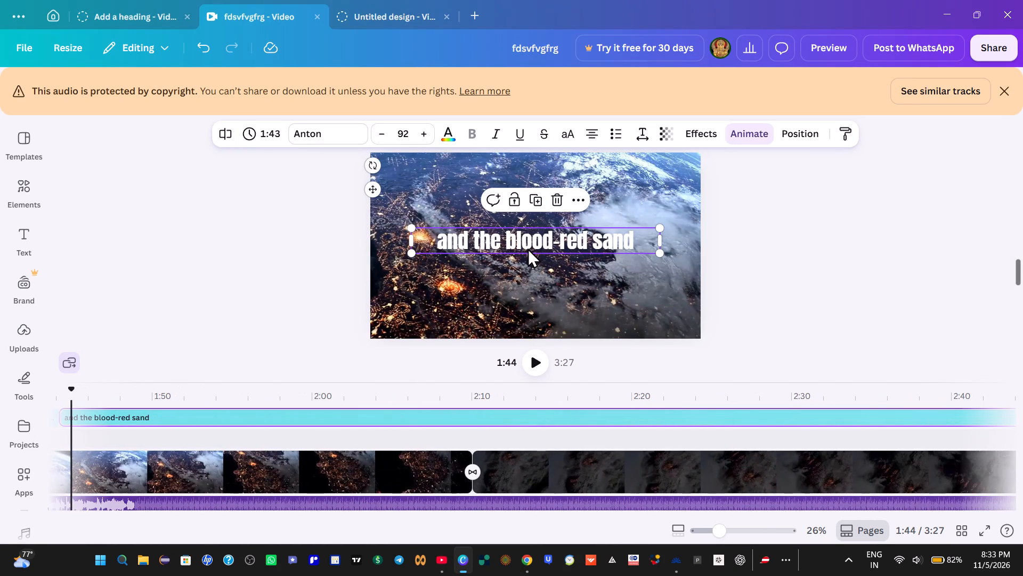
pyautogui.click(527, 241)
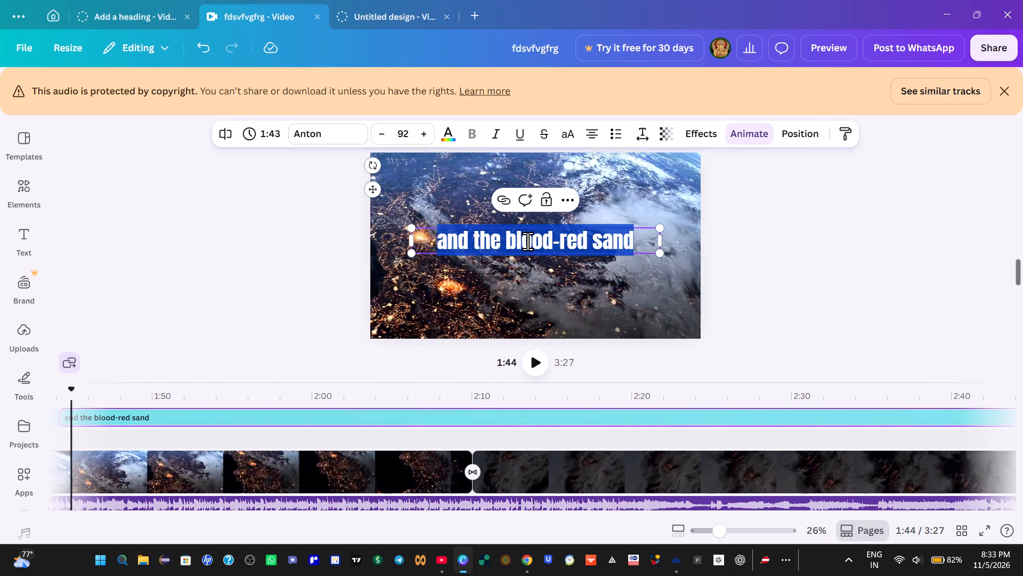
pyautogui.press('BackSpace')
pyautogui.hotkey('ctrl', 'v')
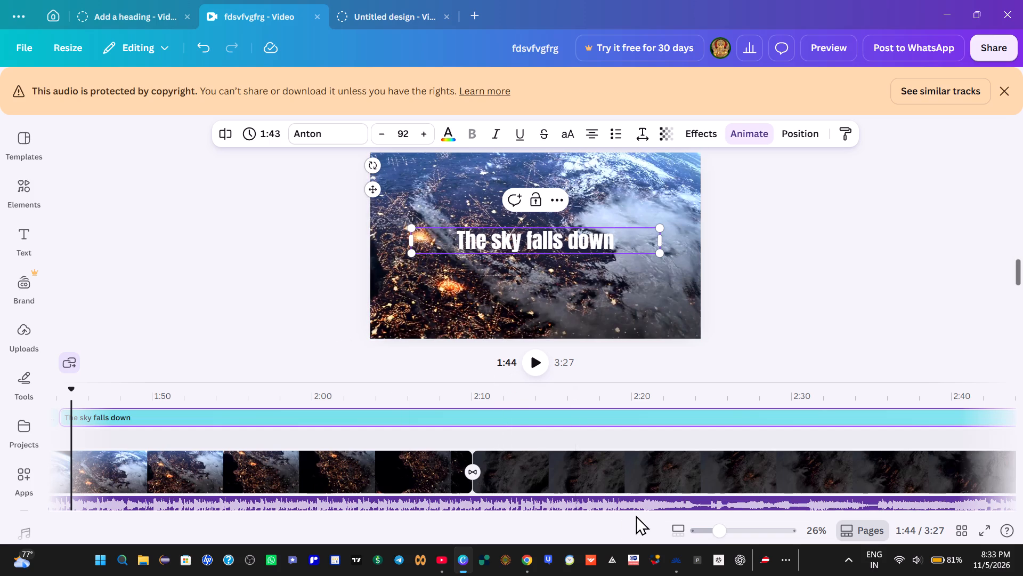
# Replay the audio from about 1:42 and split the "The sky falls down" clip at about 1:45, leaving a 1.2 s first part.
pyautogui.moveTo(627, 510); pyautogui.dragTo(502, 520)
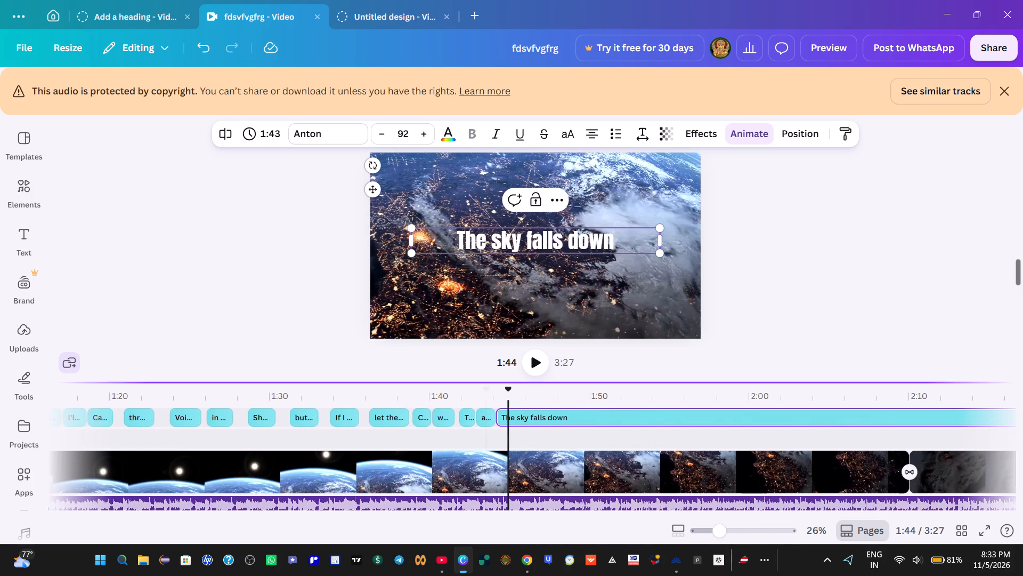
pyautogui.click(466, 402)
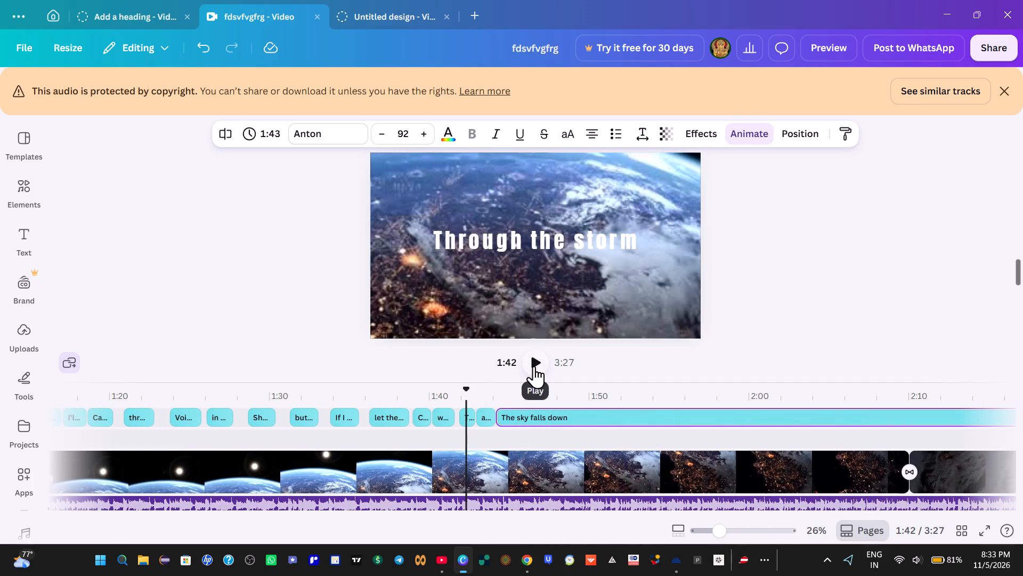
pyautogui.click(537, 366)
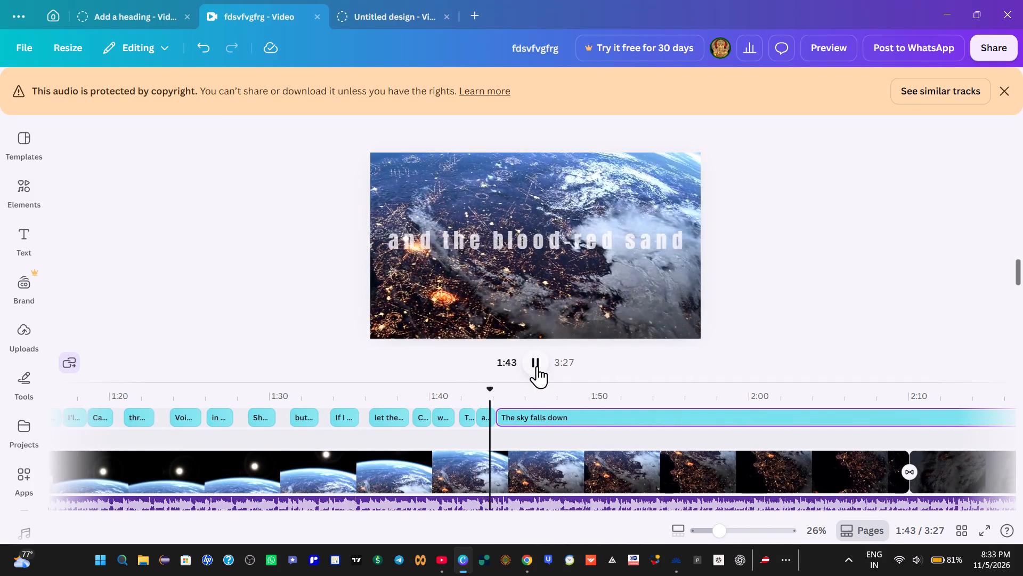
pyautogui.click(533, 367)
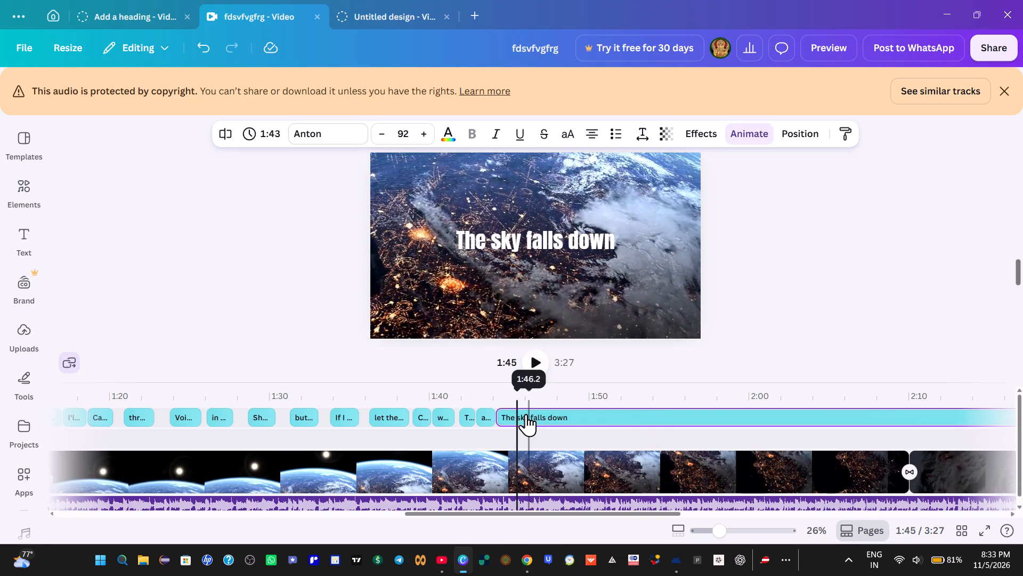
pyautogui.press('Left')
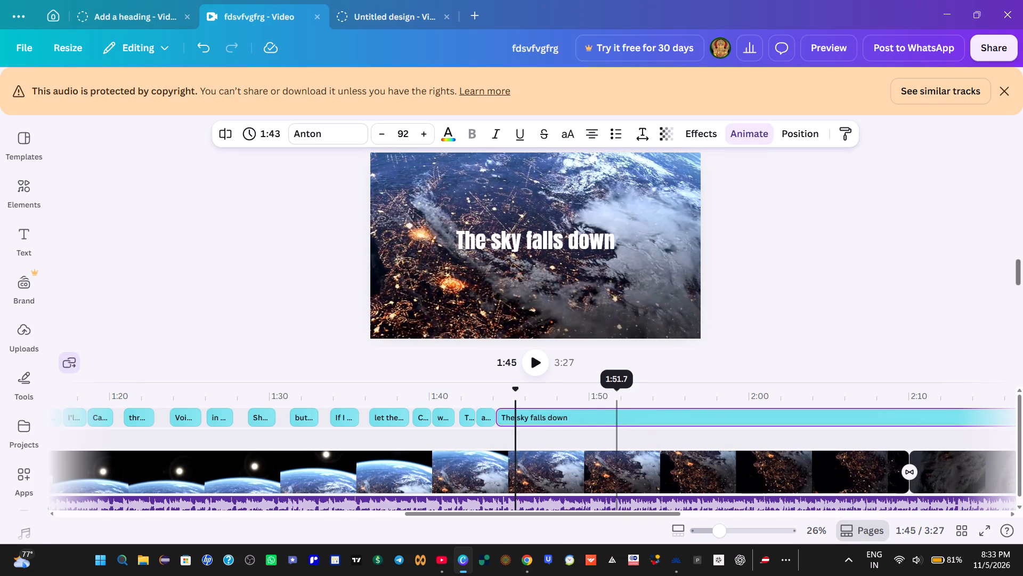
pyautogui.rightClick(516, 417)
pyautogui.click(554, 356)
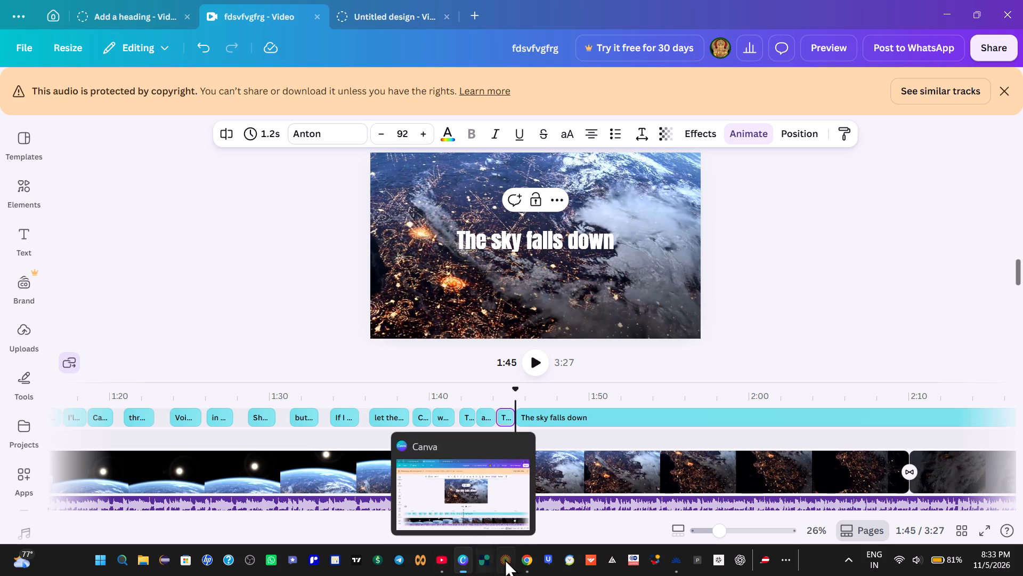
# Copy "and the rivers run slow" from the lyrics page in Chrome and replace the text of the long second clip part in Canva with it.
pyautogui.click(528, 562)
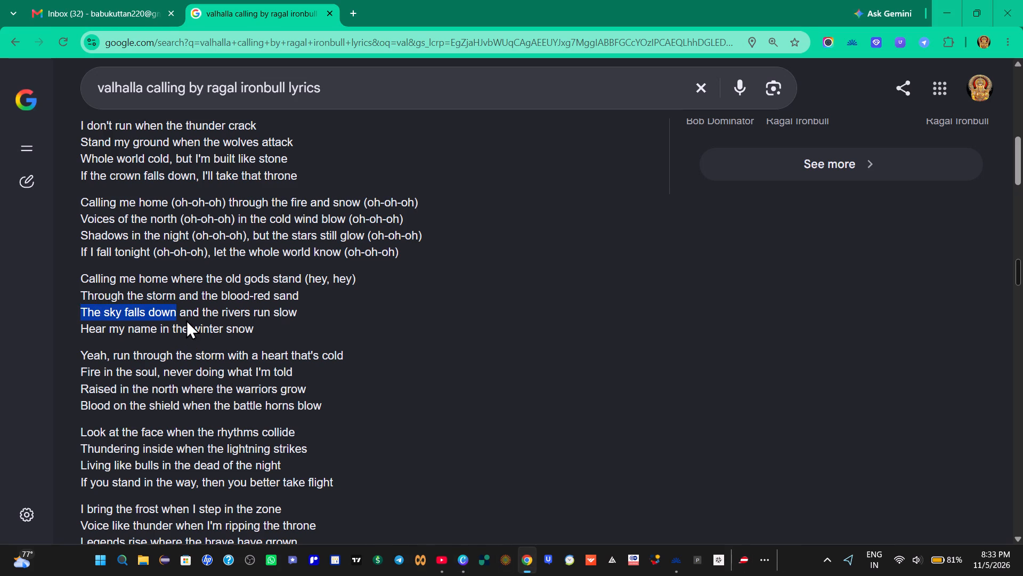
pyautogui.moveTo(181, 313); pyautogui.dragTo(304, 308)
pyautogui.rightClick(266, 310)
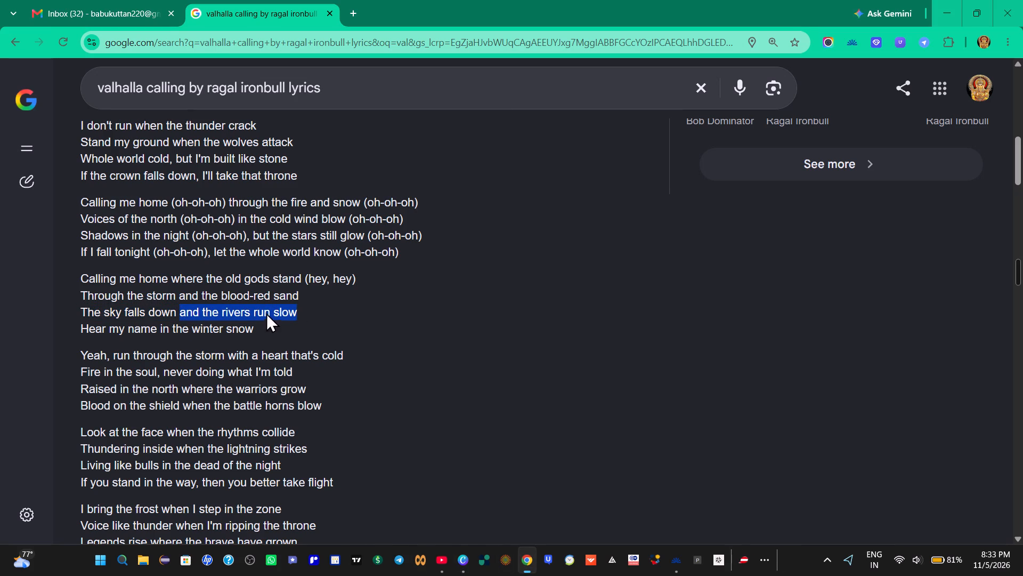
pyautogui.click(303, 323)
pyautogui.click(462, 558)
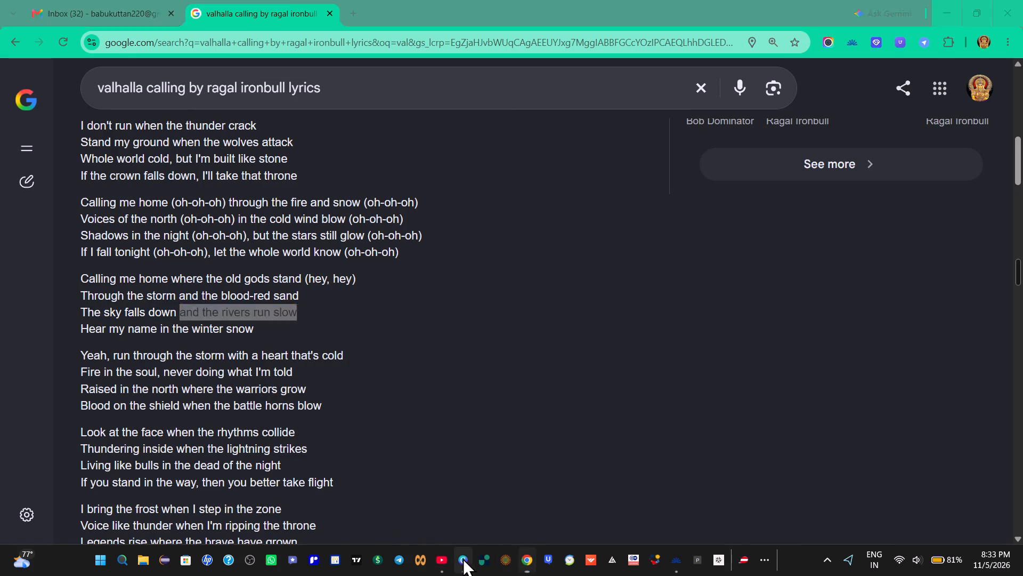
pyautogui.click(536, 361)
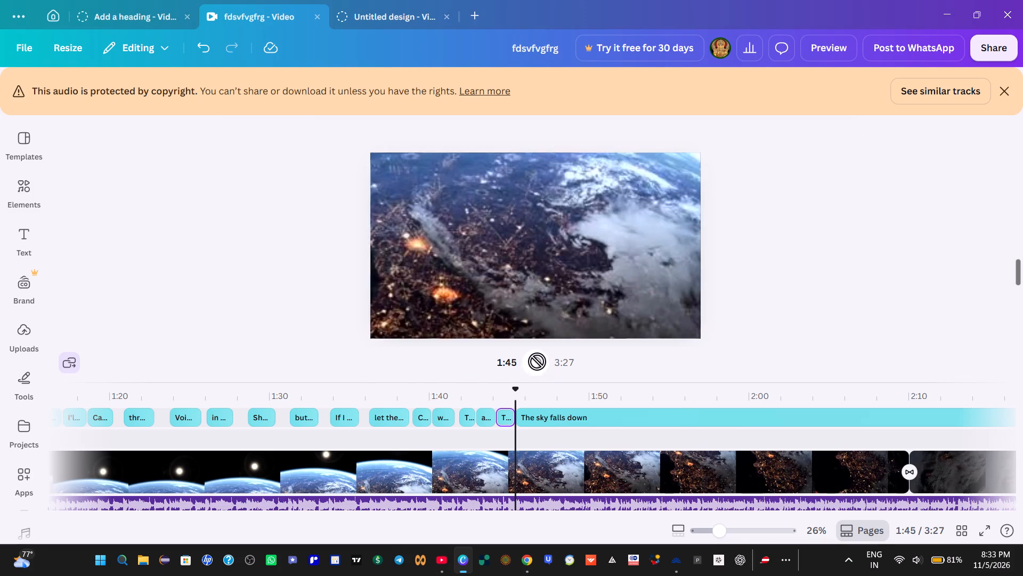
pyautogui.click(537, 361)
pyautogui.click(538, 361)
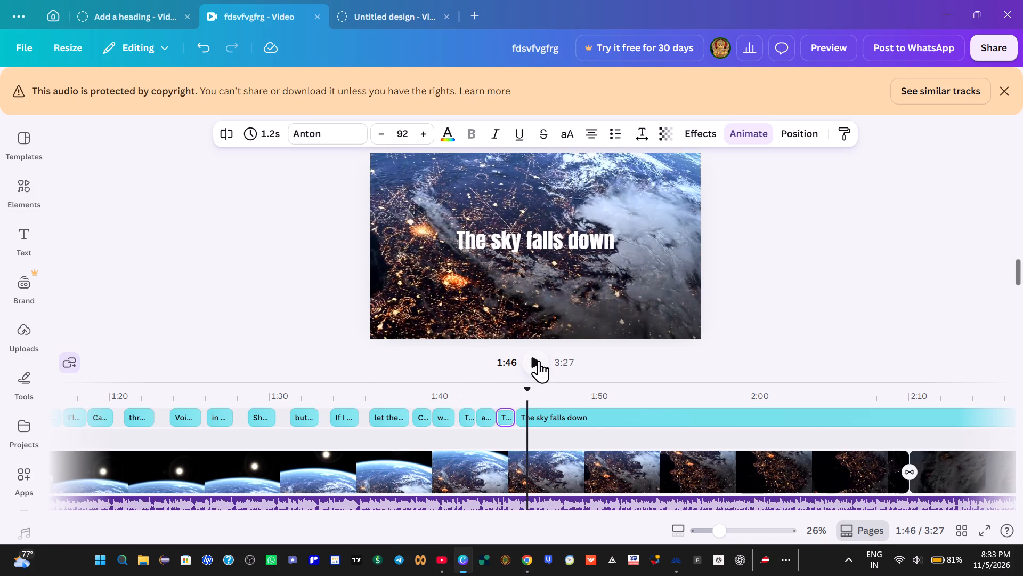
pyautogui.click(538, 238)
pyautogui.click(533, 268)
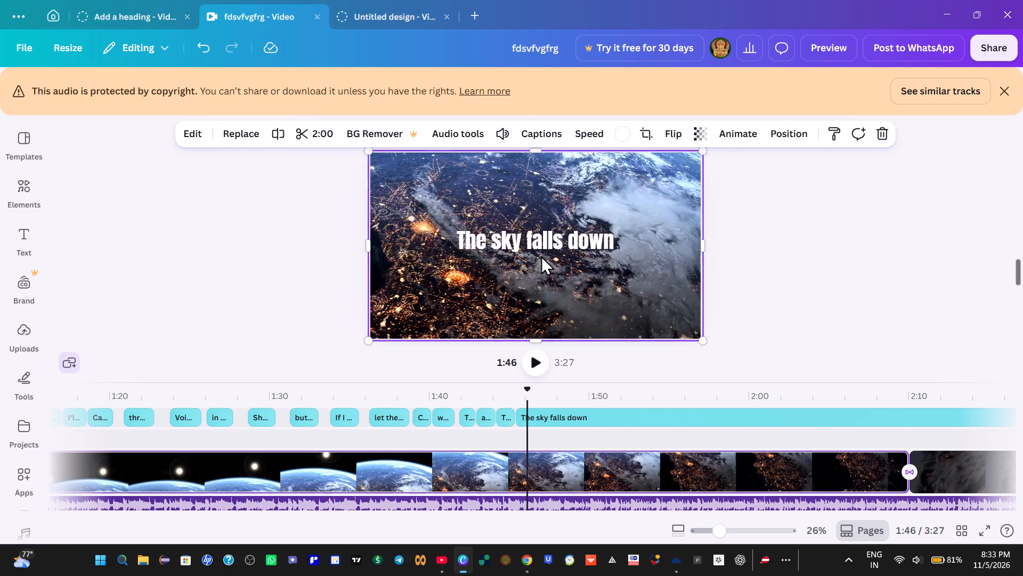
pyautogui.doubleClick(542, 245)
pyautogui.press('BackSpace')
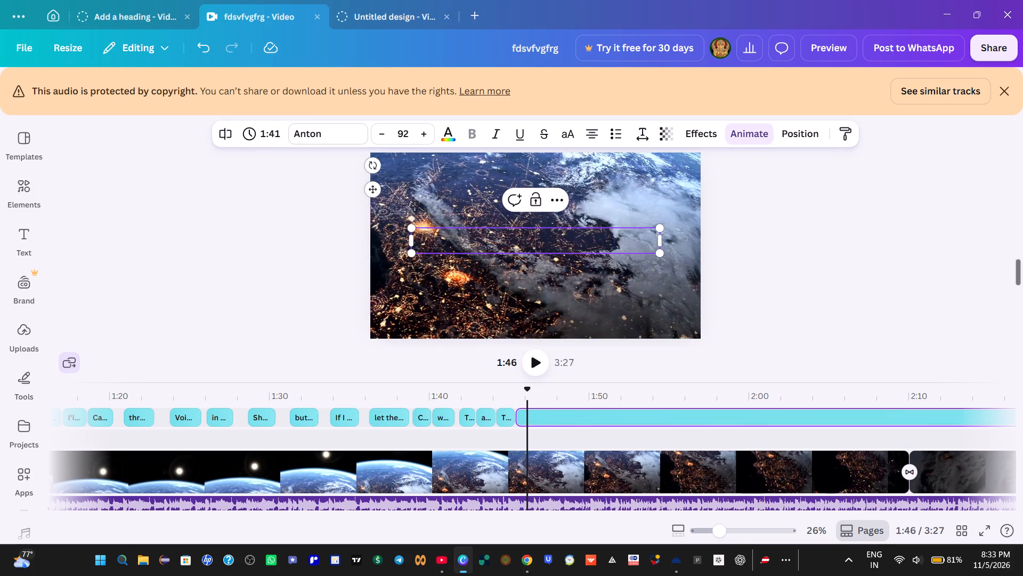
pyautogui.hotkey('ctrl', 'v')
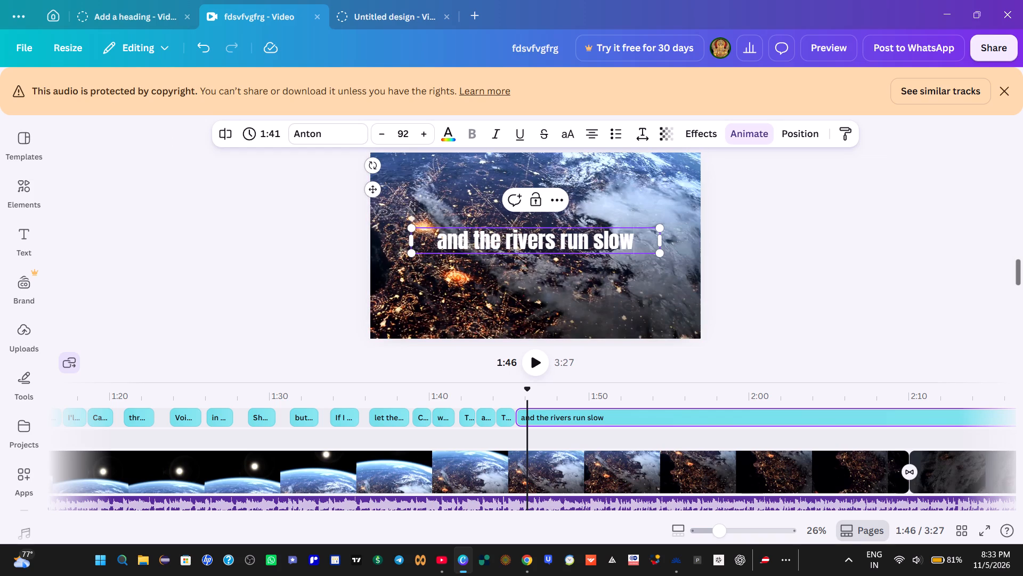
# Replay the audio from about 1:43 and split the "and the rivers run slow" clip at about 1:46, leaving a 1.3 s first part.
pyautogui.click(487, 397)
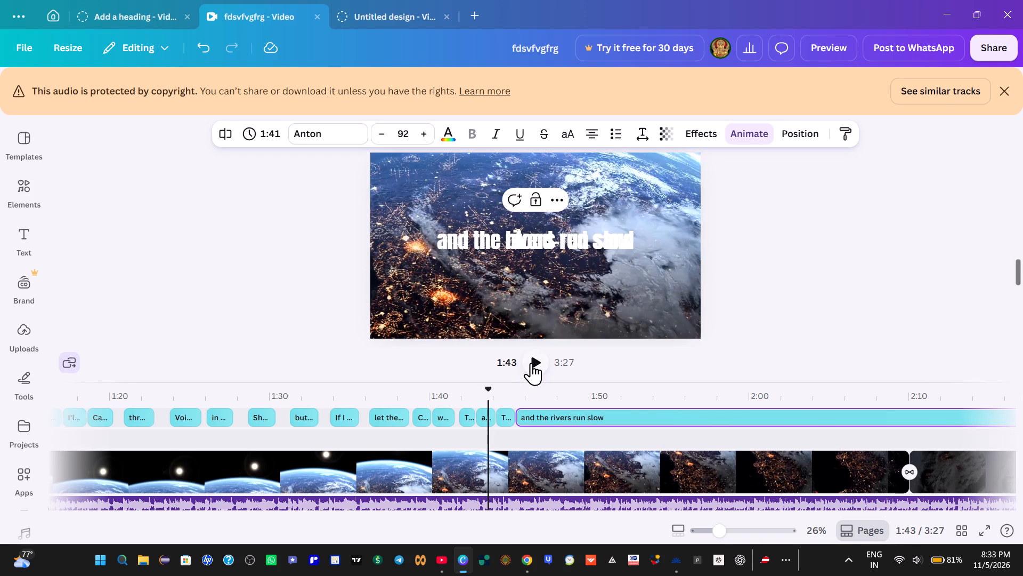
pyautogui.click(538, 362)
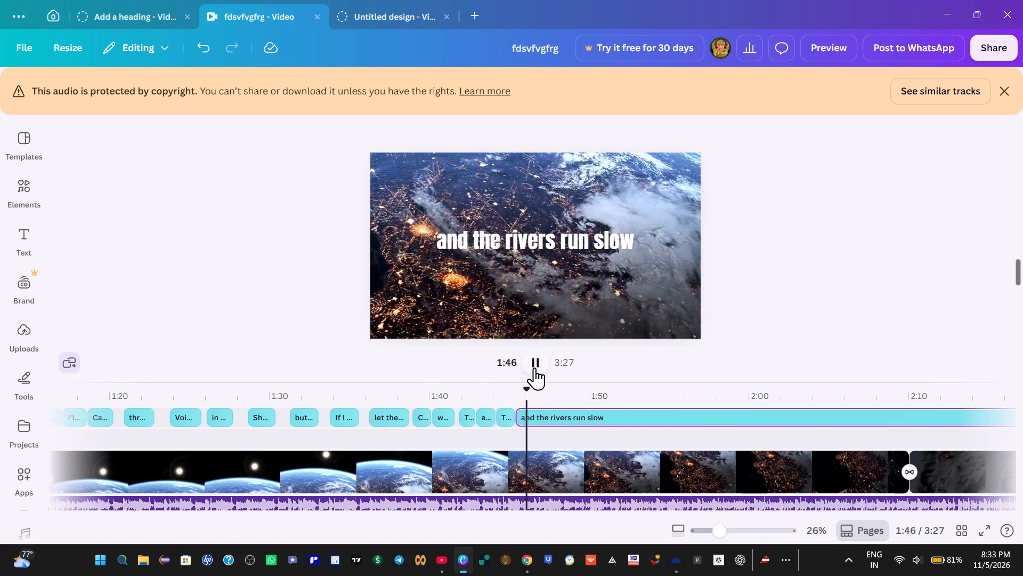
pyautogui.click(534, 367)
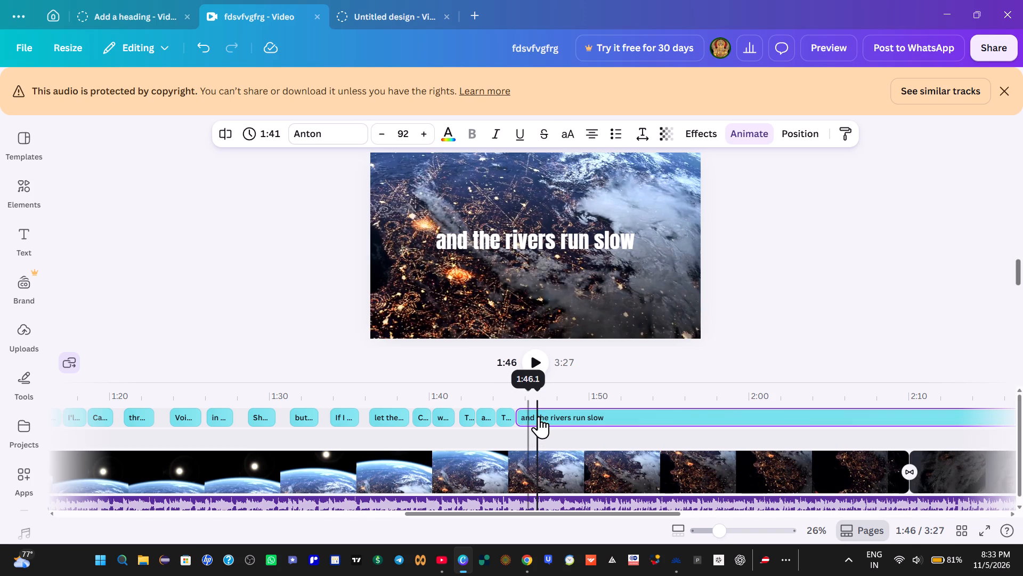
pyautogui.rightClick(539, 416)
pyautogui.click(566, 357)
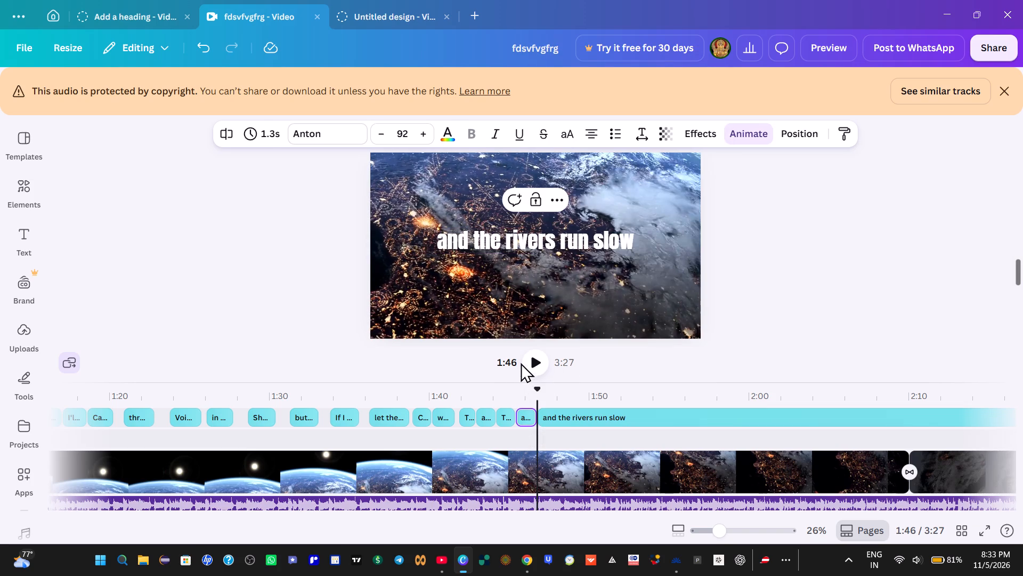
# Replay the audio between about 1:44 and 1:47 several times to check the timing of "The sky falls down" and "and the rivers run slow".
pyautogui.click(538, 364)
pyautogui.click(539, 364)
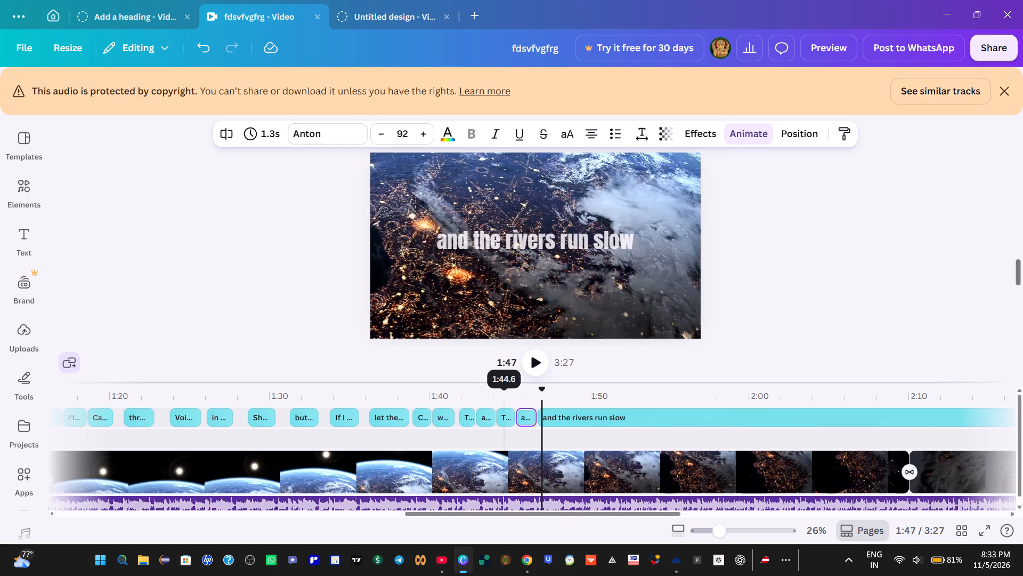
pyautogui.click(504, 407)
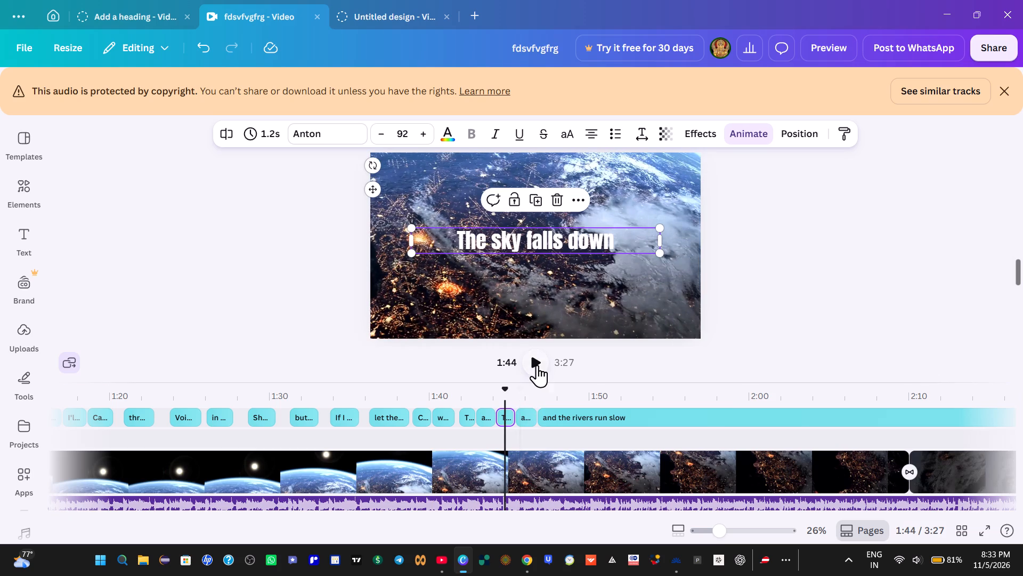
pyautogui.click(539, 359)
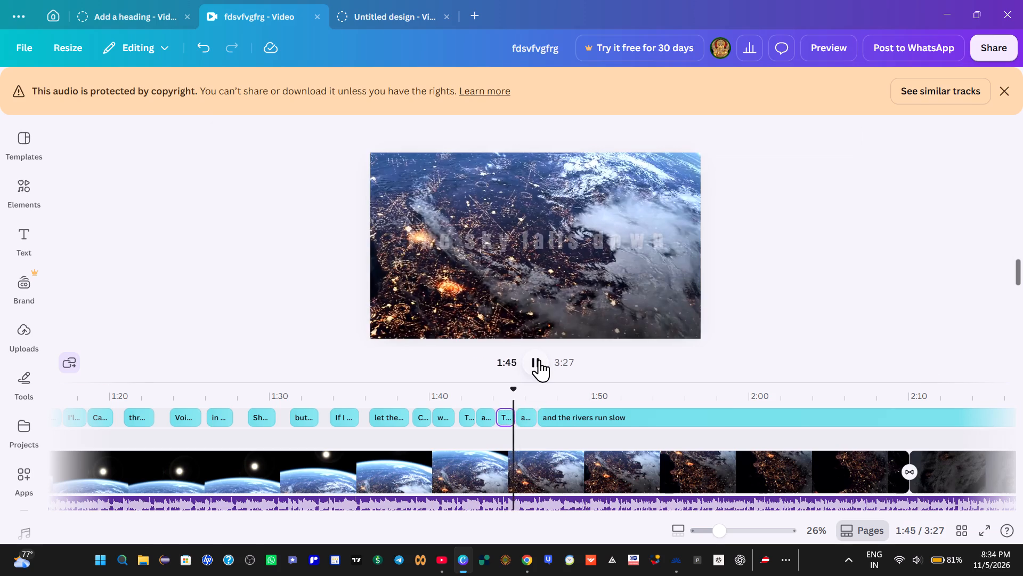
pyautogui.click(539, 359)
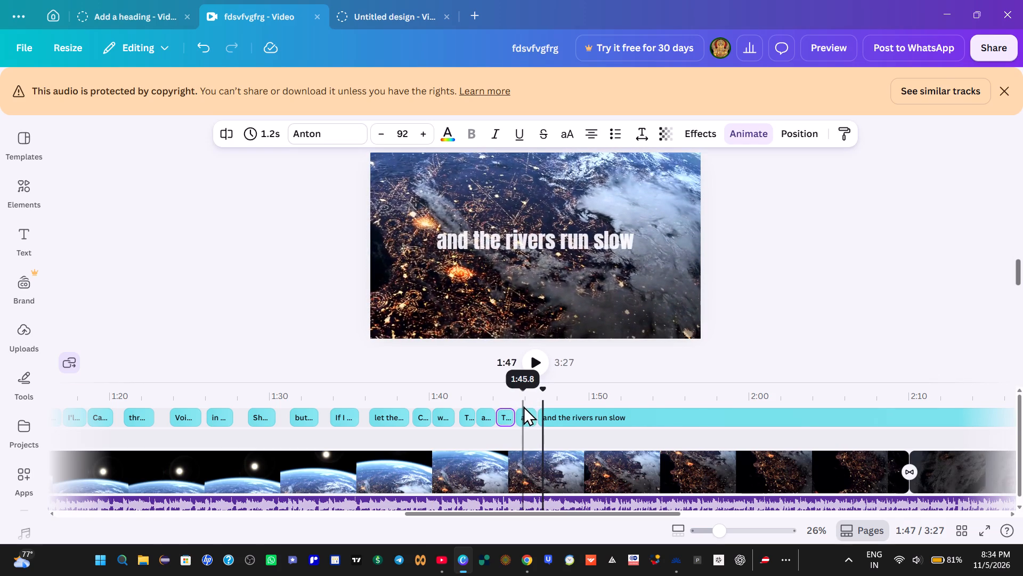
pyautogui.click(523, 406)
pyautogui.click(538, 363)
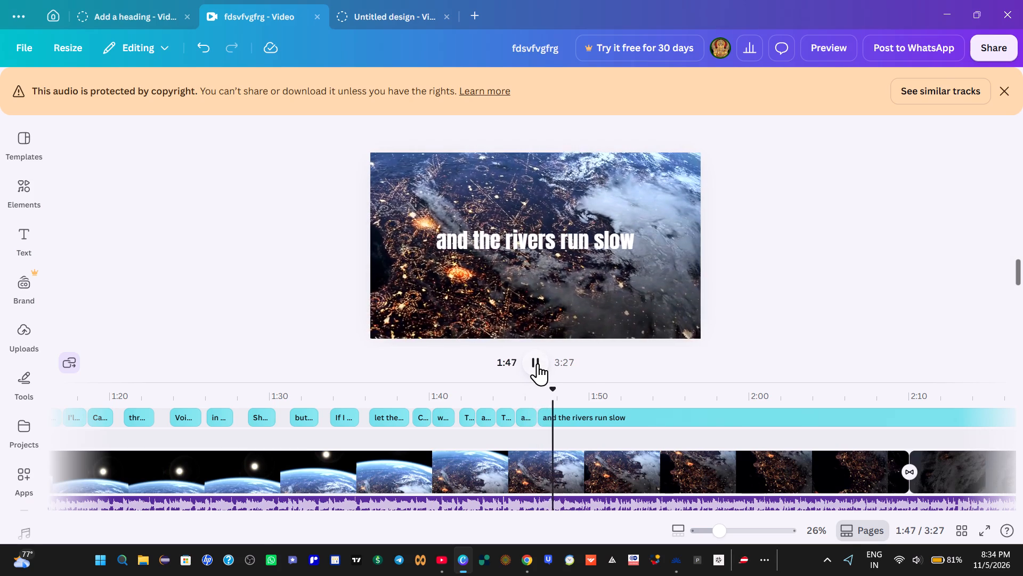
pyautogui.click(538, 363)
pyautogui.click(518, 412)
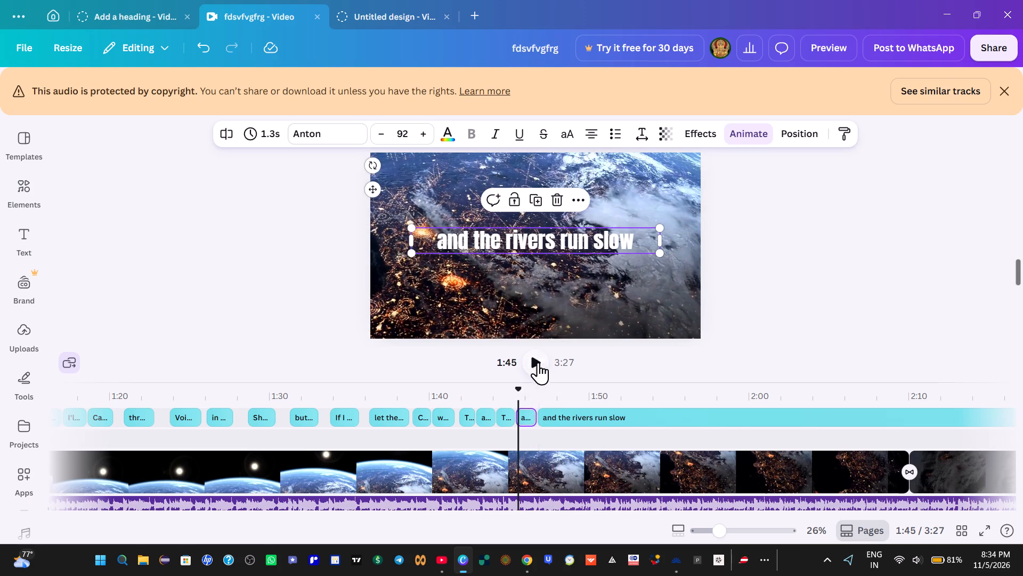
pyautogui.click(535, 360)
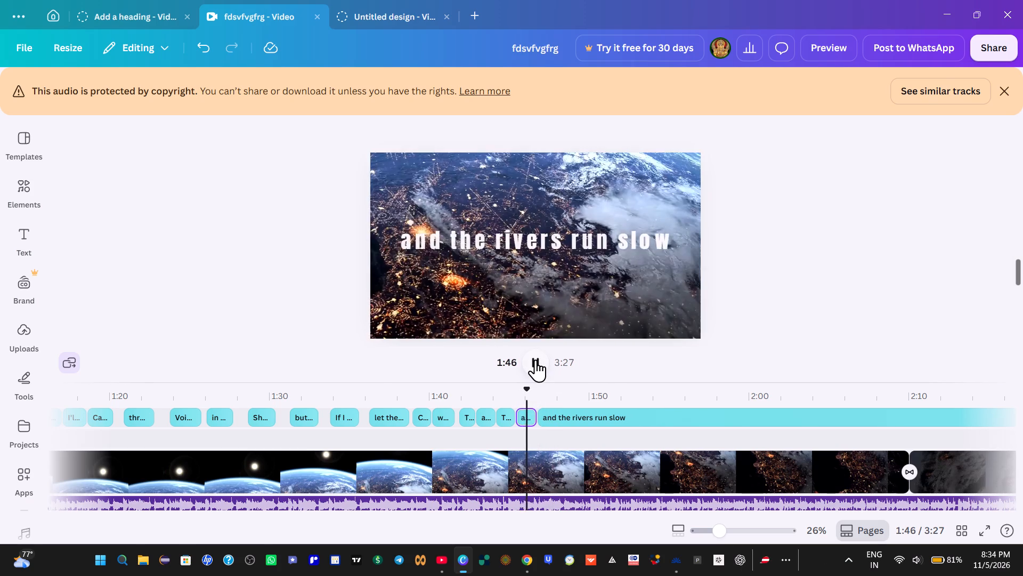
pyautogui.click(535, 359)
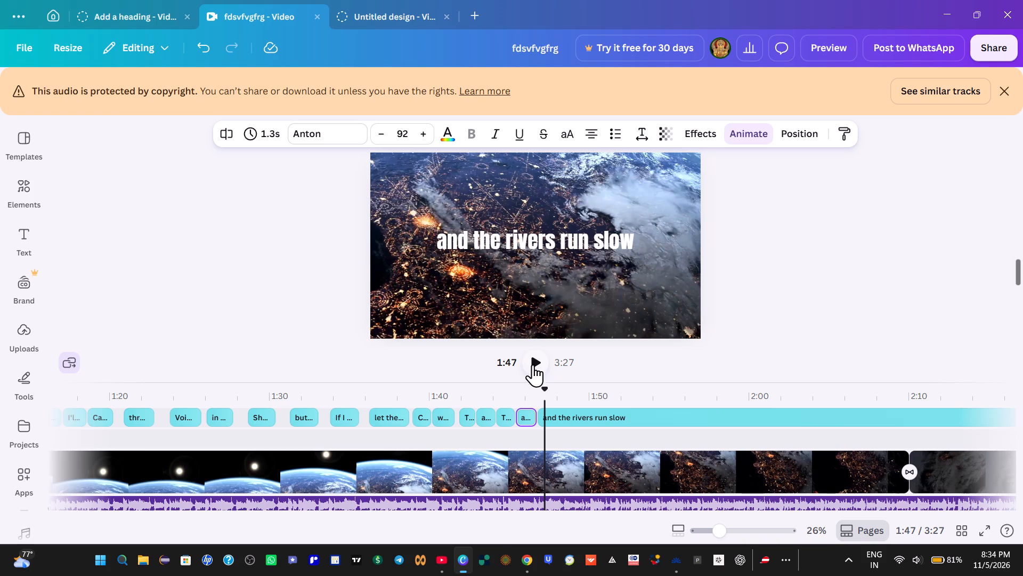
pyautogui.click(515, 398)
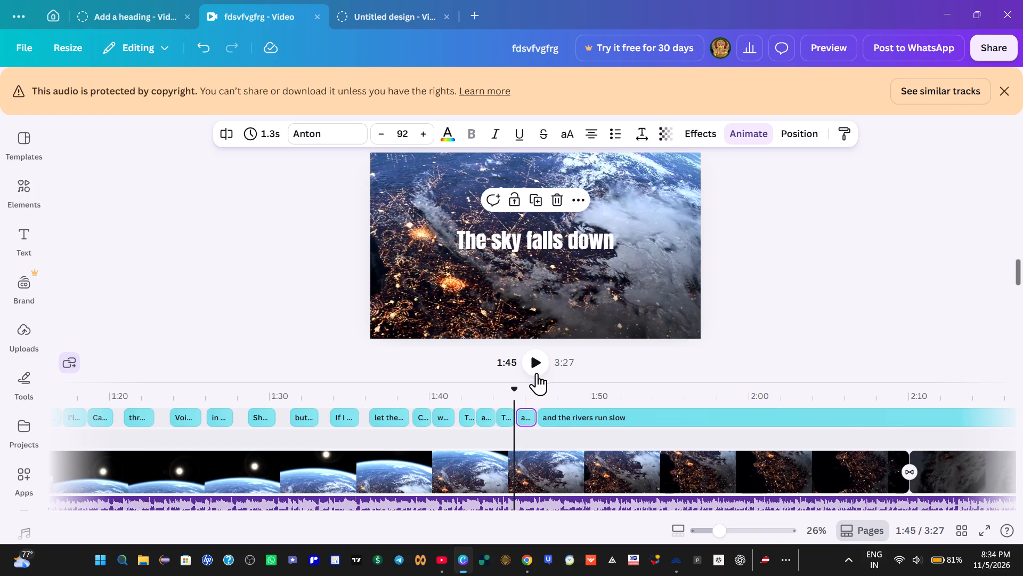
pyautogui.click(537, 366)
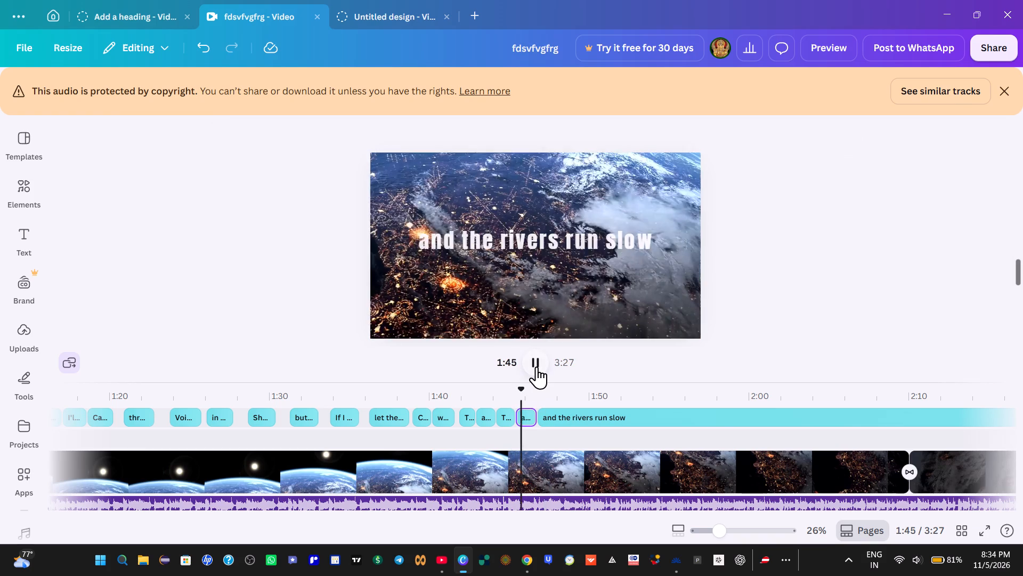
pyautogui.click(537, 366)
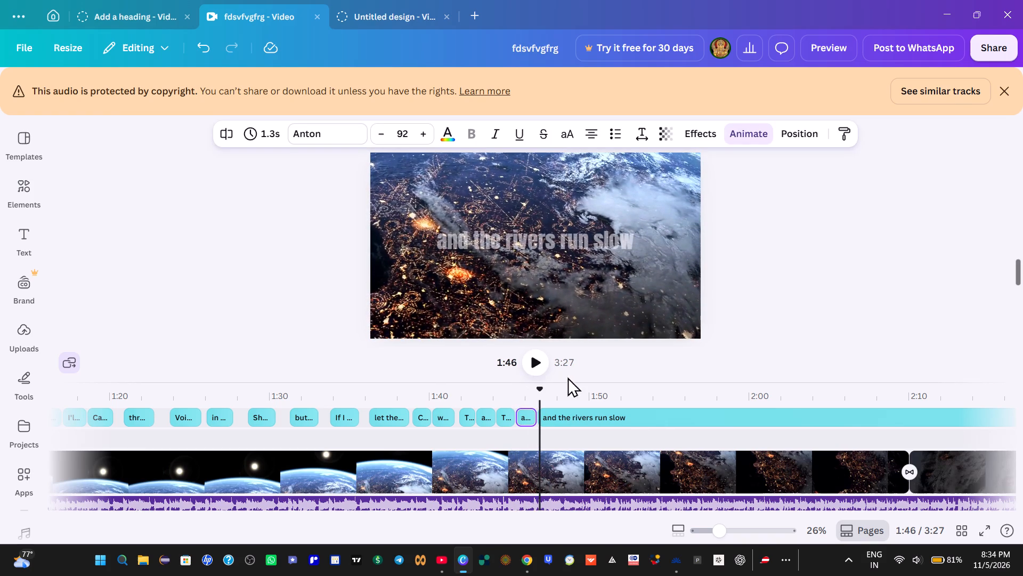
pyautogui.click(557, 423)
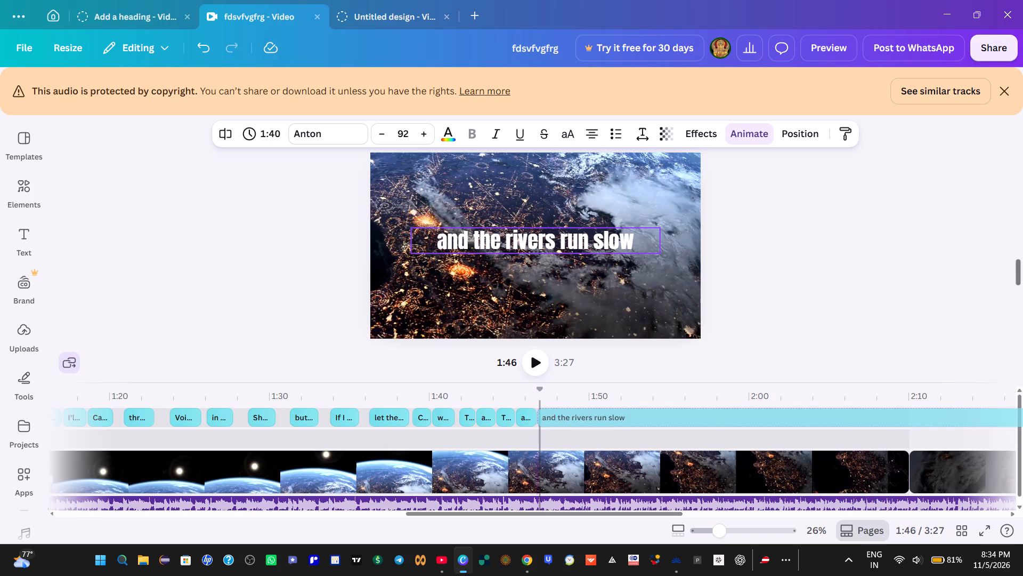
pyautogui.click(525, 393)
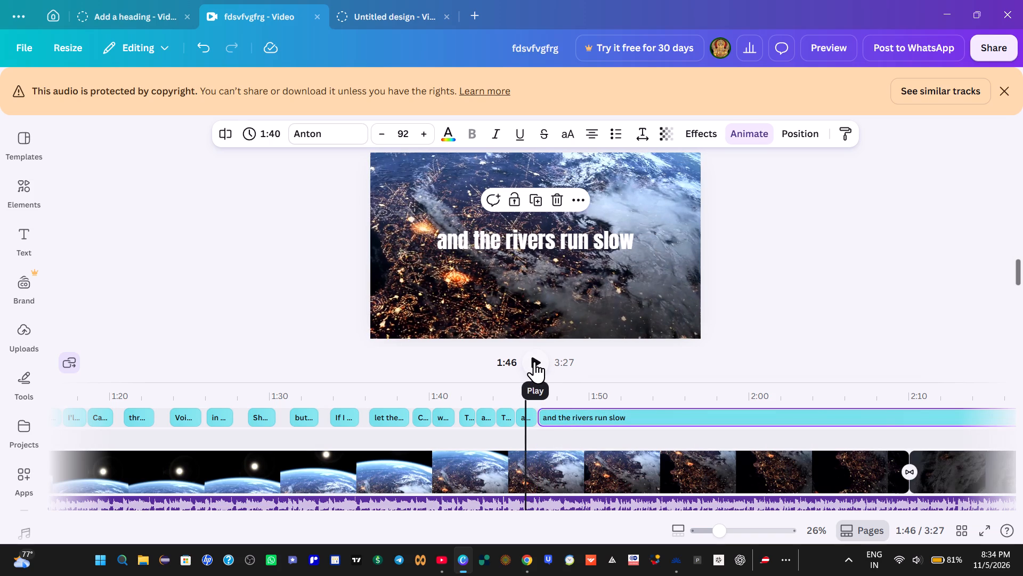
pyautogui.click(534, 361)
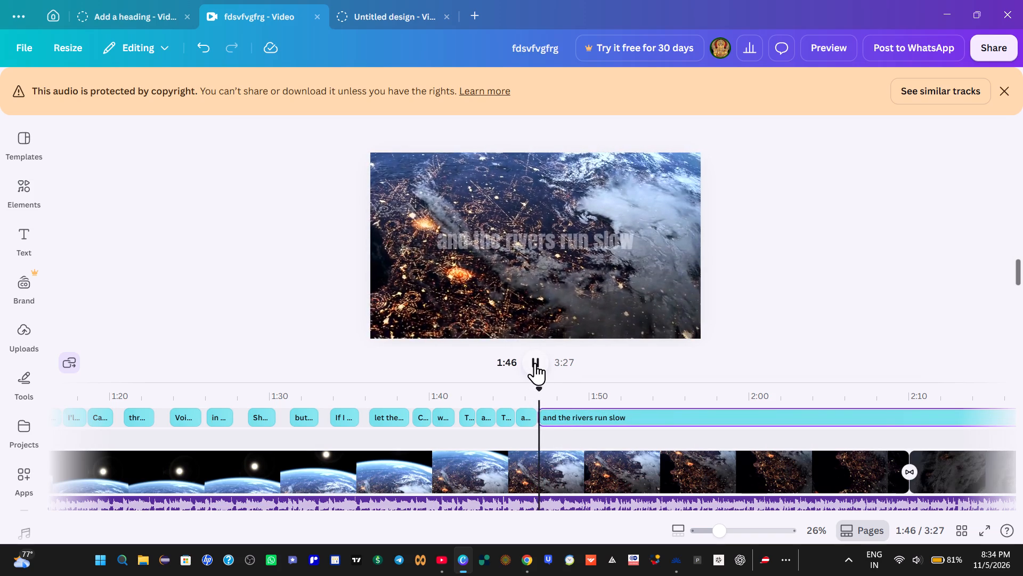
pyautogui.click(535, 363)
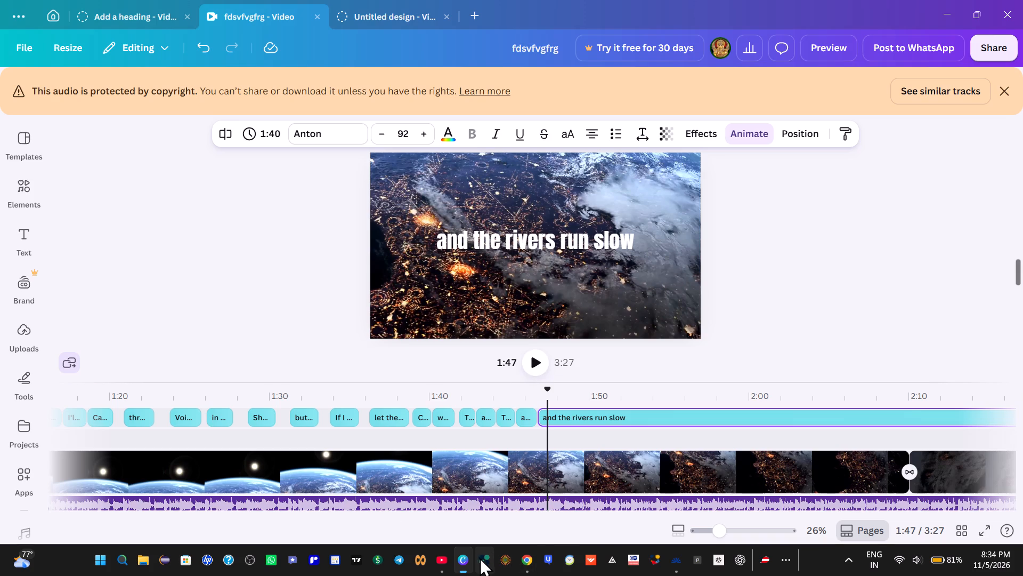
# Copy "Hear my name" from the lyrics page, check it against the YouTube lyric video, and replace the long second clip part's text in Canva.
pyautogui.click(524, 561)
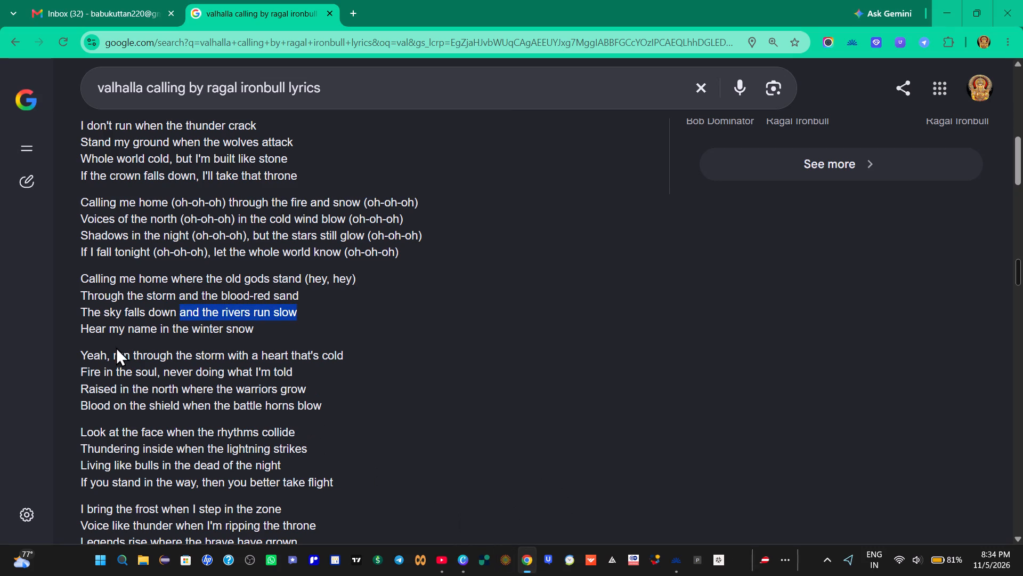
pyautogui.moveTo(79, 328); pyautogui.dragTo(160, 329)
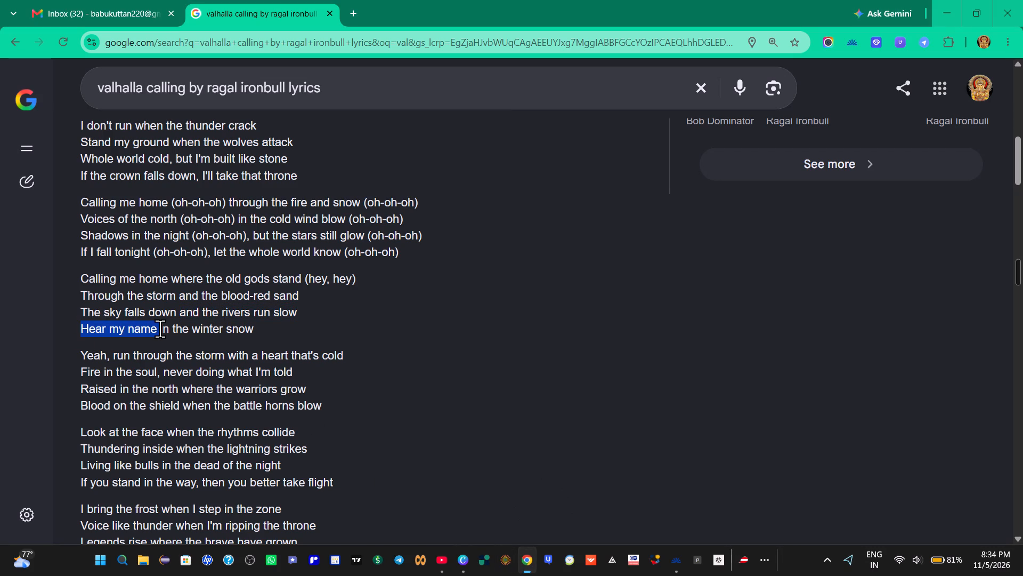
pyautogui.moveTo(160, 329); pyautogui.dragTo(157, 329)
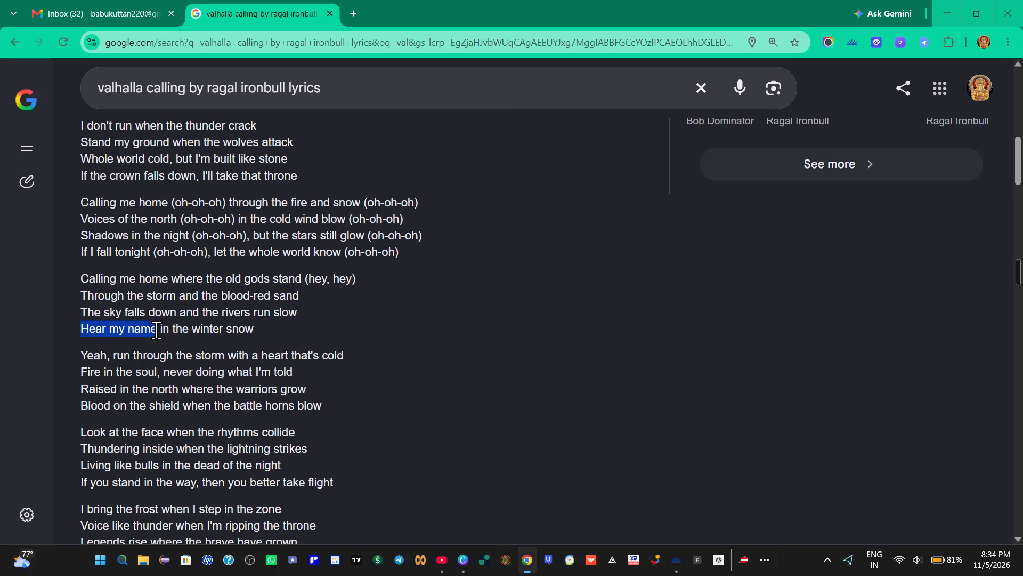
pyautogui.rightClick(147, 332)
pyautogui.click(181, 347)
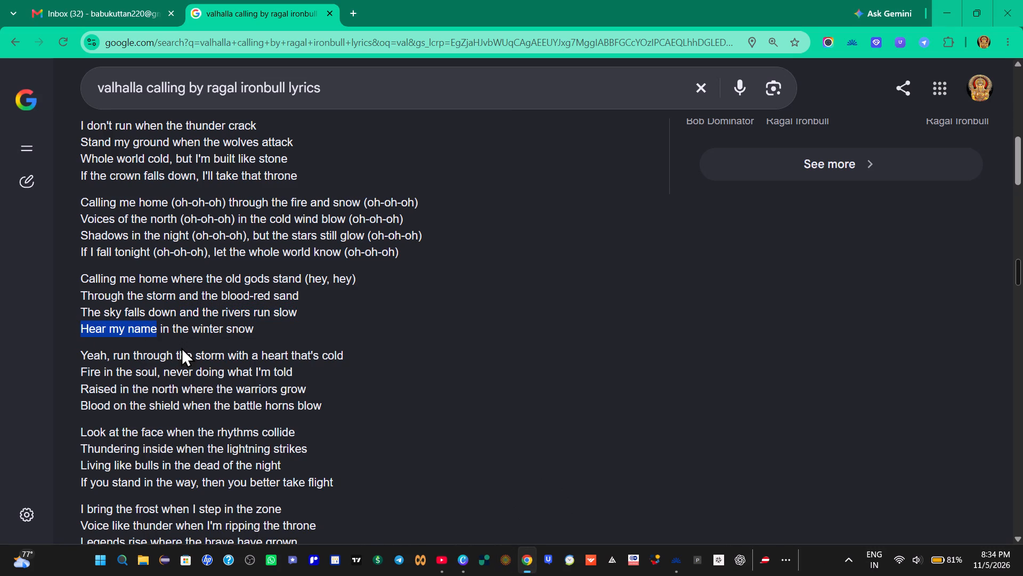
pyautogui.click(462, 562)
pyautogui.click(440, 564)
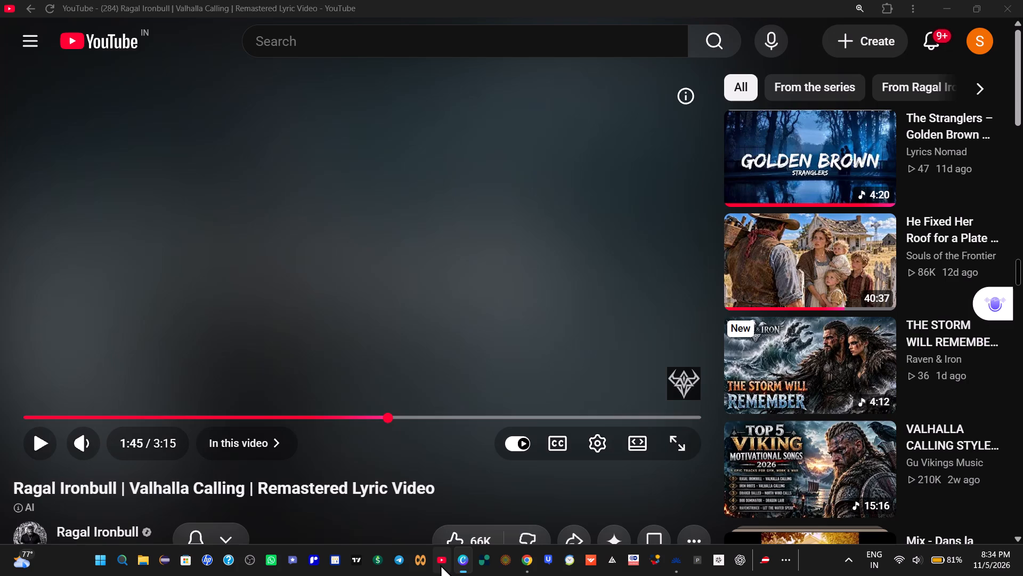
pyautogui.click(267, 341)
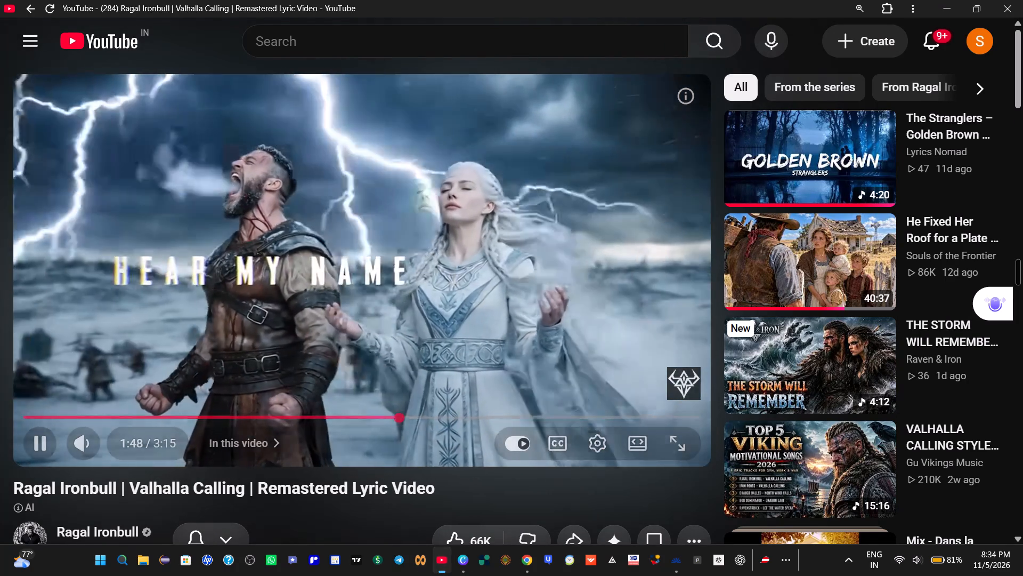
pyautogui.click(263, 346)
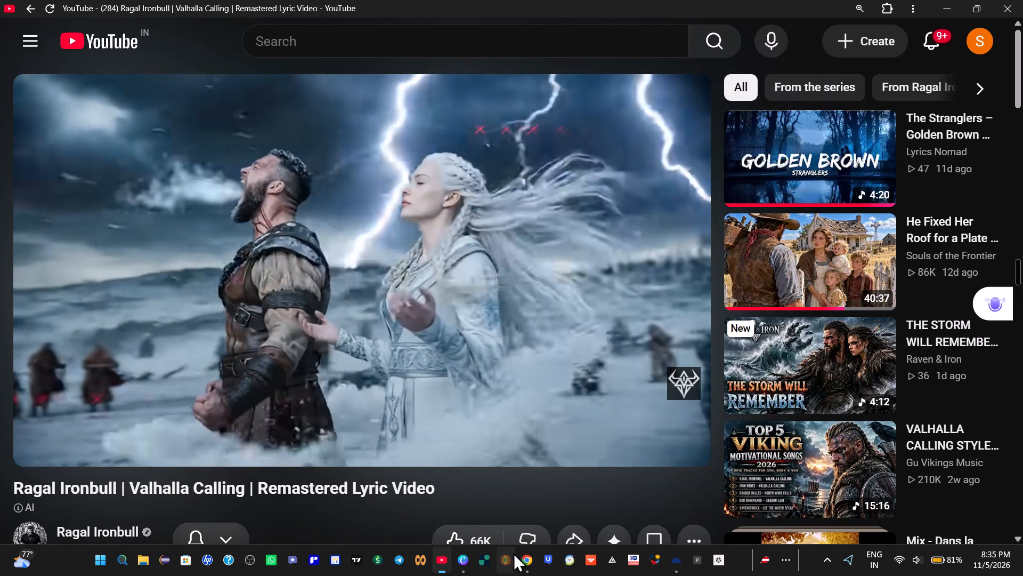
pyautogui.click(524, 563)
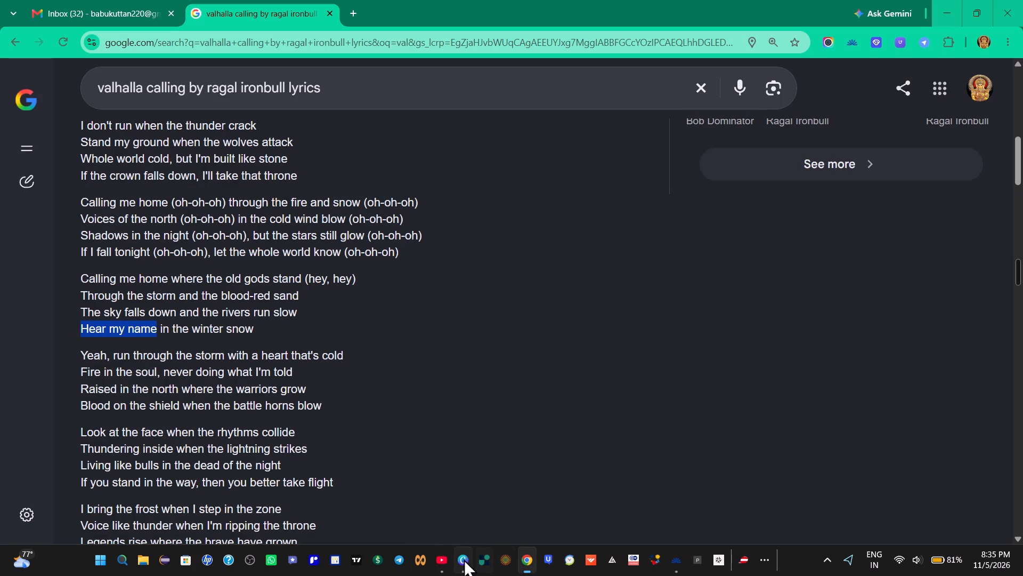
pyautogui.click(463, 559)
pyautogui.click(519, 244)
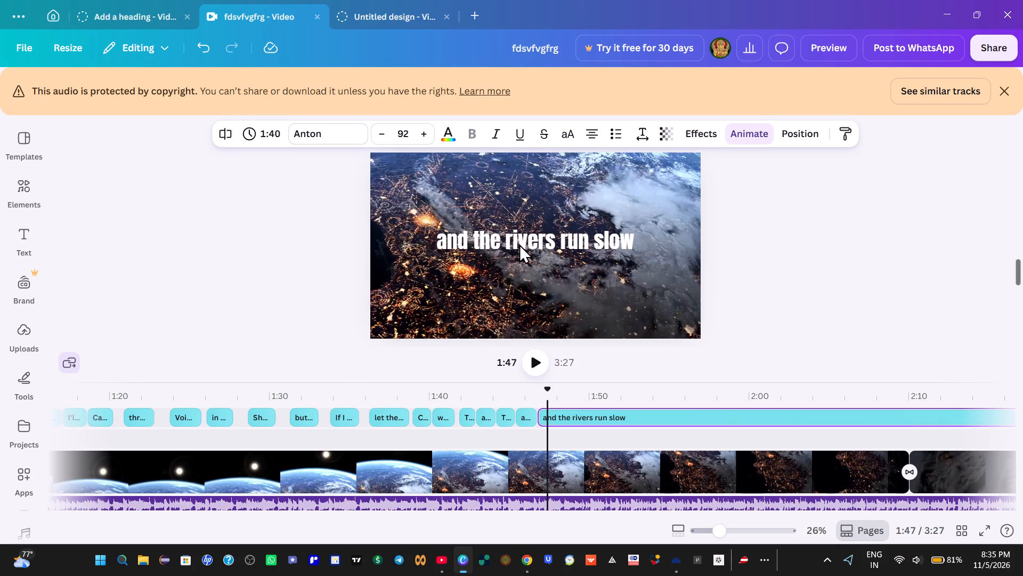
pyautogui.press('BackSpace')
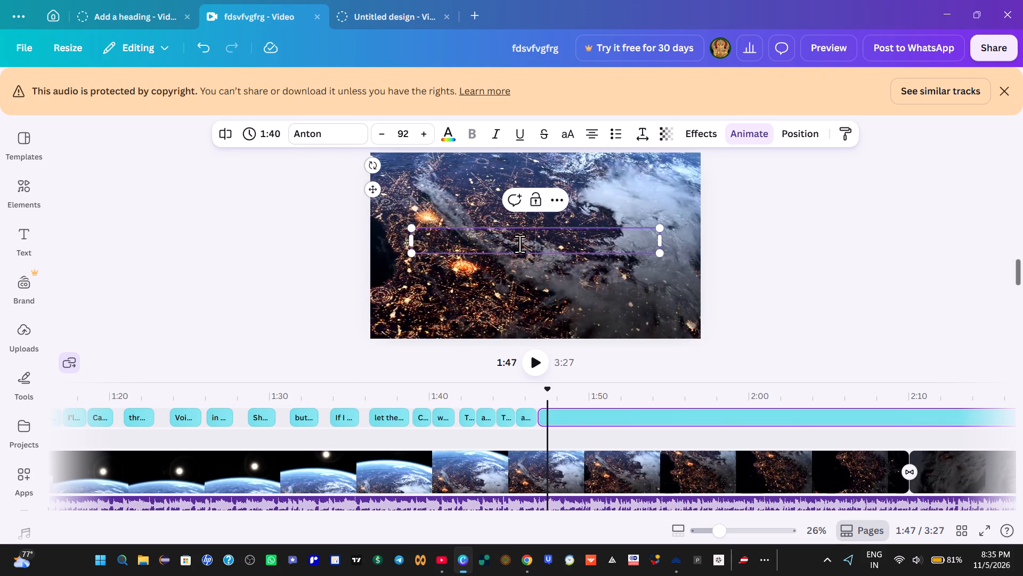
pyautogui.hotkey('ctrl', 'v')
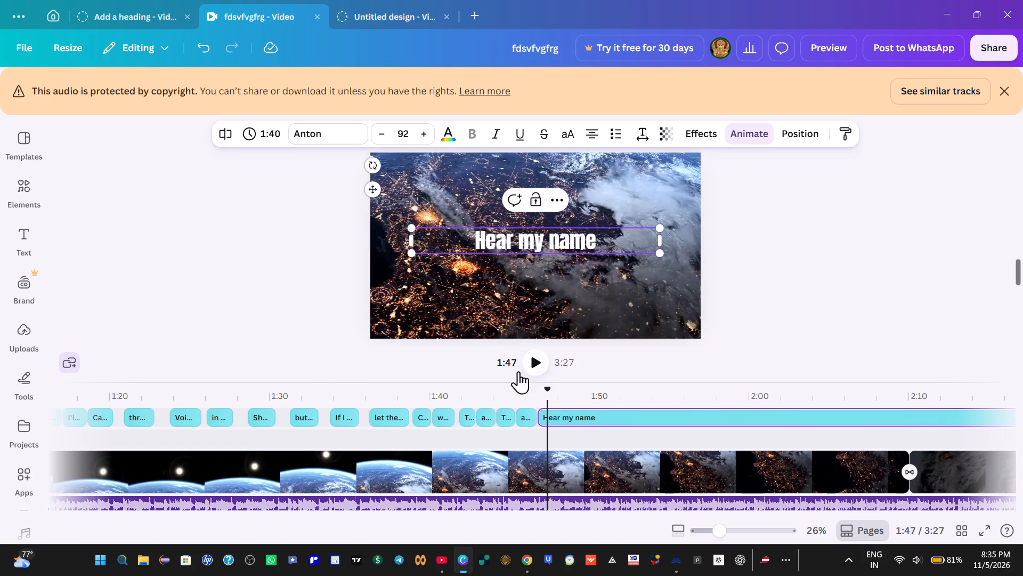
# Replay the audio from about 1:45 and split the "Hear my name" clip at about 1:47, leaving a 1.1 s first part.
pyautogui.click(515, 409)
pyautogui.click(537, 363)
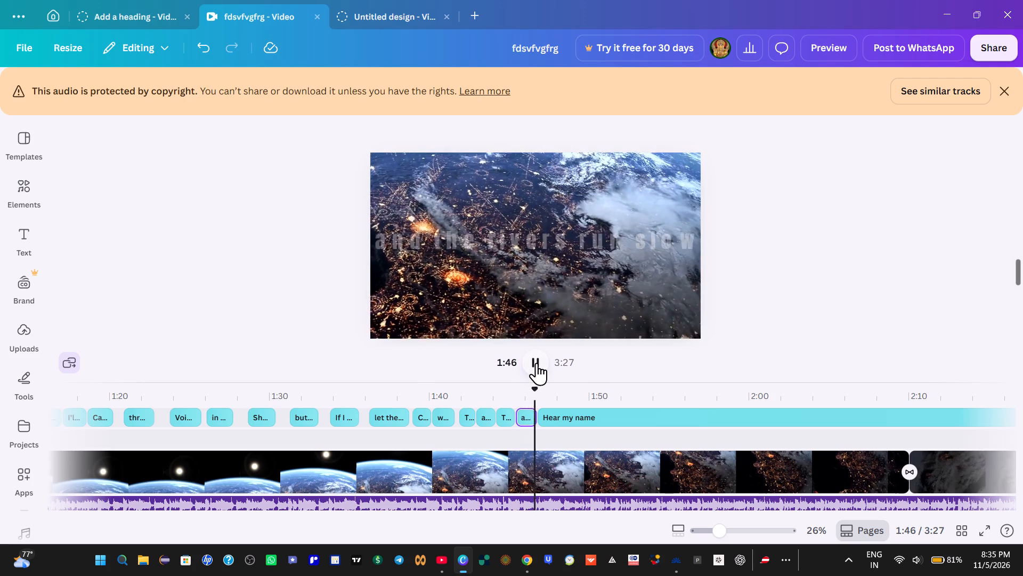
pyautogui.click(537, 363)
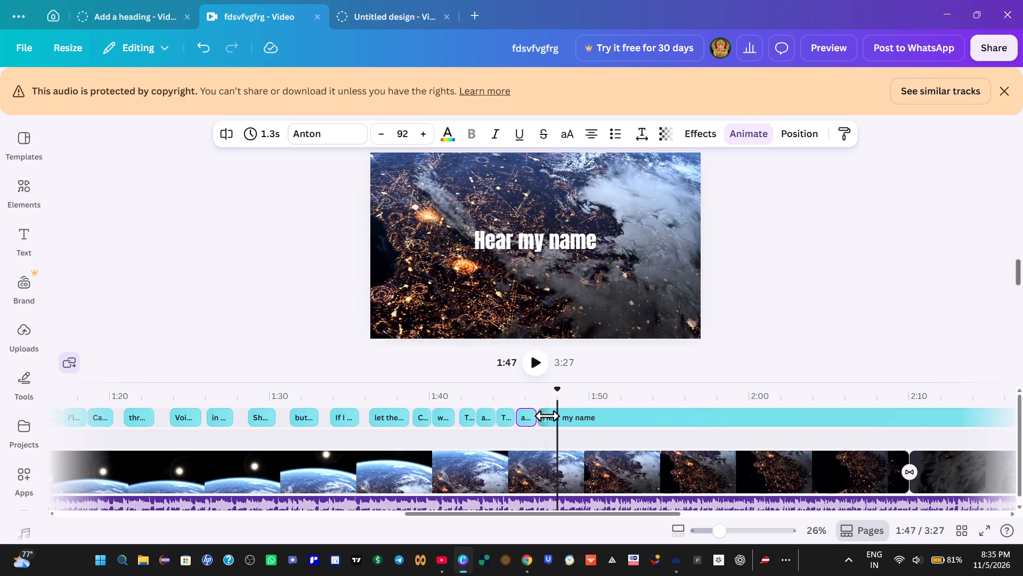
pyautogui.press('Left')
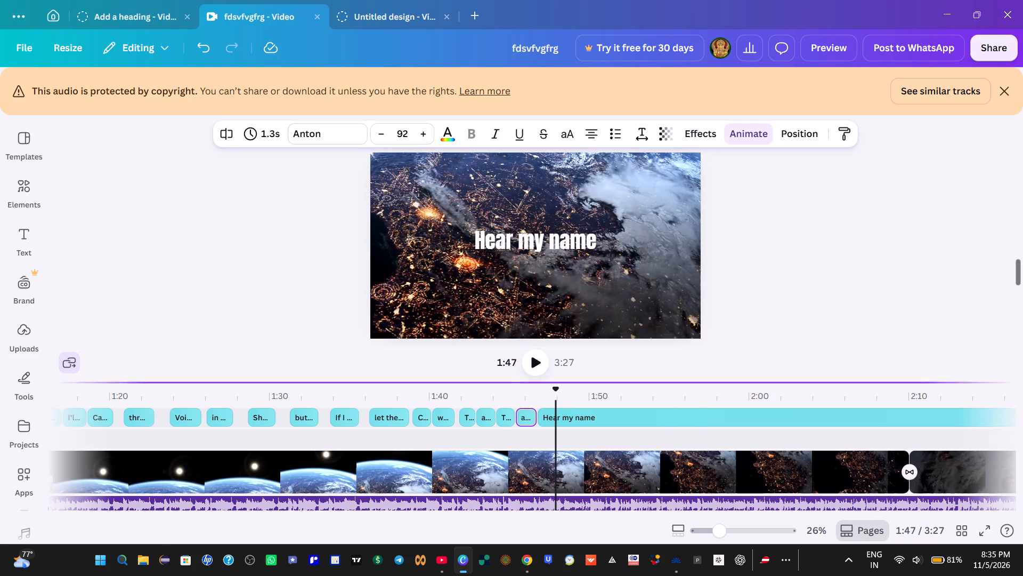
pyautogui.rightClick(556, 412)
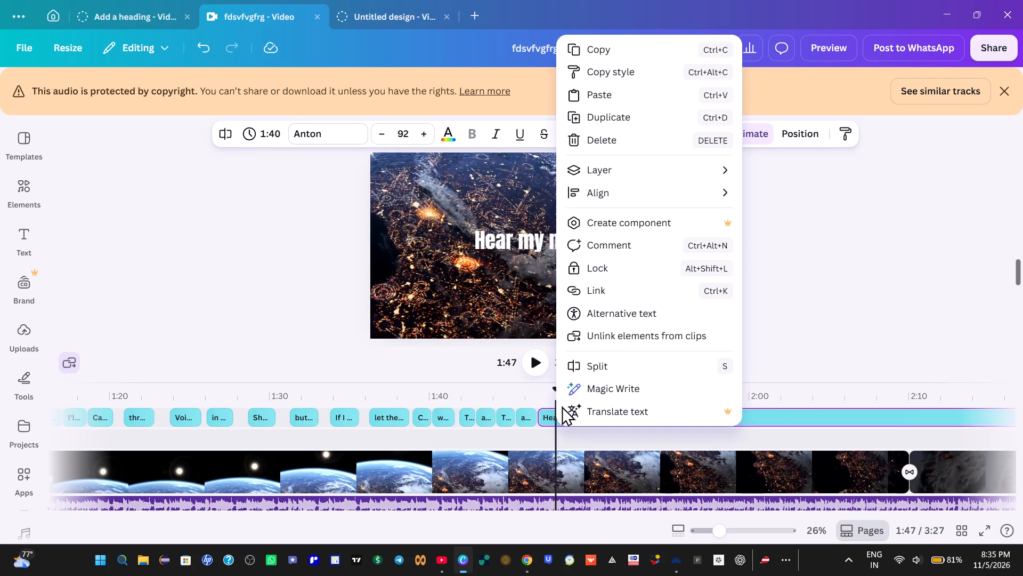
pyautogui.click(589, 364)
pyautogui.click(533, 361)
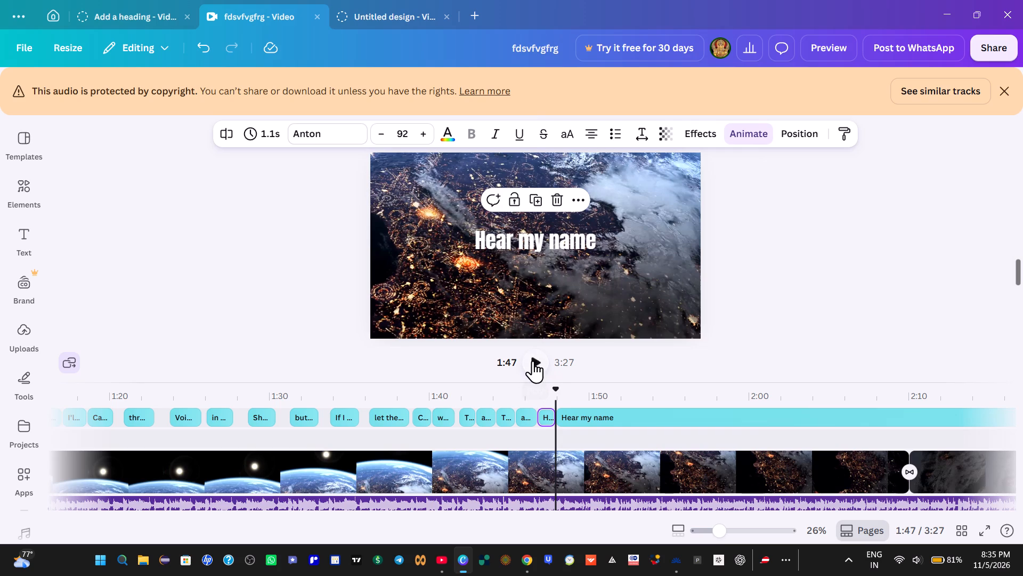
pyautogui.click(533, 361)
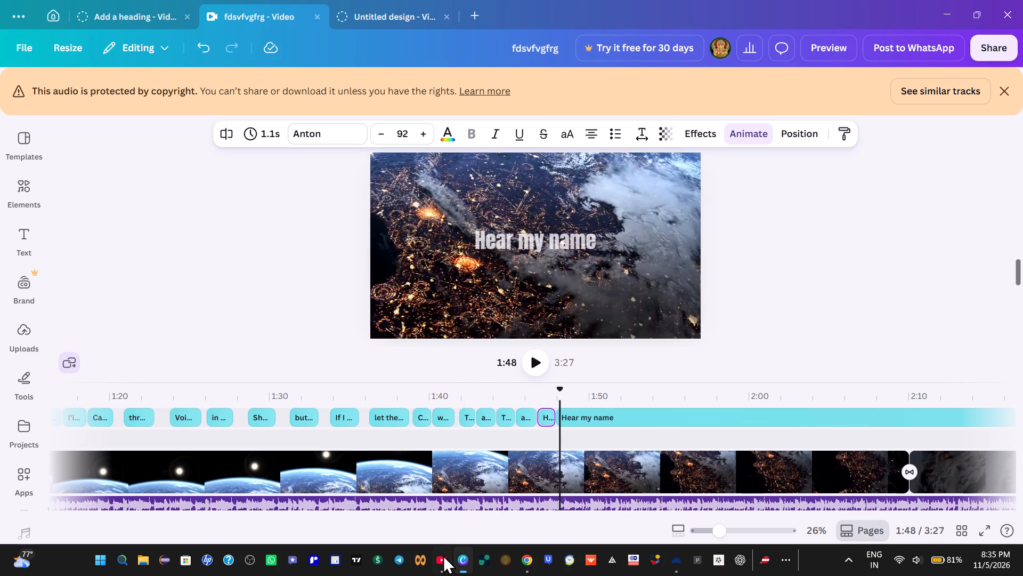
# Copy "in the winter snow" from the lyrics page and replace the "Hear my name" text of the long second clip part in Canva.
pyautogui.click(522, 558)
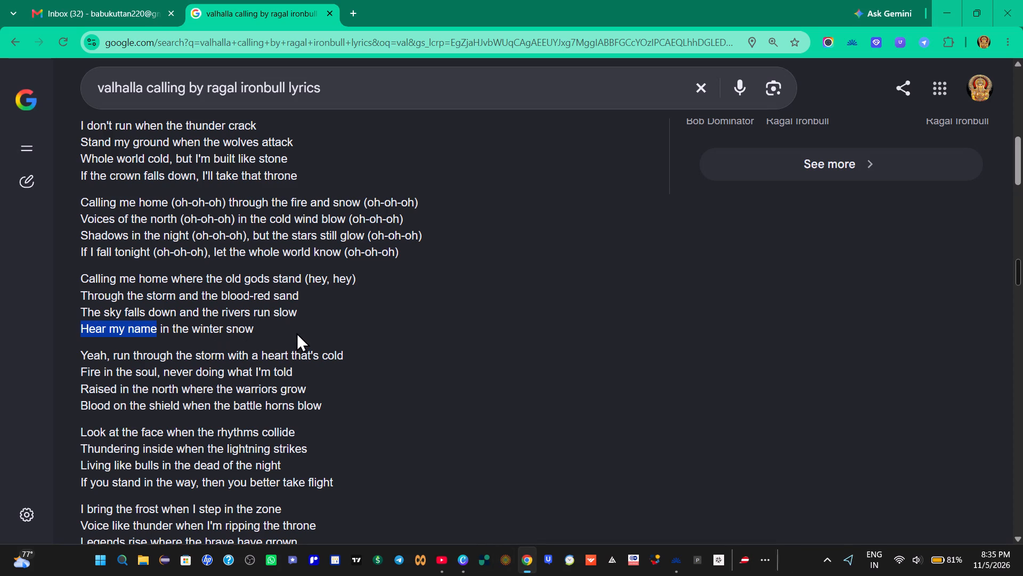
pyautogui.click(297, 332)
pyautogui.moveTo(160, 329); pyautogui.dragTo(267, 334)
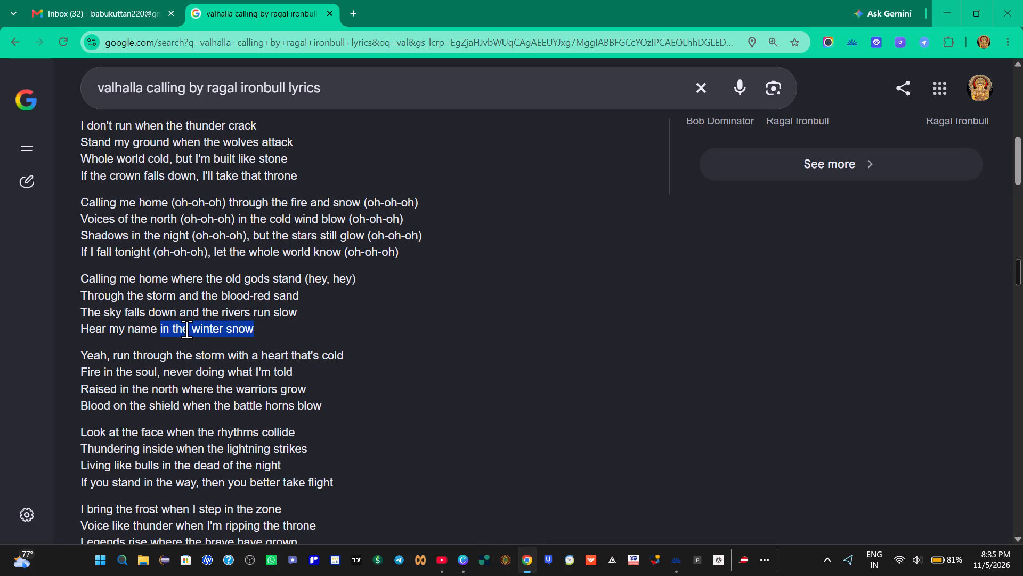
pyautogui.rightClick(194, 328)
pyautogui.click(242, 343)
pyautogui.click(457, 561)
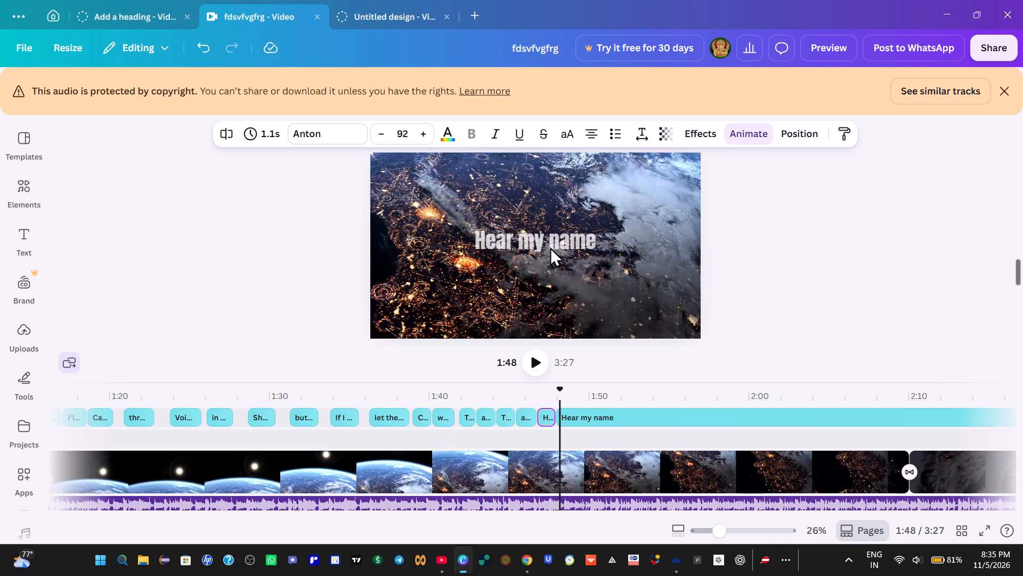
pyautogui.click(550, 247)
pyautogui.click(553, 245)
pyautogui.press('BackSpace')
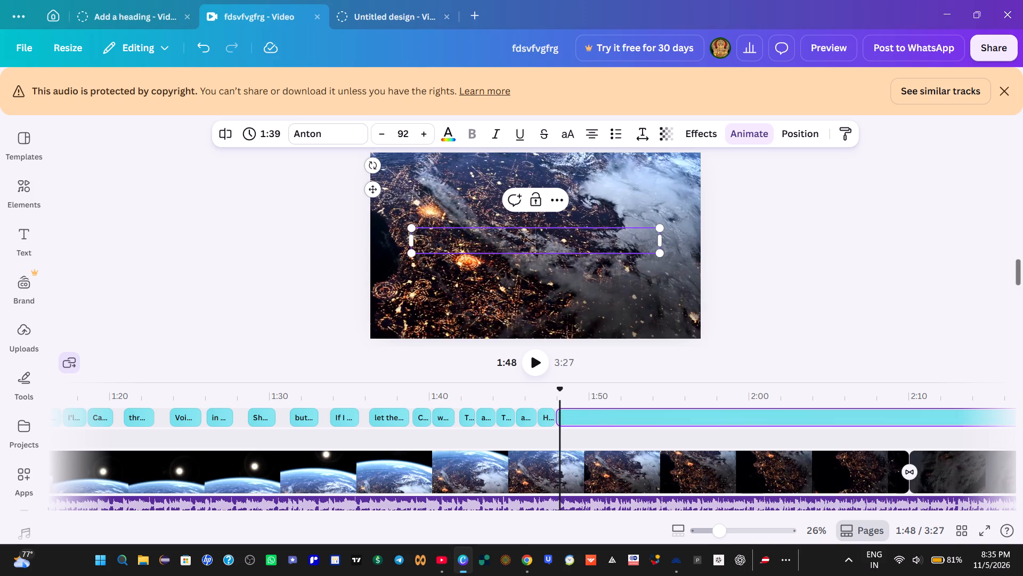
pyautogui.hotkey('ctrl', 'v')
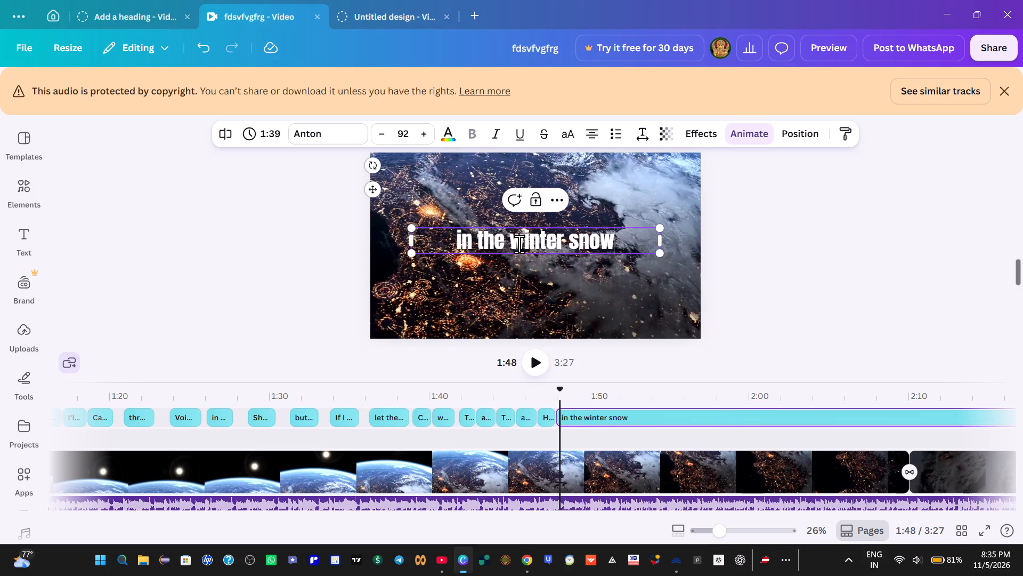
# Play the audio from about 1:48 and split the "in the winter snow" clip at about 1:49, leaving a 1.2 s first part.
pyautogui.click(539, 364)
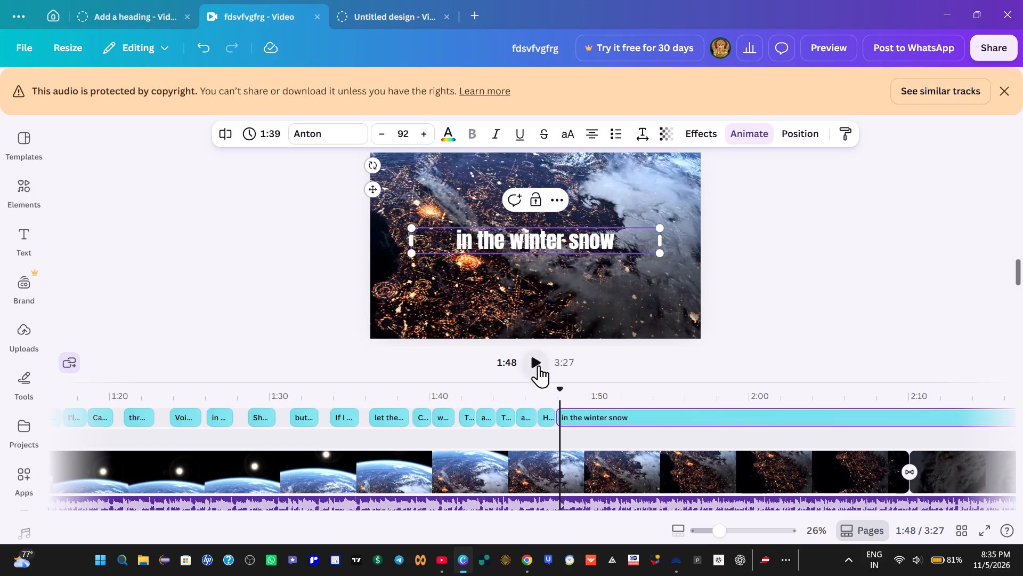
pyautogui.click(538, 365)
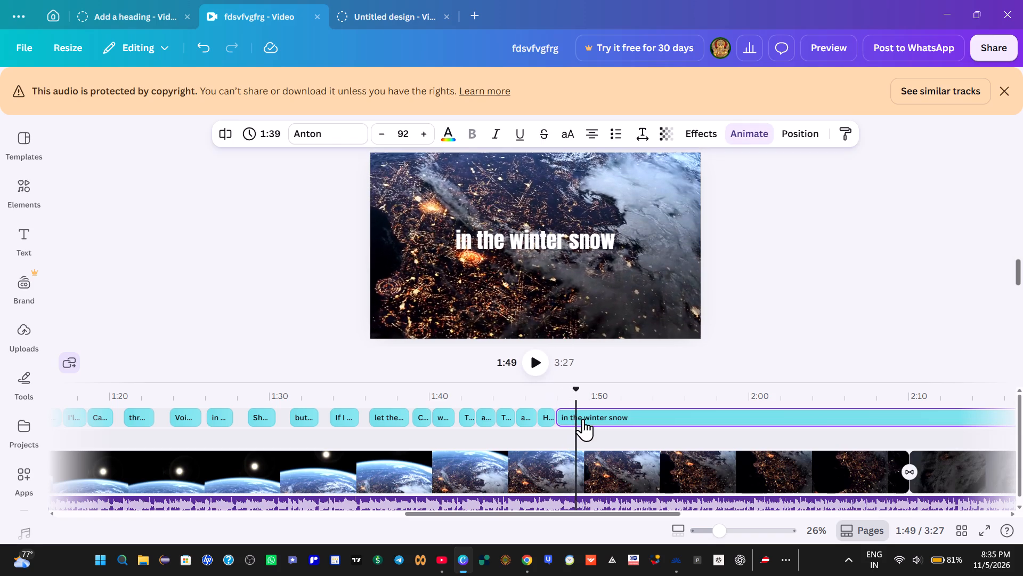
pyautogui.rightClick(575, 416)
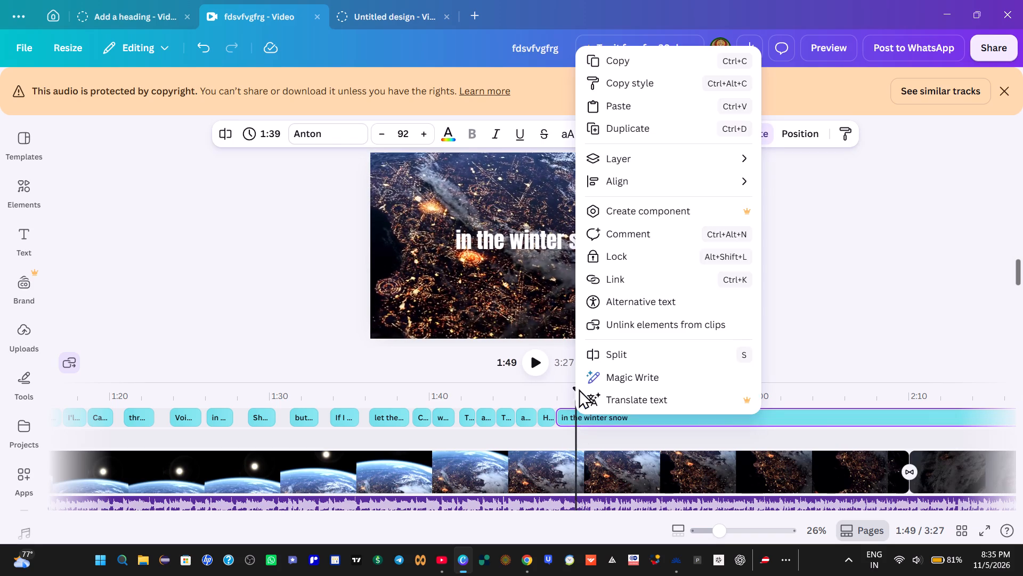
pyautogui.click(596, 353)
# Play the audio past 1:49 and check the following lyric line against the YouTube lyric video.
pyautogui.click(537, 362)
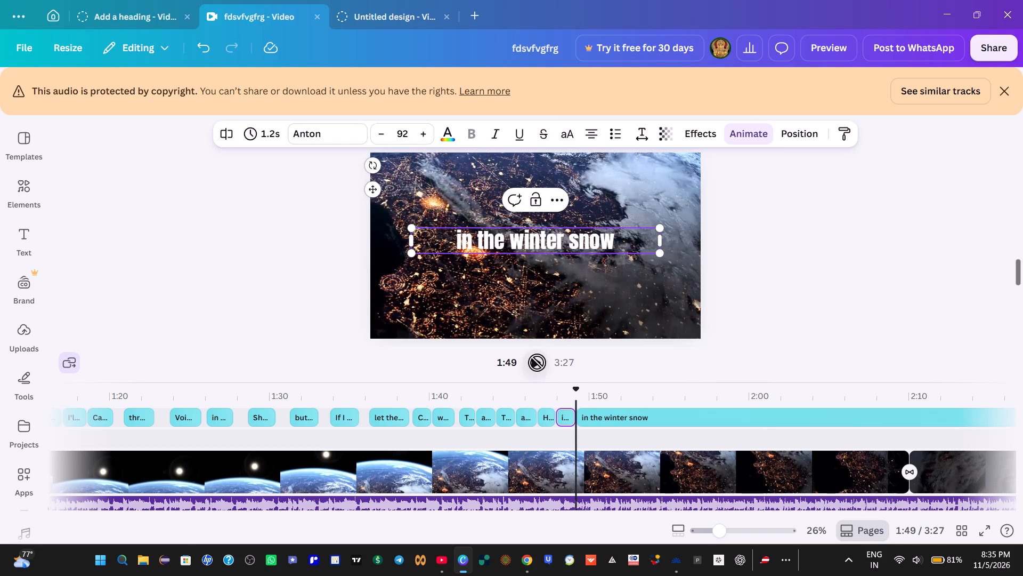
pyautogui.click(537, 362)
pyautogui.click(537, 362)
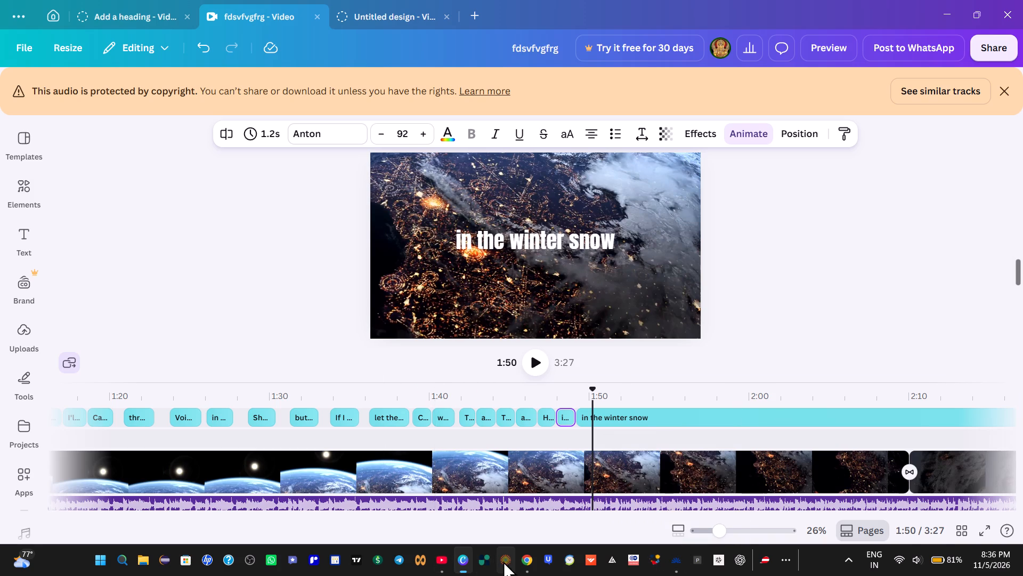
pyautogui.click(527, 564)
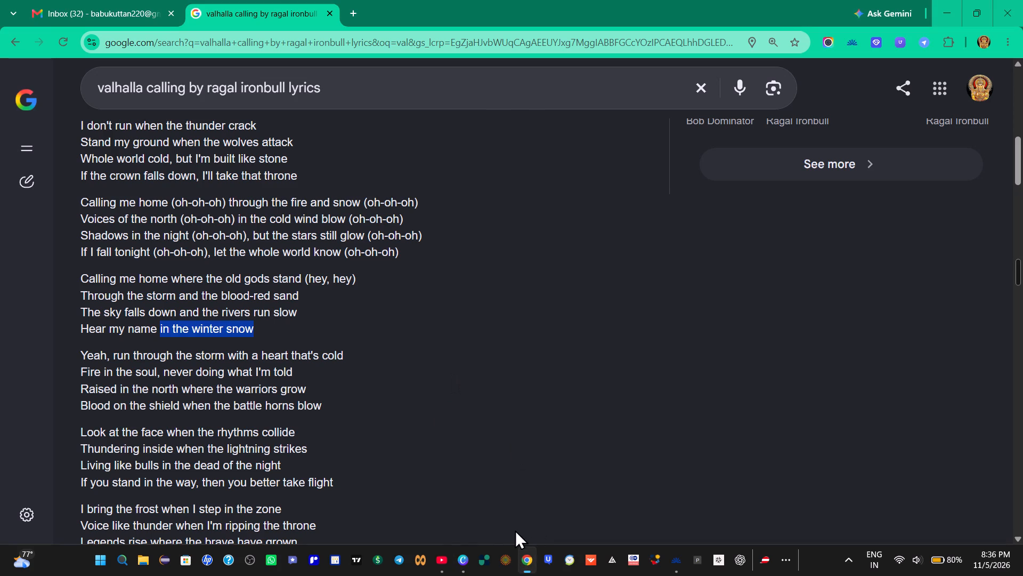
pyautogui.click(441, 557)
pyautogui.click(427, 302)
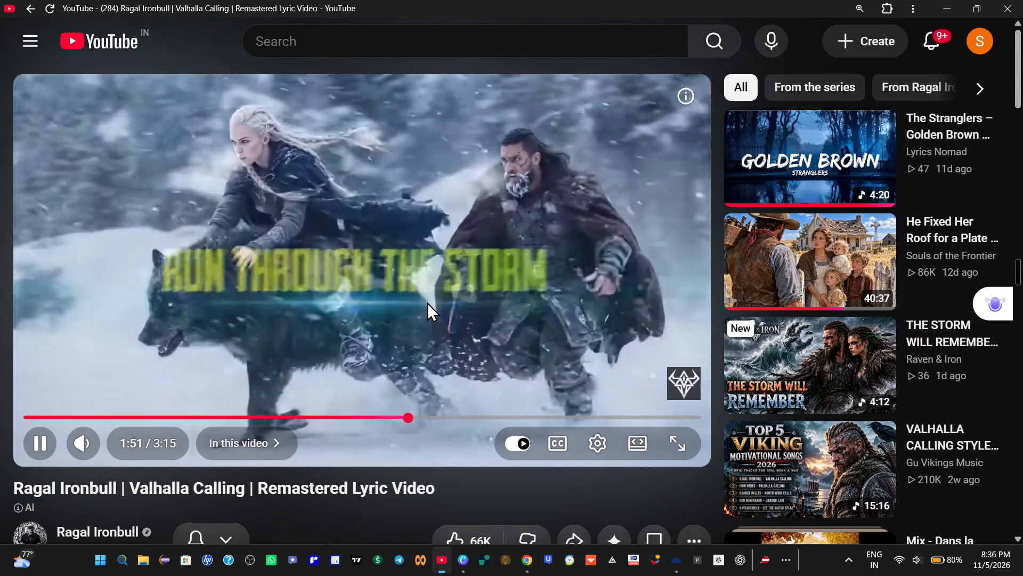
pyautogui.click(427, 302)
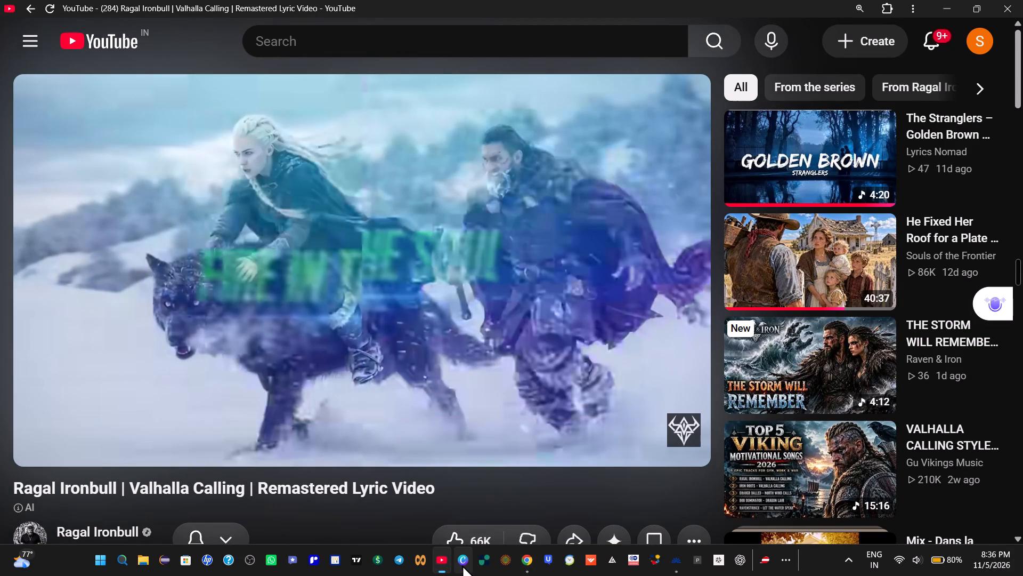
# Switch to the lyrics page in Chrome and copy "Yeah, run through the storm".
pyautogui.click(523, 562)
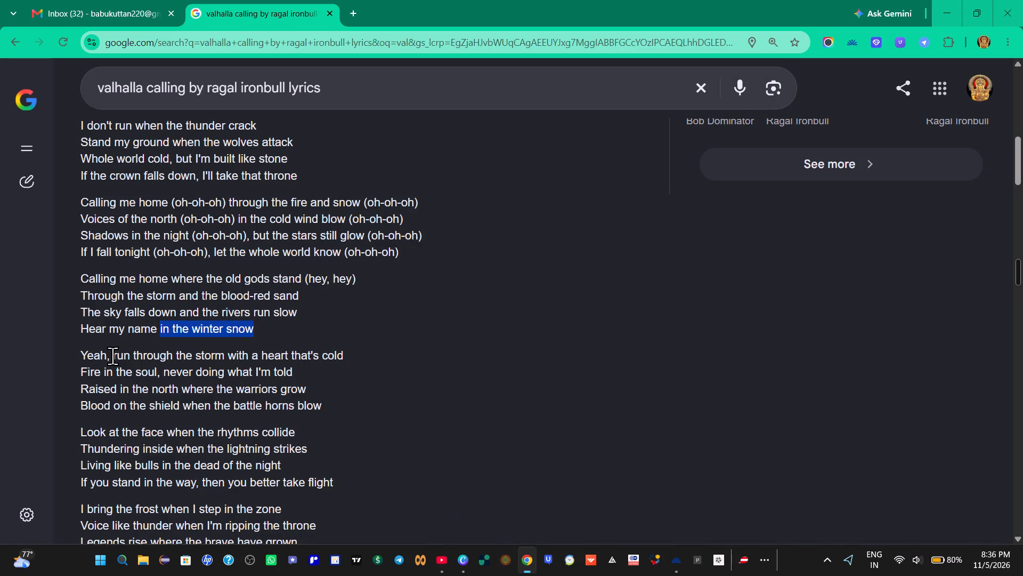
pyautogui.moveTo(112, 356); pyautogui.dragTo(226, 359)
pyautogui.rightClick(196, 359)
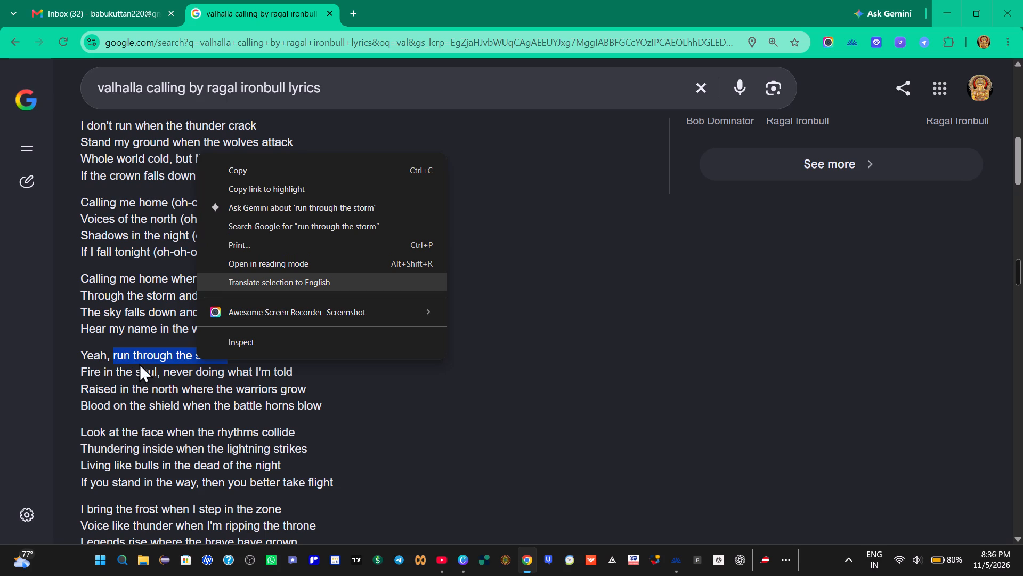
pyautogui.click(353, 401)
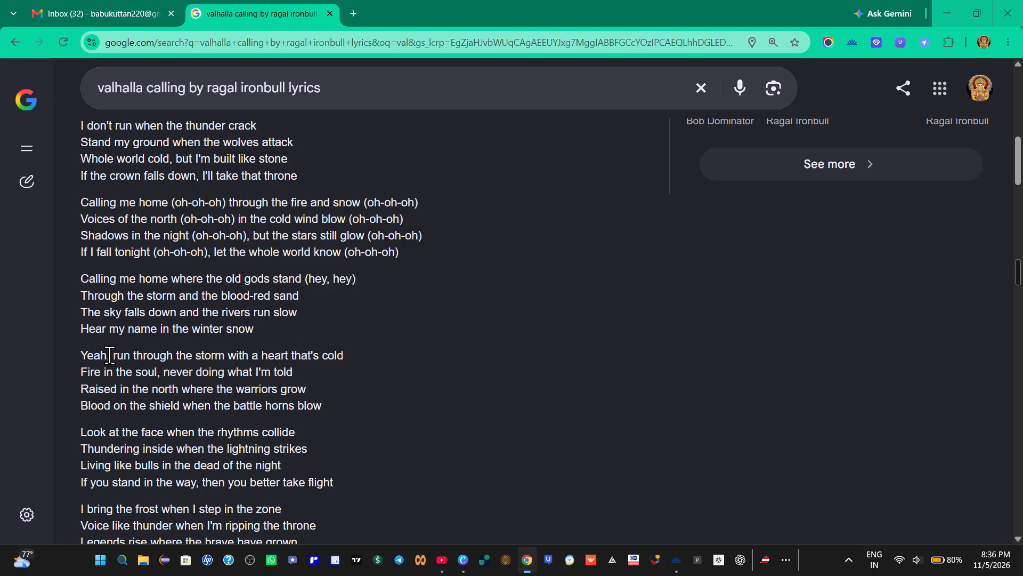
pyautogui.moveTo(75, 355); pyautogui.dragTo(229, 360)
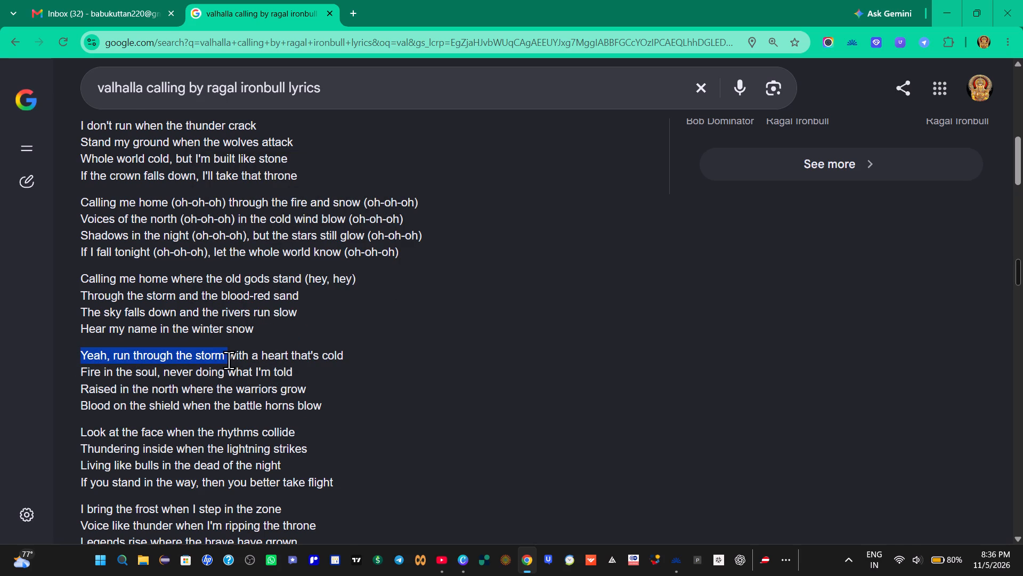
pyautogui.moveTo(229, 360); pyautogui.dragTo(223, 360)
pyautogui.rightClick(160, 352)
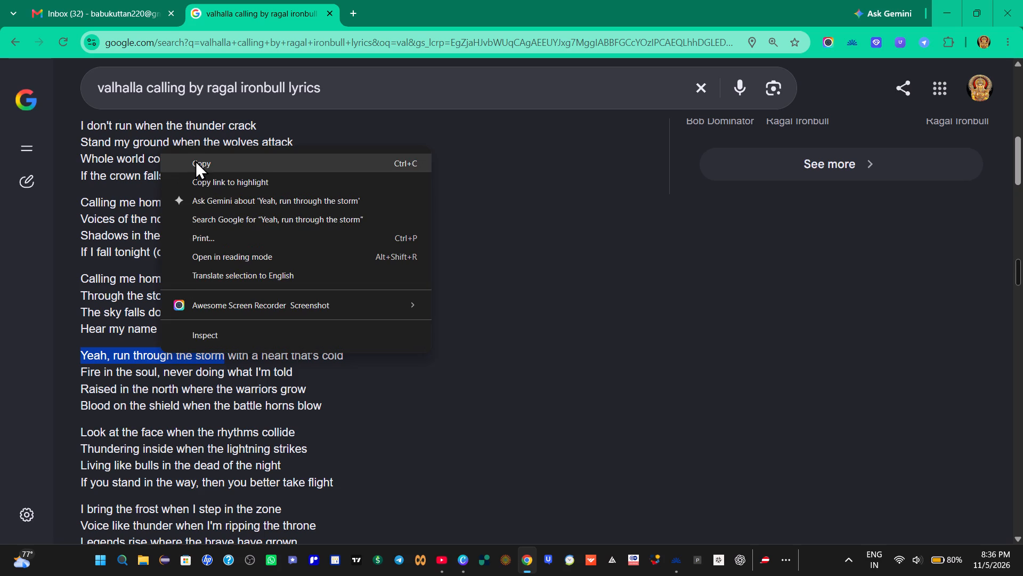
pyautogui.click(195, 160)
# In Canva, replay the audio from about 1:48 and replace the long clip's text after 1:49 with "Yeah, run through the storm".
pyautogui.click(469, 554)
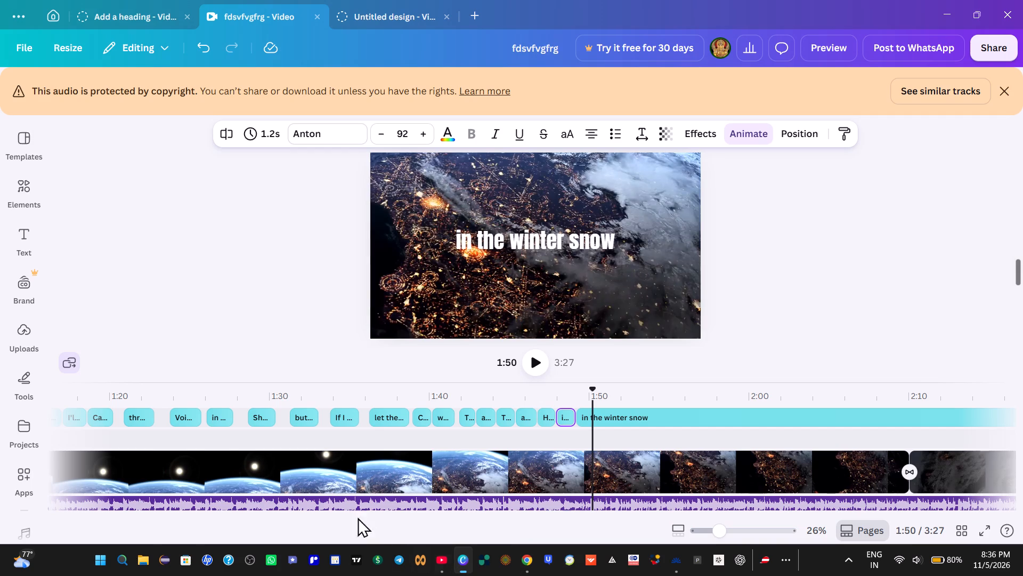
pyautogui.click(561, 400)
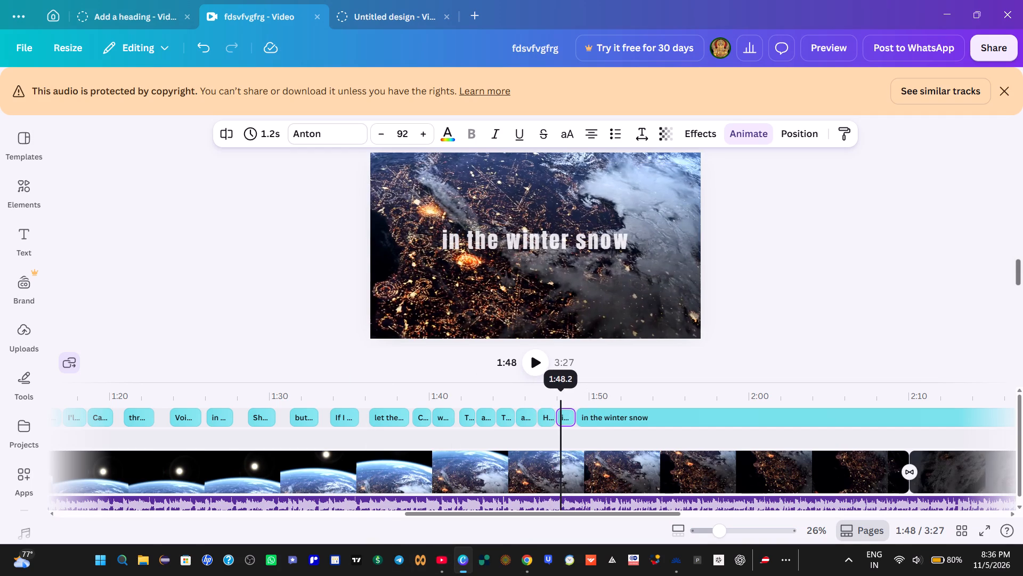
pyautogui.click(534, 364)
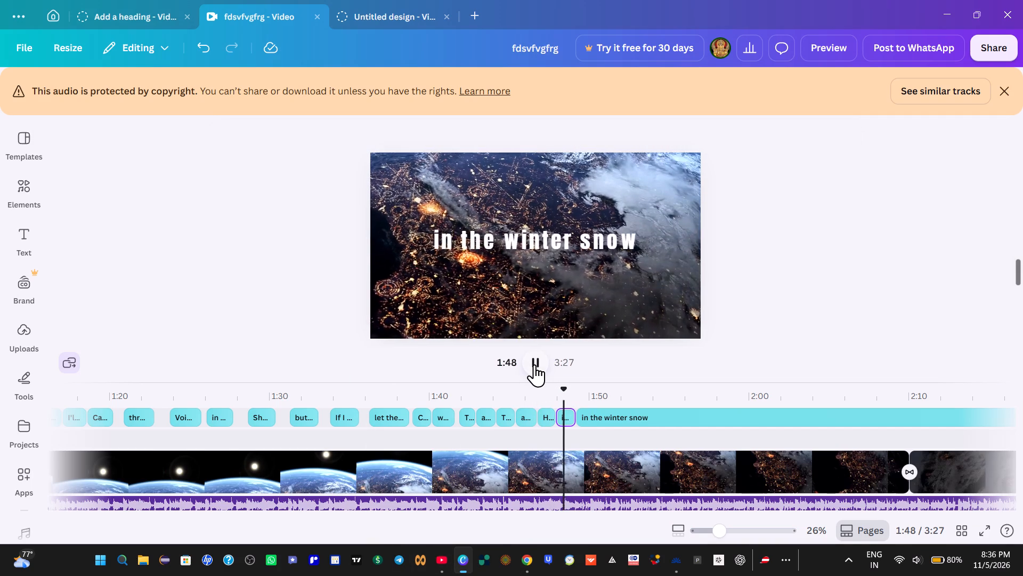
pyautogui.click(534, 364)
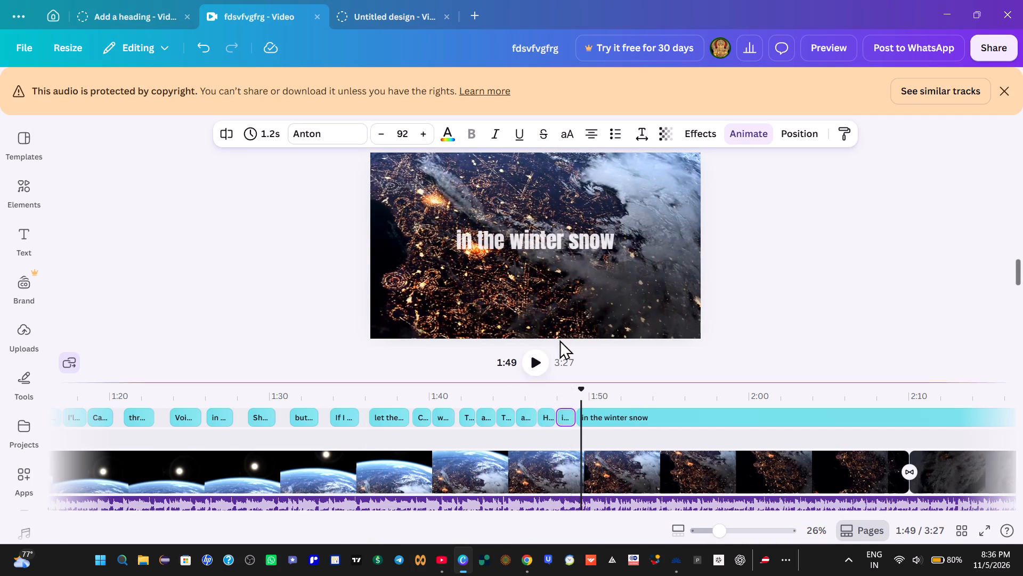
pyautogui.click(550, 244)
pyautogui.click(550, 244)
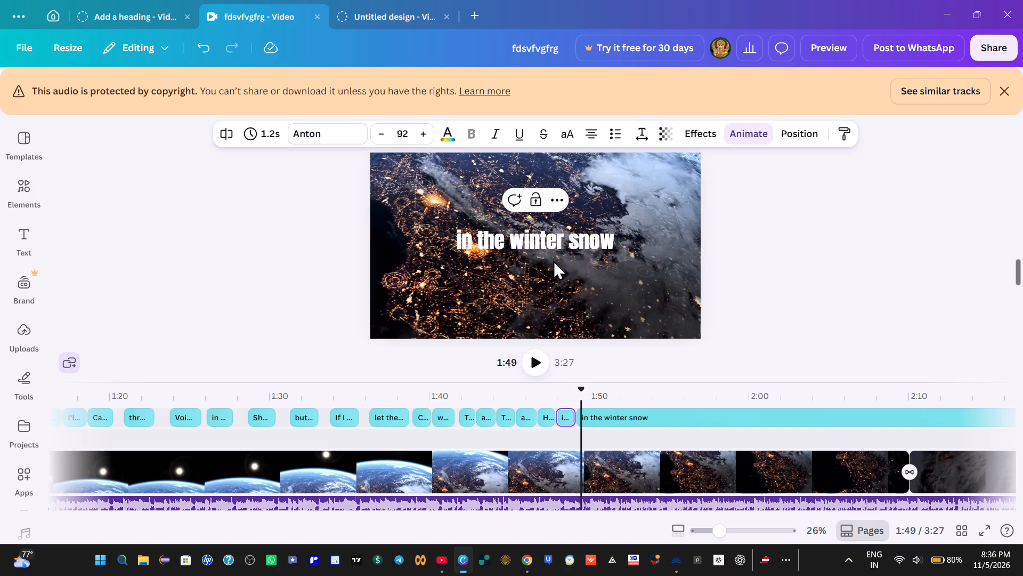
pyautogui.click(550, 274)
pyautogui.doubleClick(554, 244)
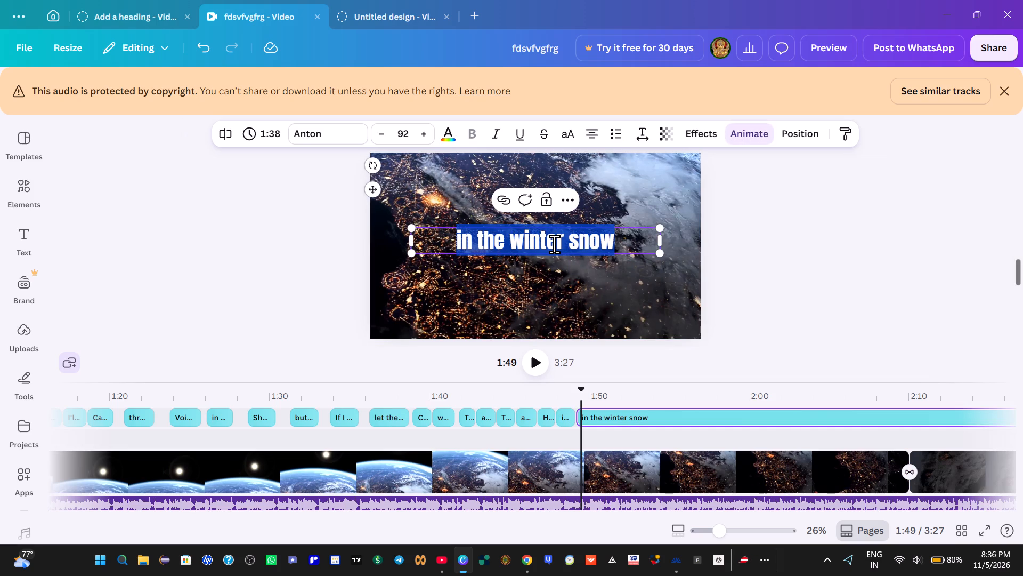
pyautogui.press('BackSpace')
pyautogui.hotkey('ctrl', 'v')
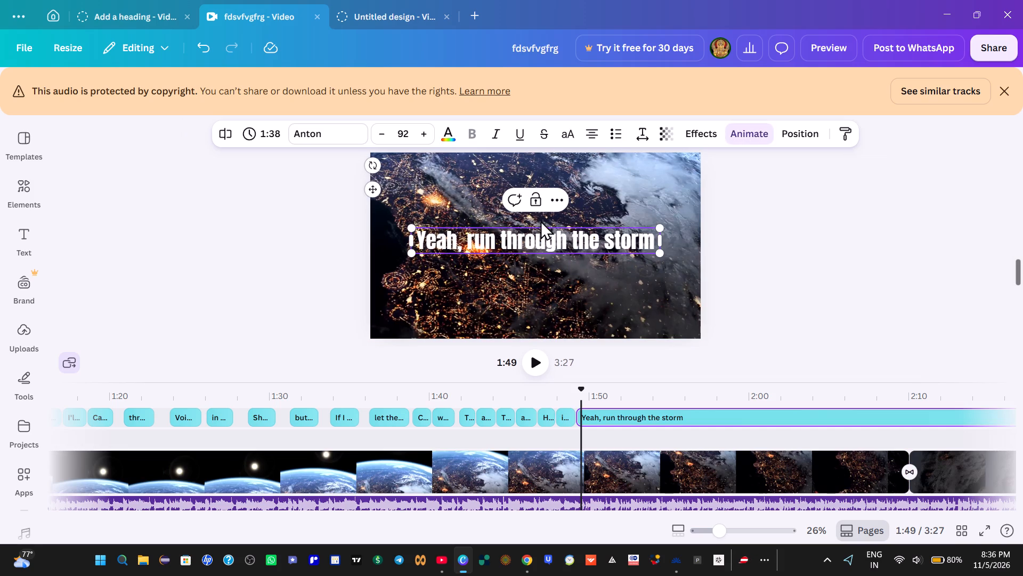
# Replay the audio between about 1:47 and 1:51 to check the timing of "in the winter snow" and "Yeah, run through the storm".
pyautogui.click(559, 398)
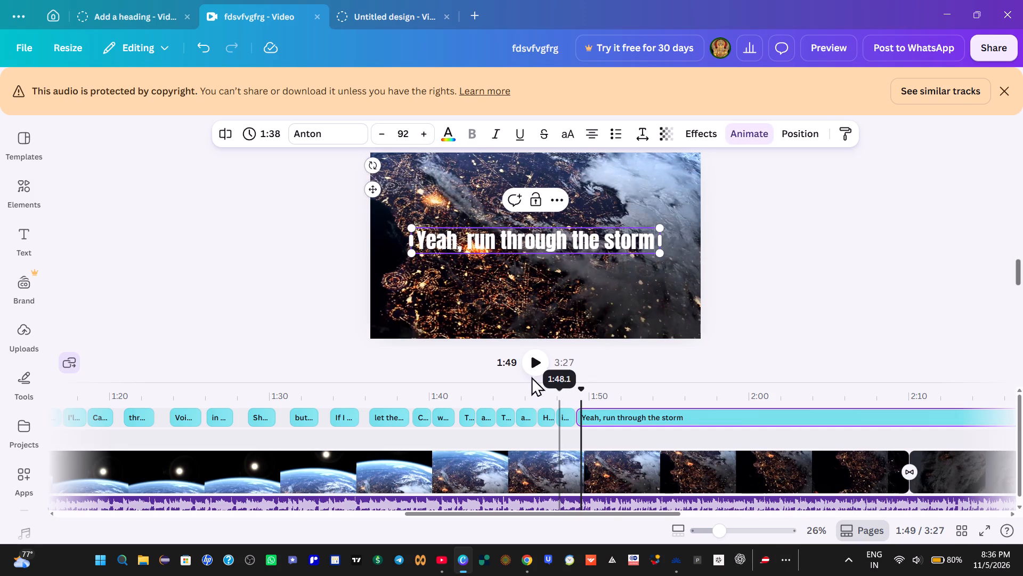
pyautogui.click(535, 366)
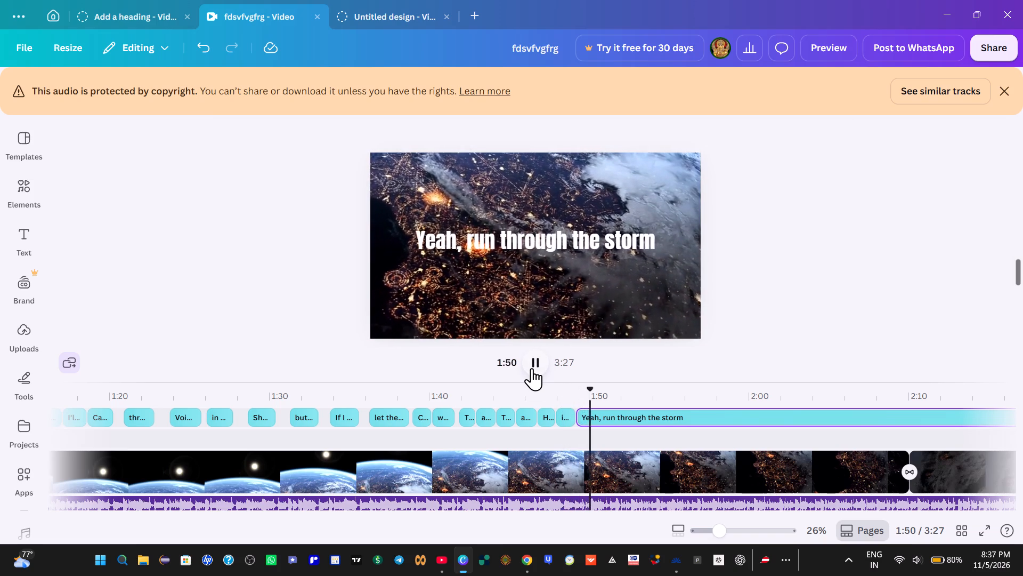
pyautogui.click(532, 368)
pyautogui.click(546, 404)
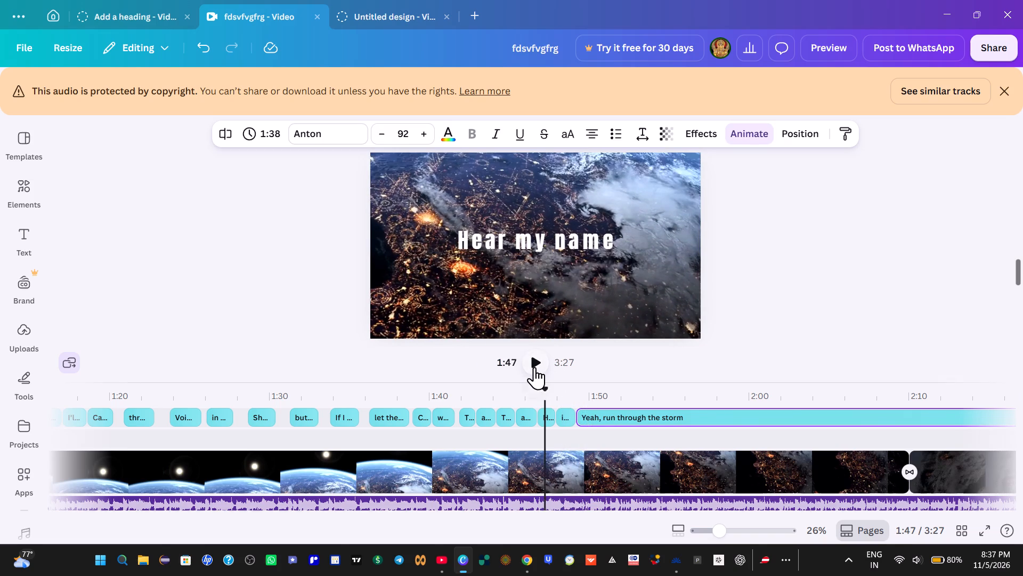
pyautogui.click(534, 365)
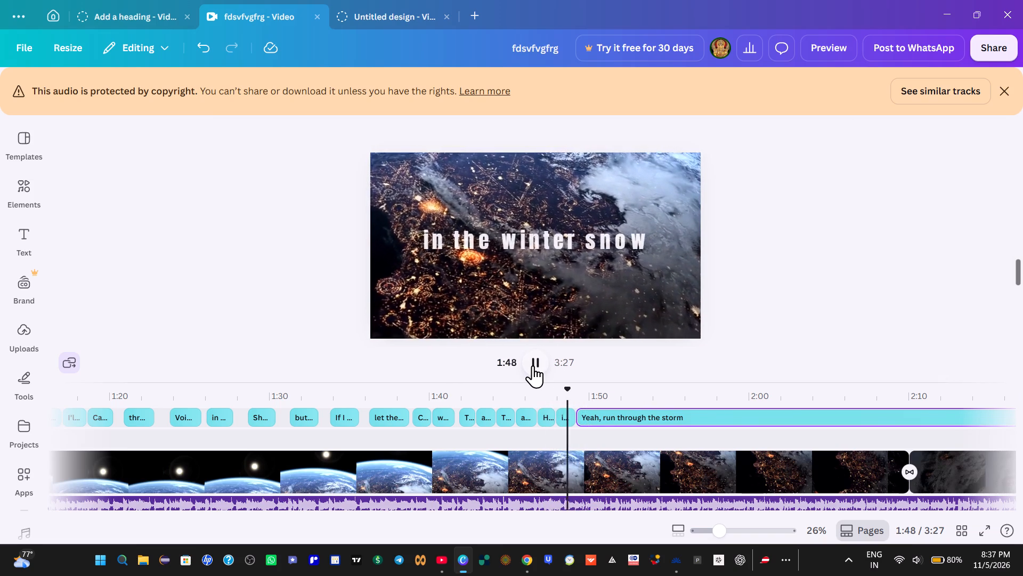
pyautogui.click(533, 365)
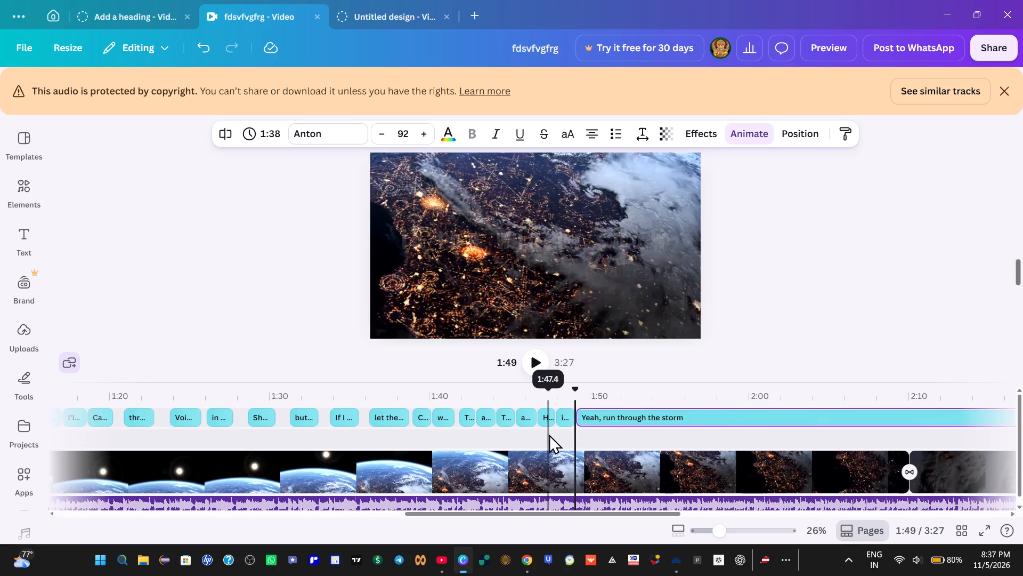
pyautogui.click(535, 367)
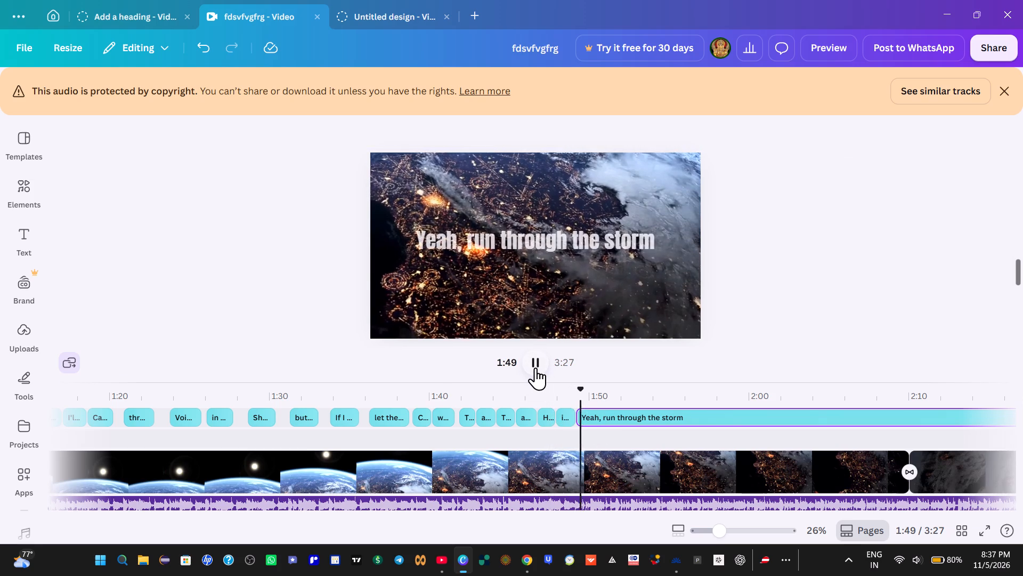
pyautogui.click(535, 367)
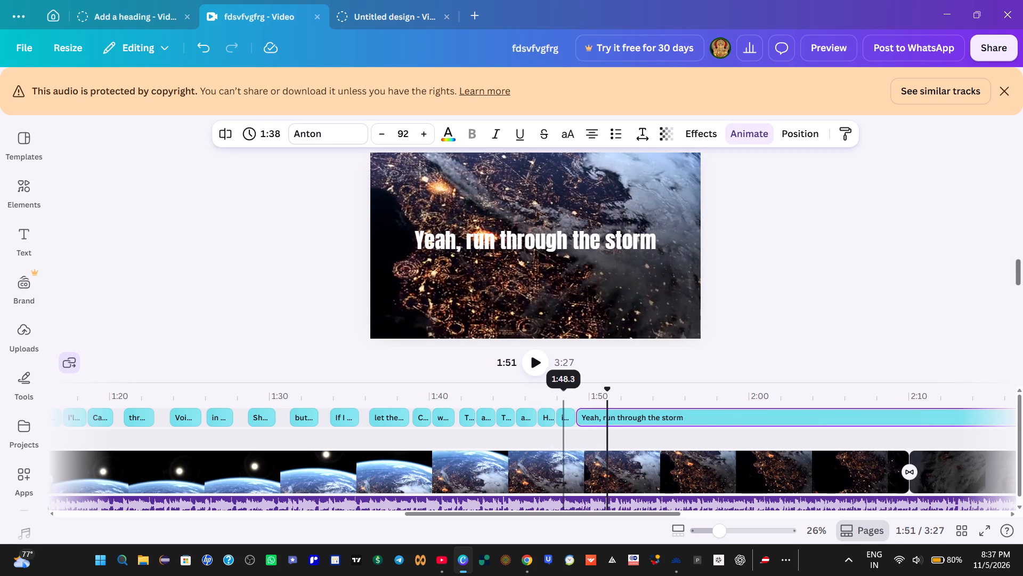
# Replay the audio from about 1:48 and split the long "Yeah, run through the storm" clip at about 1:50.
pyautogui.click(565, 394)
pyautogui.click(537, 364)
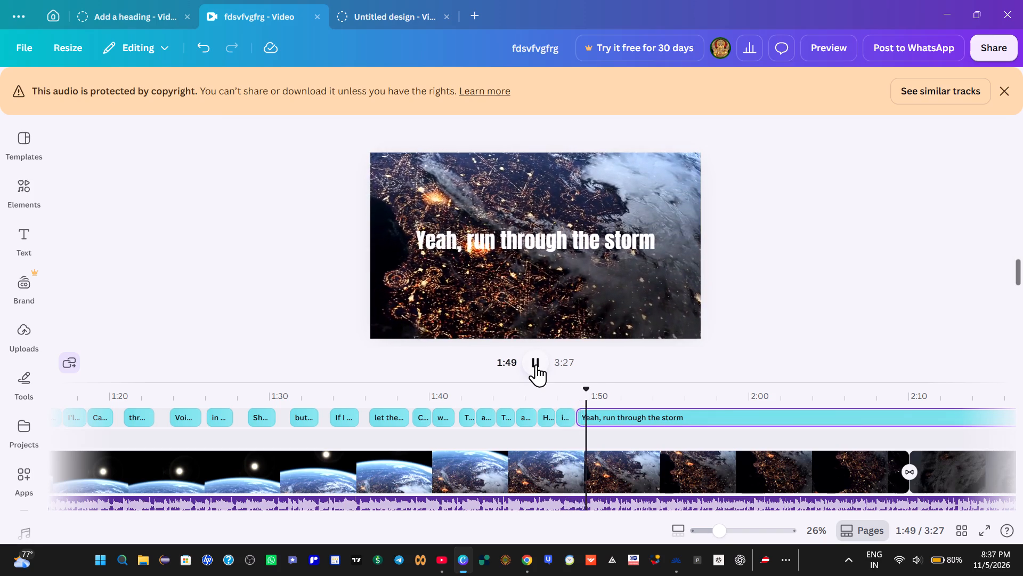
pyautogui.click(536, 364)
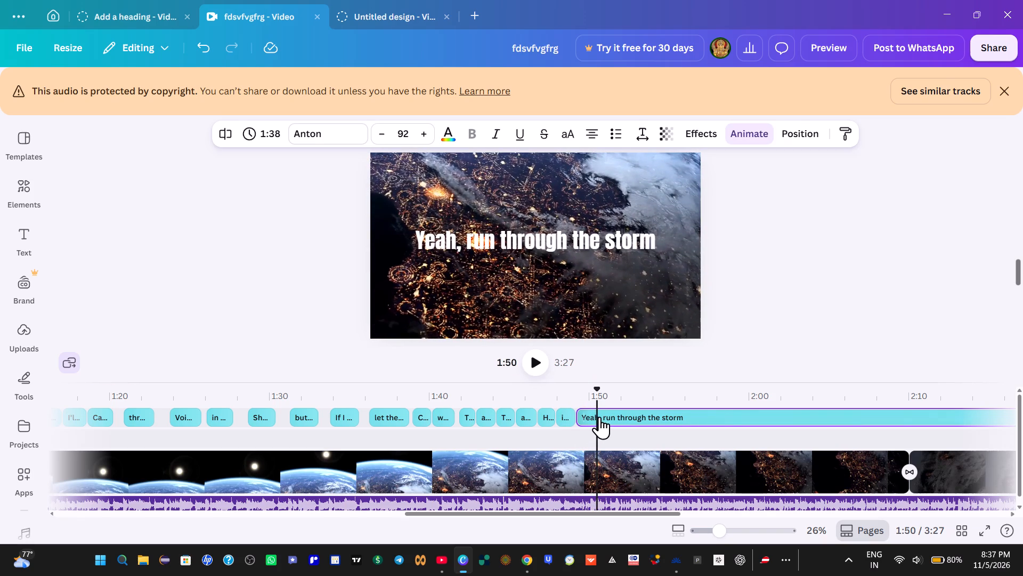
pyautogui.rightClick(597, 417)
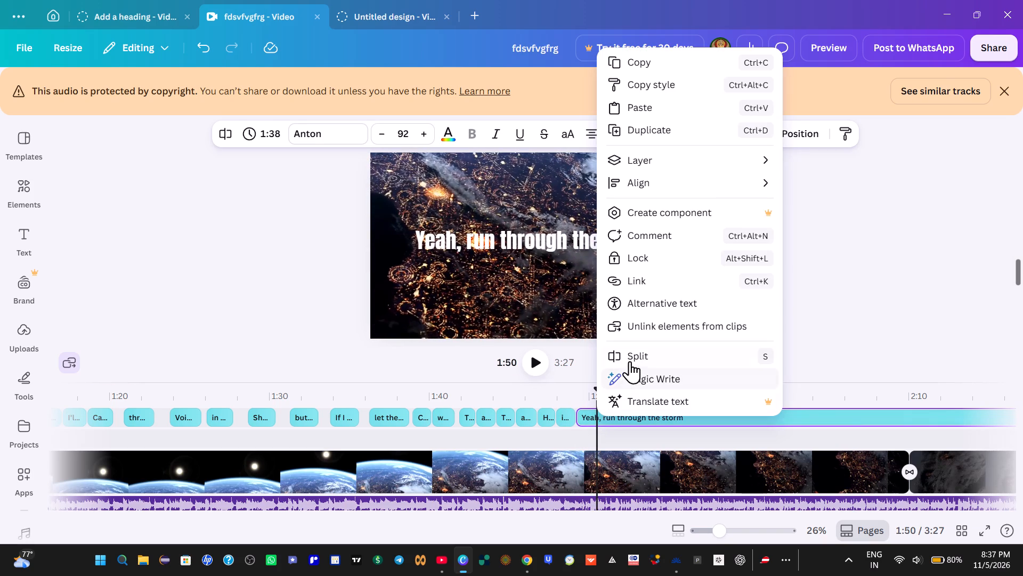
pyautogui.click(630, 358)
pyautogui.click(538, 364)
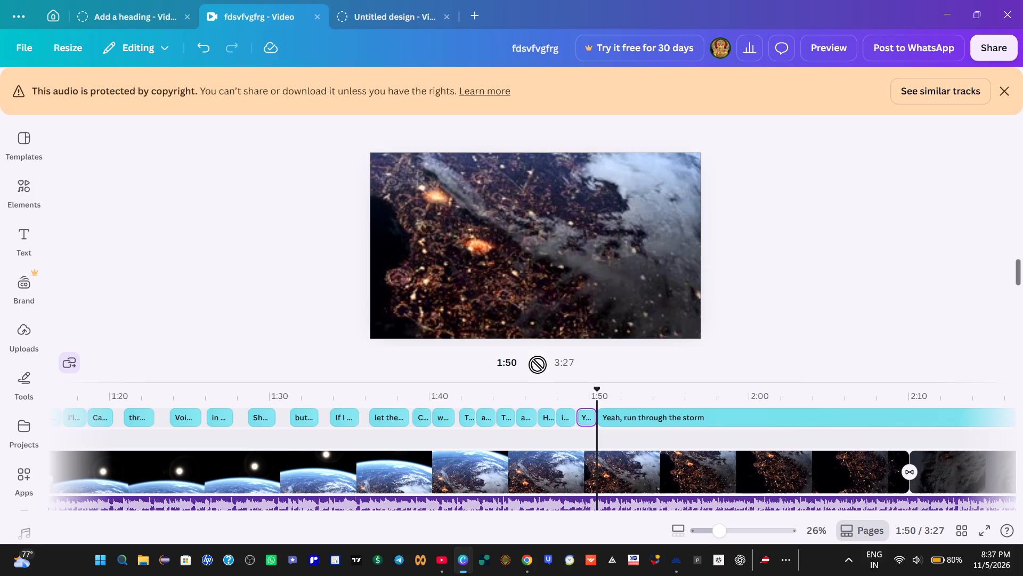
pyautogui.click(538, 364)
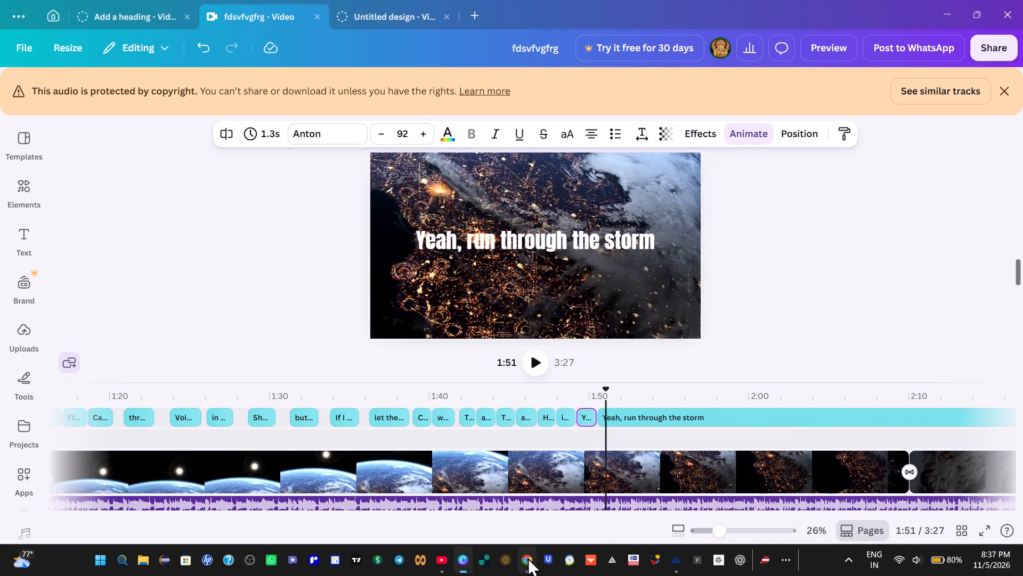
# Switch to the lyrics page in Chrome and copy "with a heart that's cold".
pyautogui.click(529, 561)
pyautogui.click(383, 385)
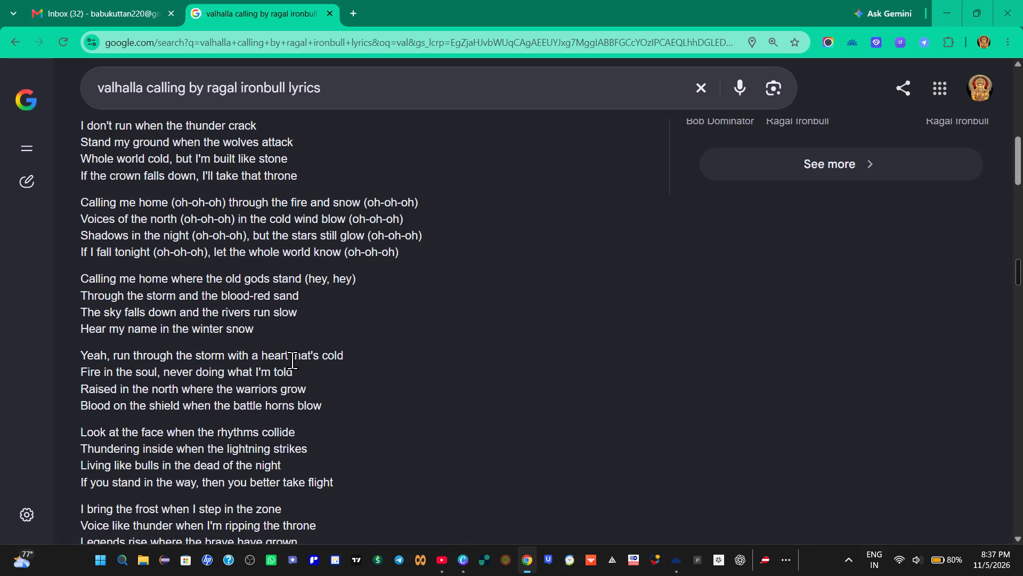
pyautogui.moveTo(229, 356); pyautogui.dragTo(354, 358)
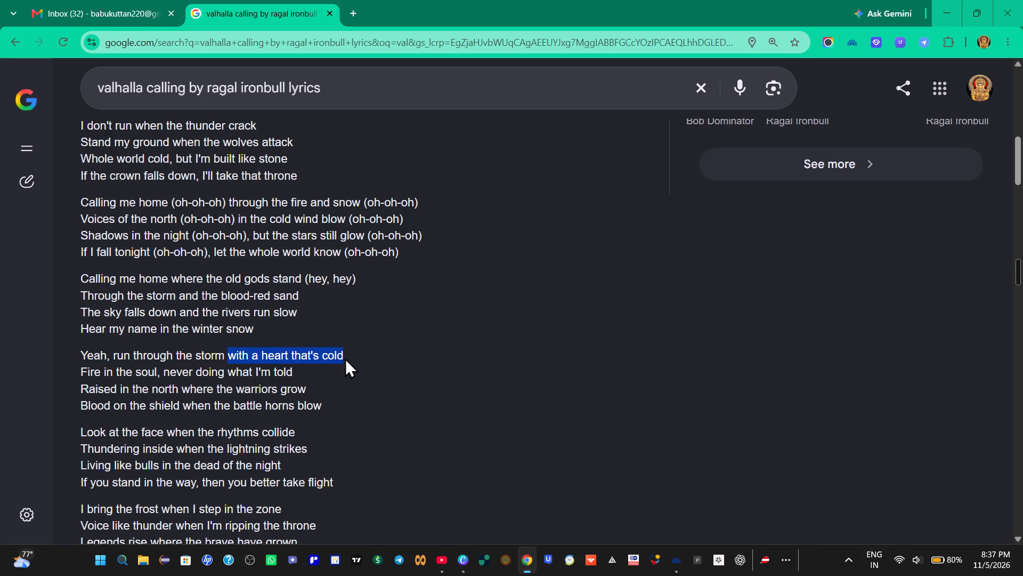
pyautogui.rightClick(317, 354)
pyautogui.click(360, 166)
# In Canva, replace the text of the long clip after 1:50 with "with a heart that's cold".
pyautogui.click(462, 562)
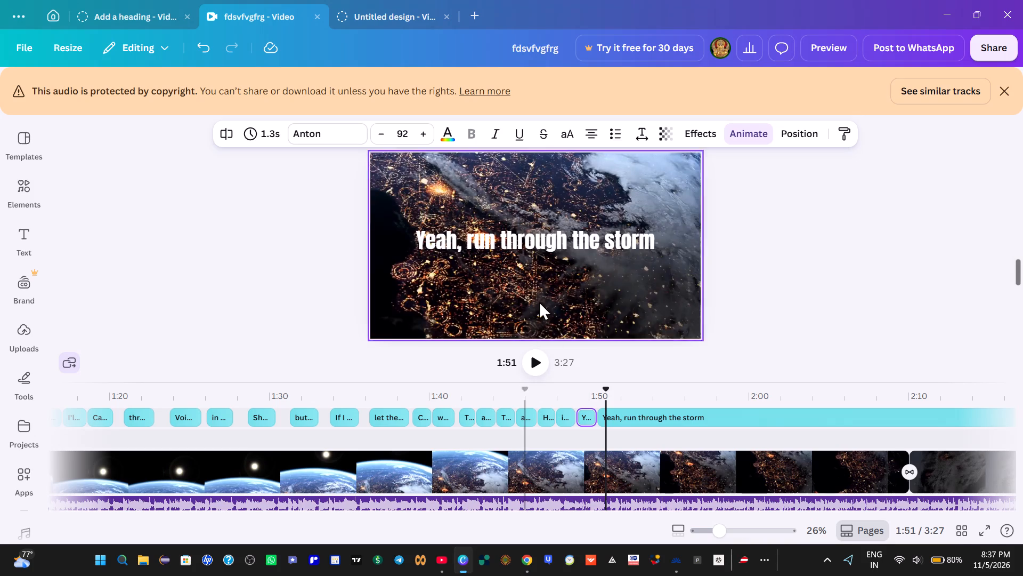
pyautogui.click(554, 247)
pyautogui.click(547, 283)
pyautogui.doubleClick(552, 248)
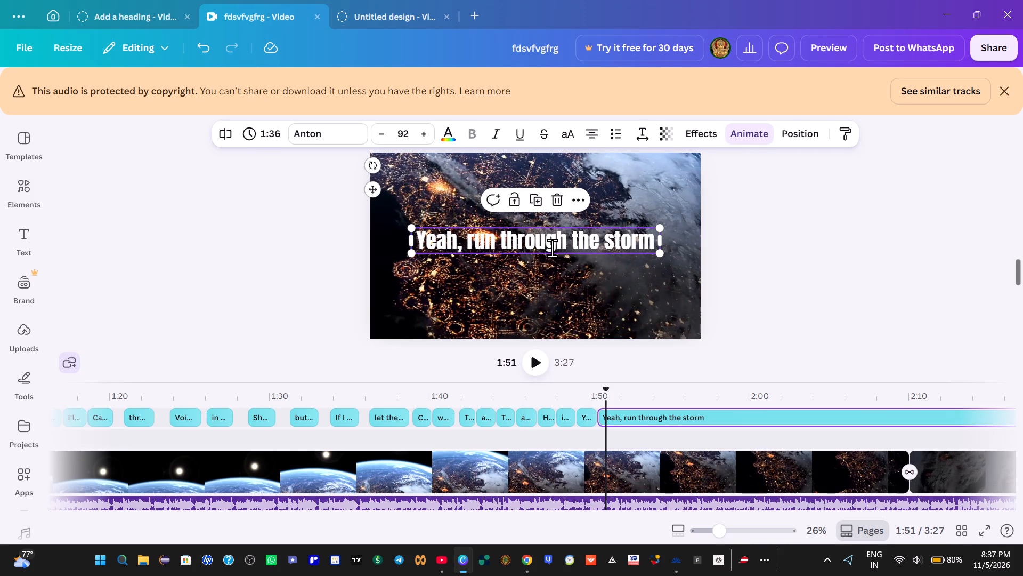
pyautogui.press('BackSpace')
pyautogui.hotkey('ctrl', 'v')
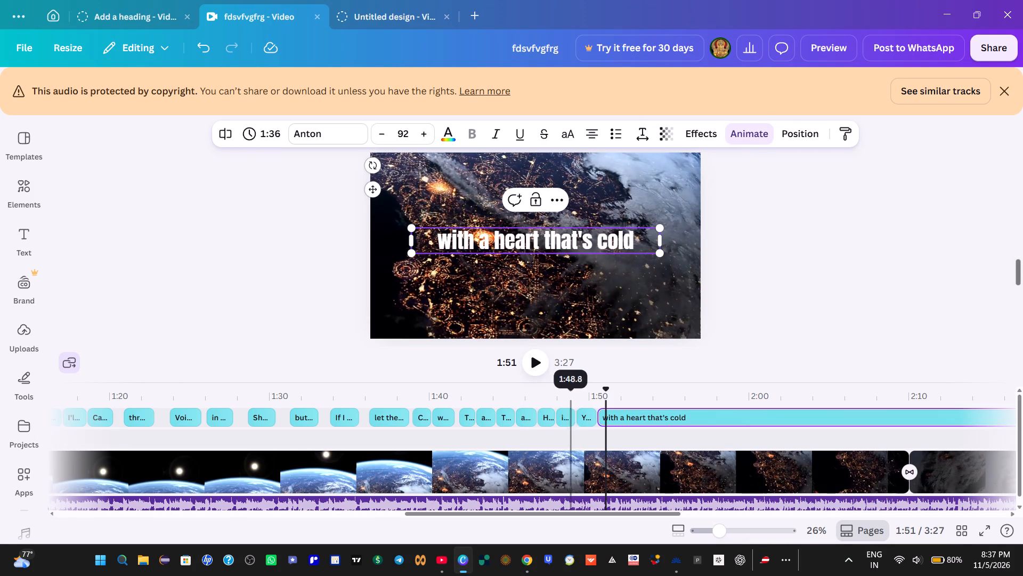
# Play the audio on from 1:51 and split the "with a heart that's cold" clip just after 1:51.
pyautogui.click(529, 354)
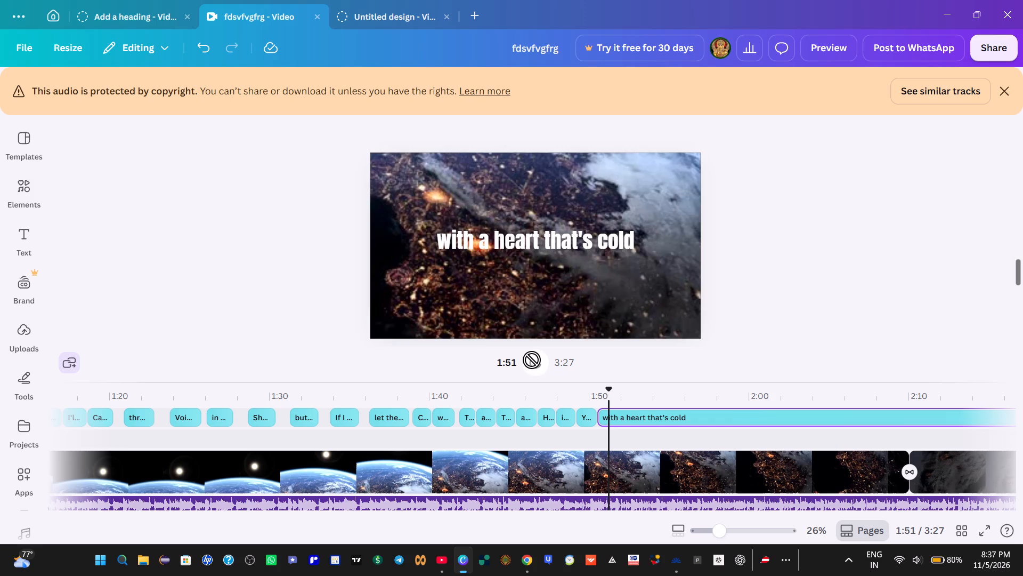
pyautogui.click(532, 359)
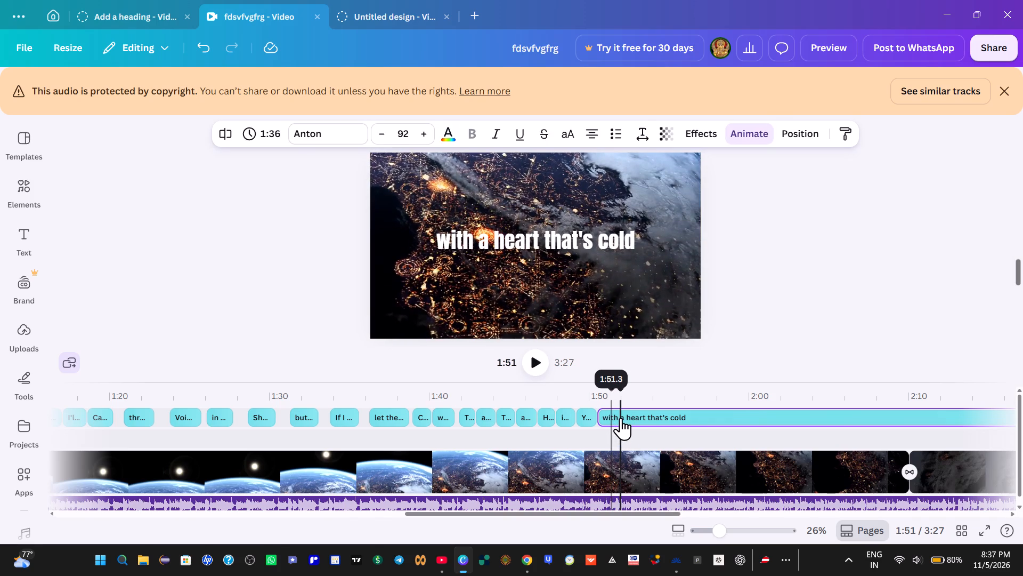
pyautogui.rightClick(621, 418)
pyautogui.click(653, 356)
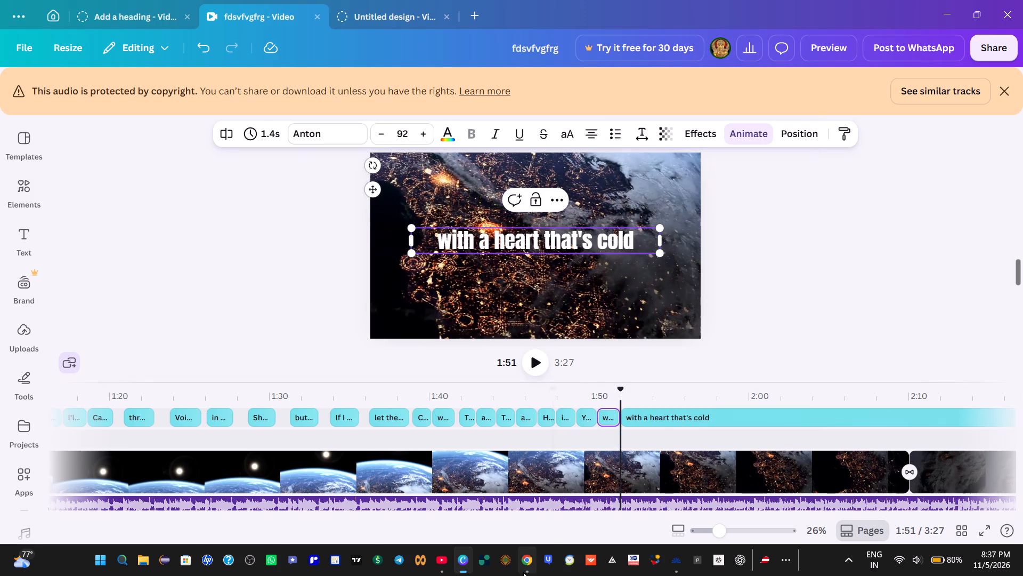
# Switch to the lyrics page in Chrome and copy "Fire in the soul,".
pyautogui.click(525, 564)
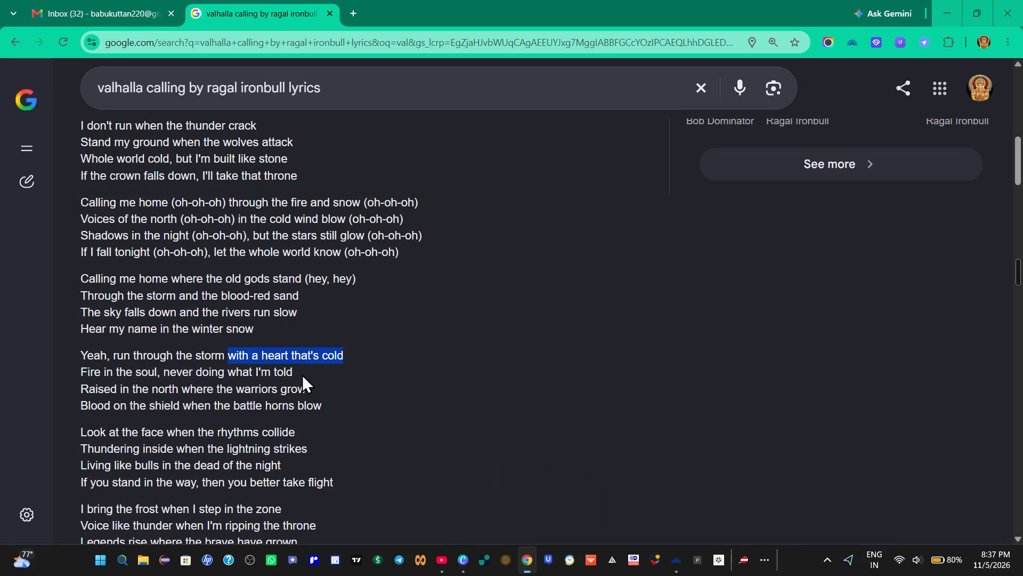
pyautogui.moveTo(69, 370); pyautogui.dragTo(106, 369)
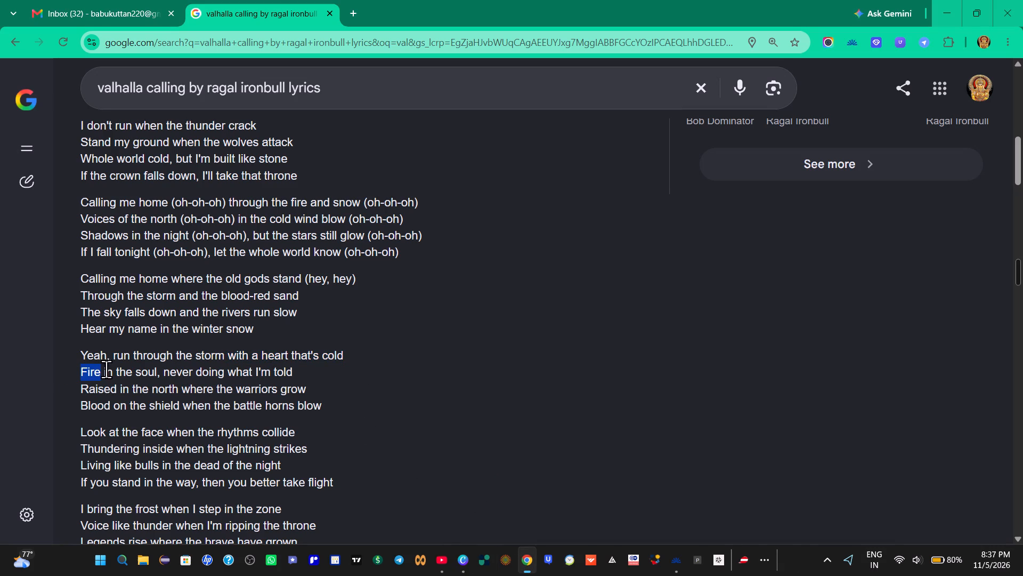
pyautogui.moveTo(106, 369); pyautogui.dragTo(162, 374)
pyautogui.rightClick(143, 370)
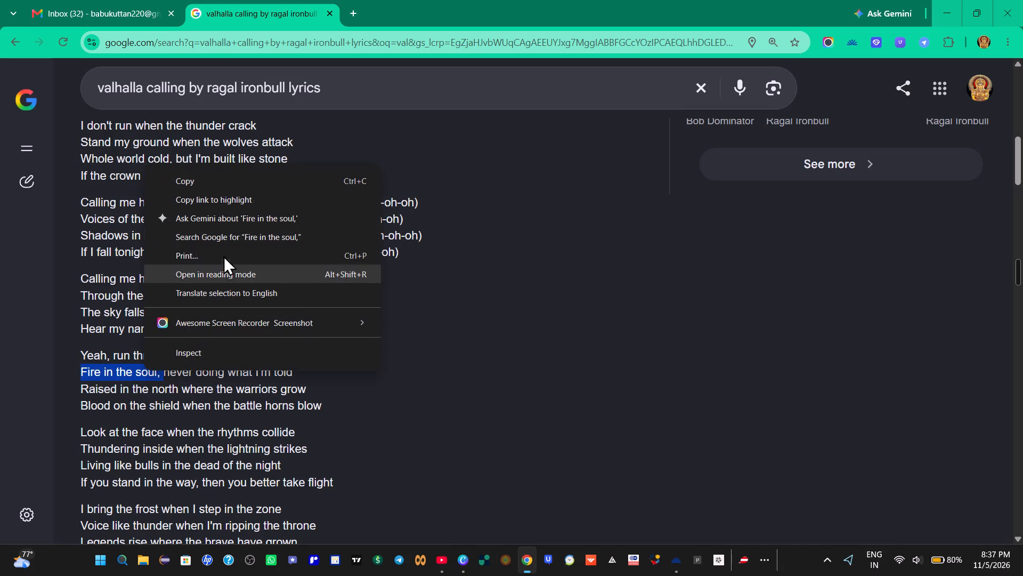
pyautogui.click(205, 182)
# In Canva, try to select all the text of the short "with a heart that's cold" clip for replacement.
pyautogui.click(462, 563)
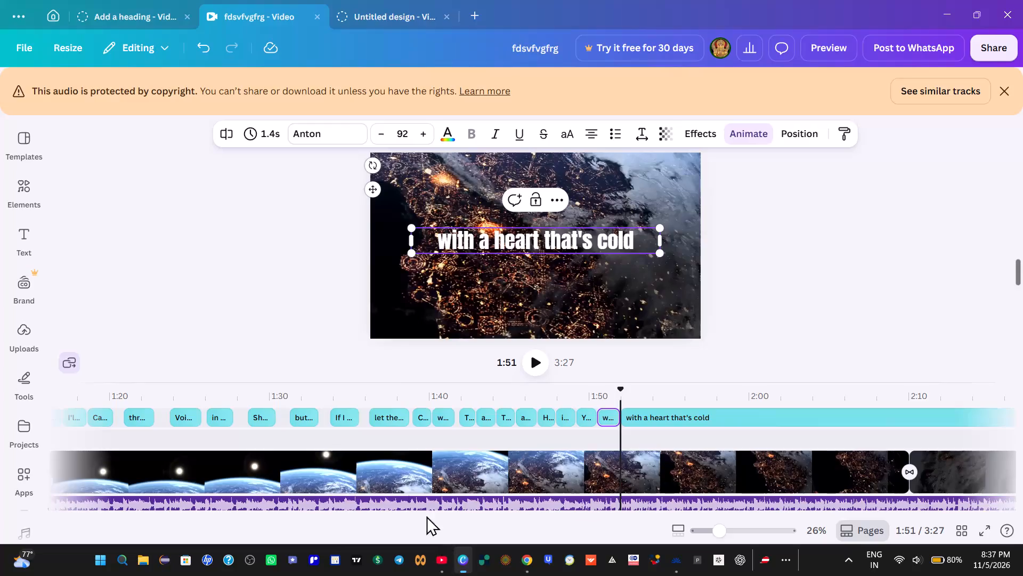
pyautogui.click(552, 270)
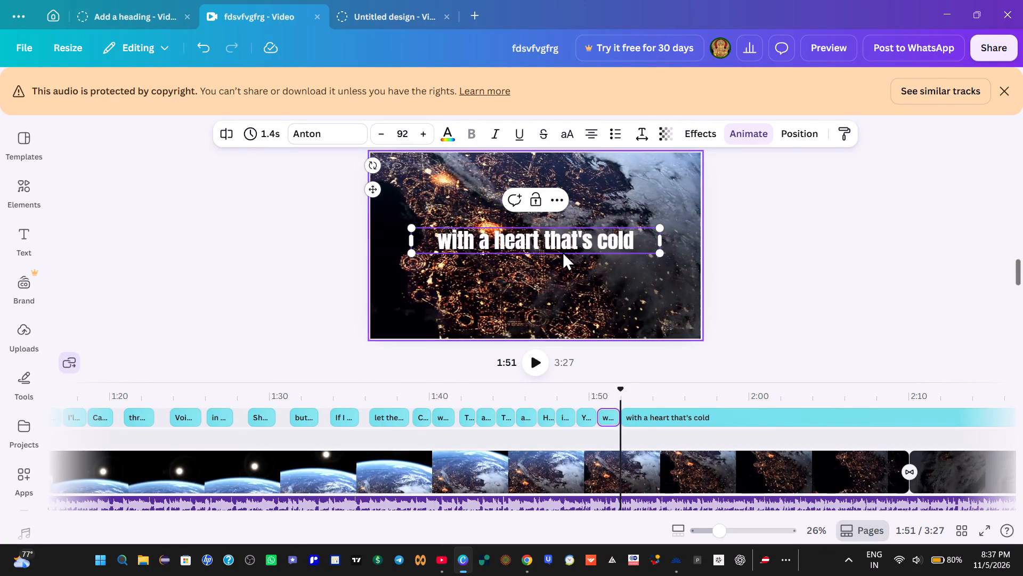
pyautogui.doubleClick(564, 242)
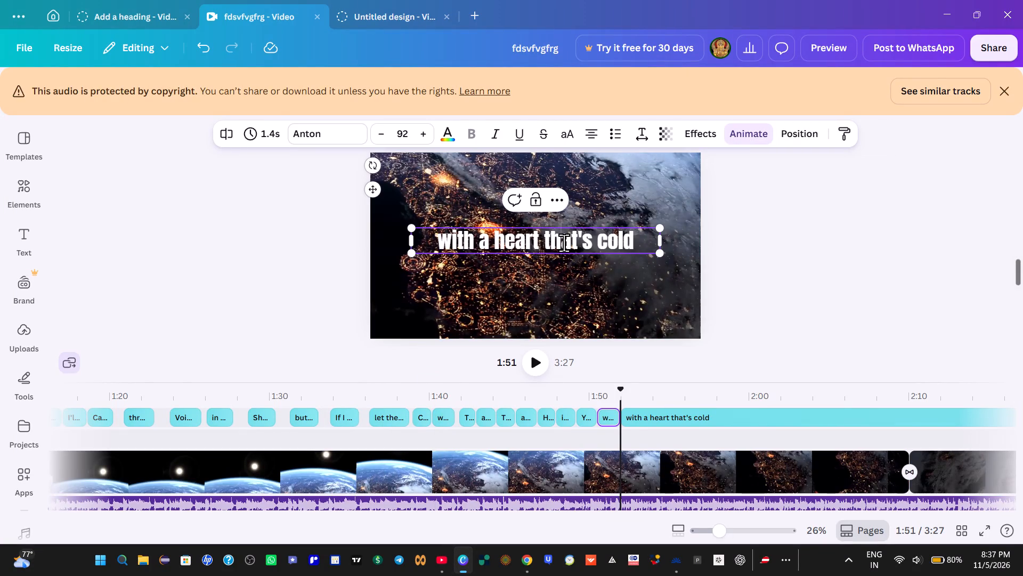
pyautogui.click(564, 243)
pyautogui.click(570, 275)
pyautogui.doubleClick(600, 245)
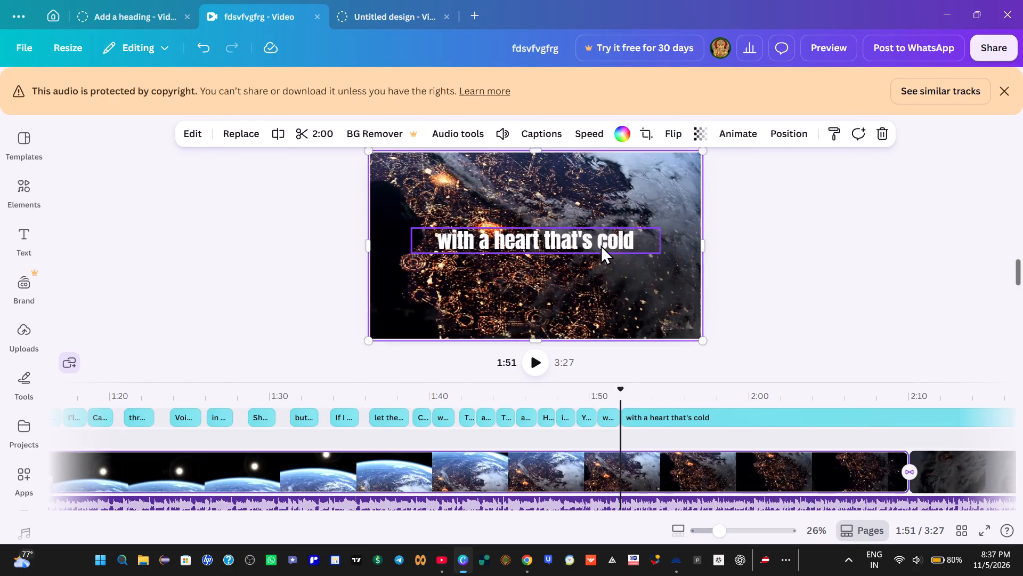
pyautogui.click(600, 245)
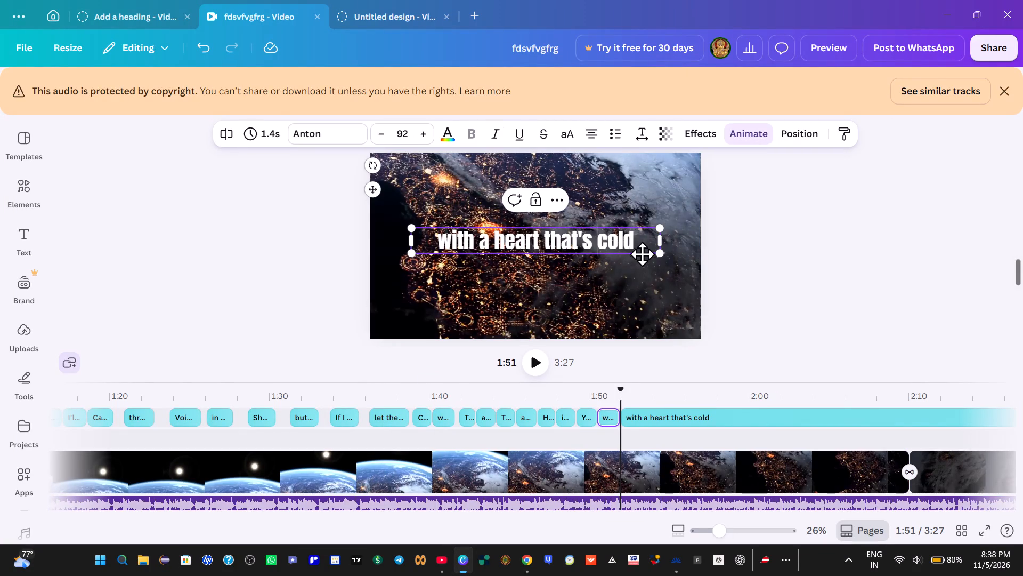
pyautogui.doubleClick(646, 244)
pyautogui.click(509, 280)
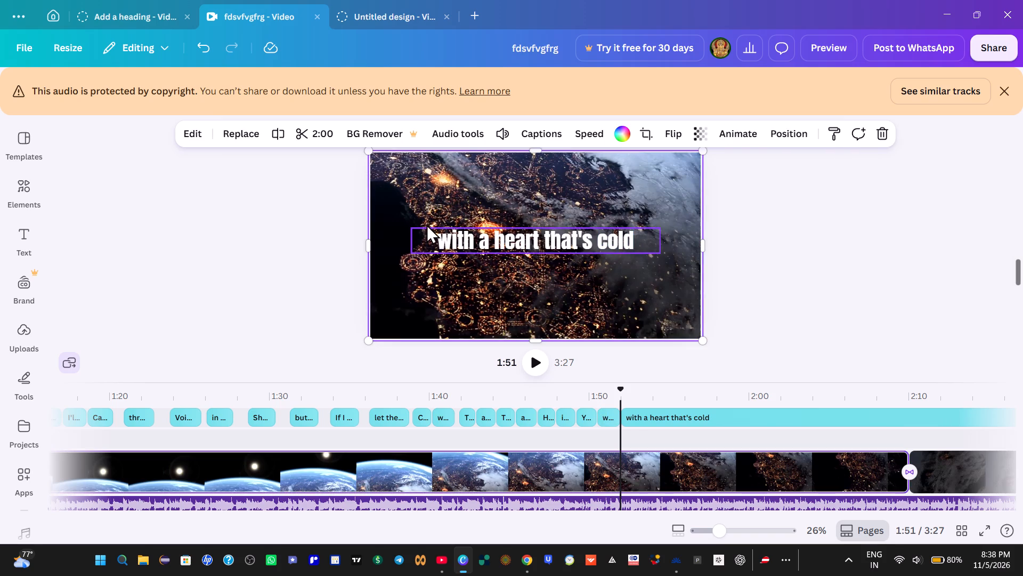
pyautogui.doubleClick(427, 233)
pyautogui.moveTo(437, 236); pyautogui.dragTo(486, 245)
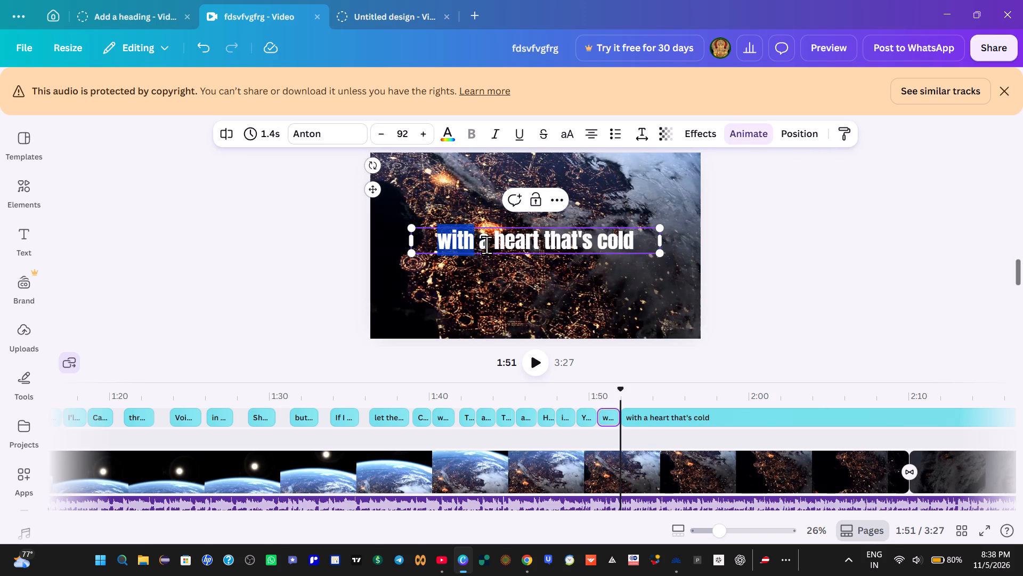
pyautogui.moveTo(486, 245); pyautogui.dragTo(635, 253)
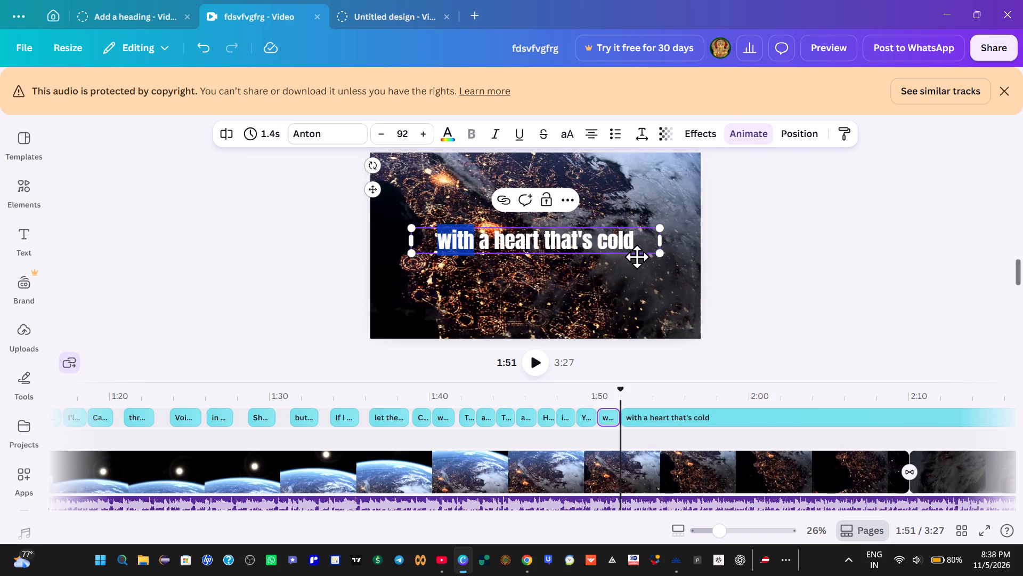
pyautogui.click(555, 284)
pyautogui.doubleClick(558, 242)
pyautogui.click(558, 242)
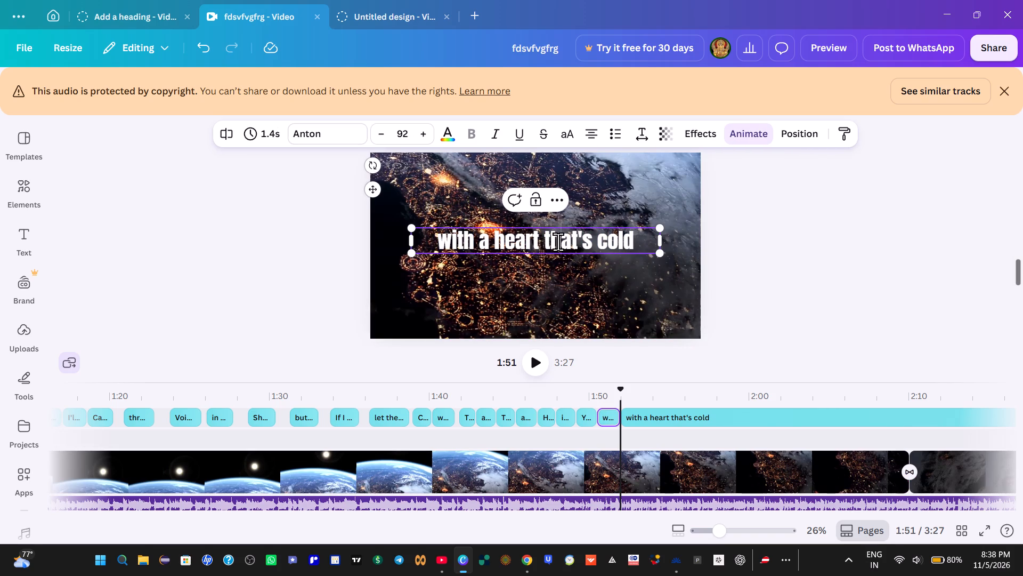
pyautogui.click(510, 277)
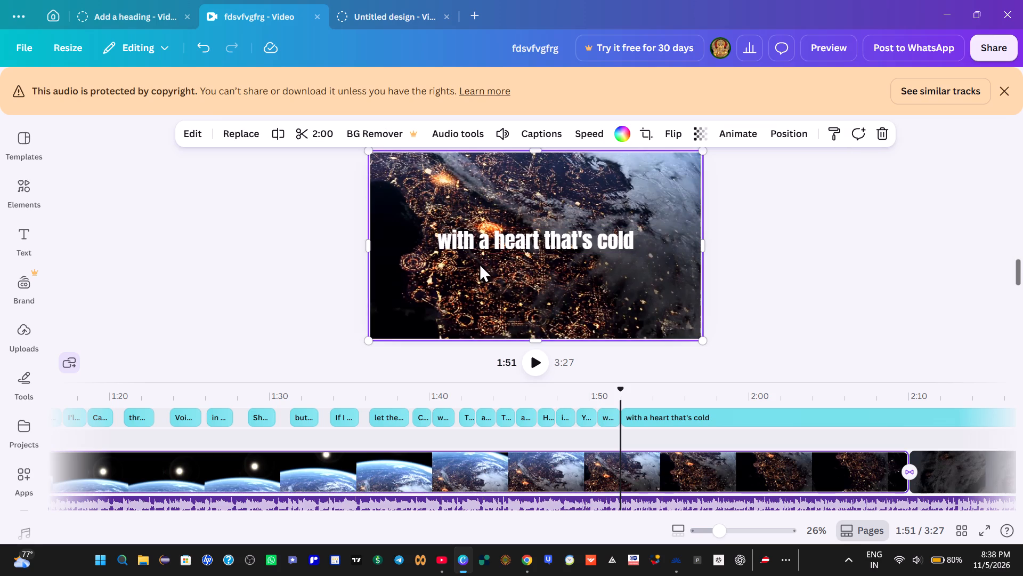
# Shift the short clip's "with a heart that's cold" text slightly right and down to the frame's mid-height.
pyautogui.moveTo(434, 239); pyautogui.dragTo(450, 240)
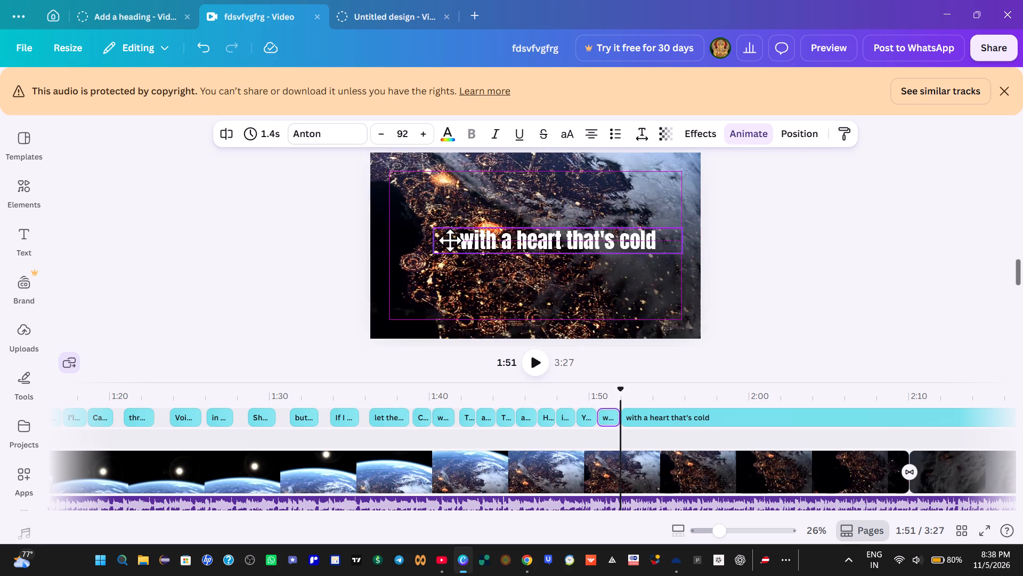
pyautogui.moveTo(450, 240); pyautogui.dragTo(449, 247)
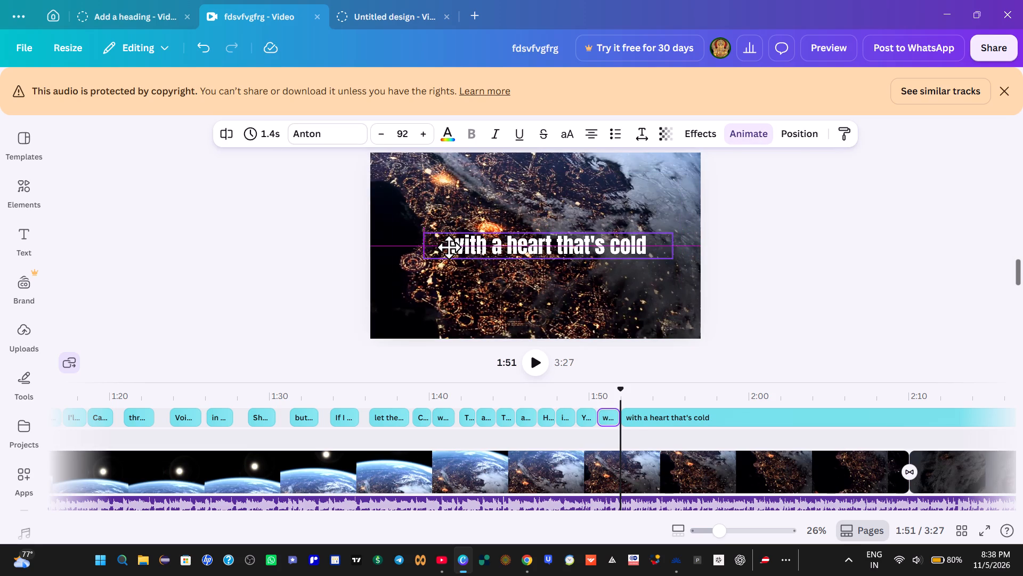
pyautogui.moveTo(449, 247); pyautogui.dragTo(445, 237)
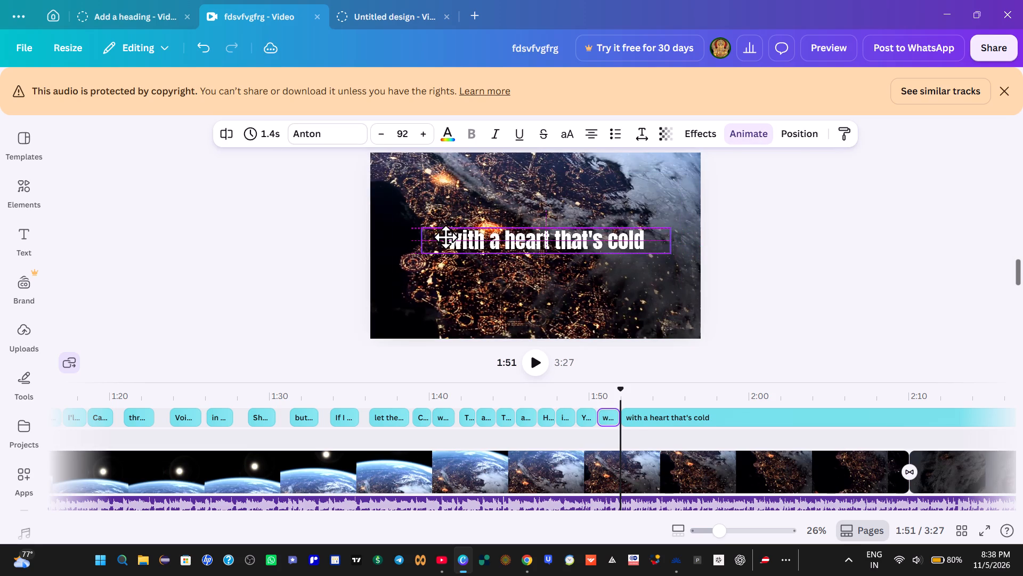
pyautogui.moveTo(445, 237); pyautogui.dragTo(448, 244)
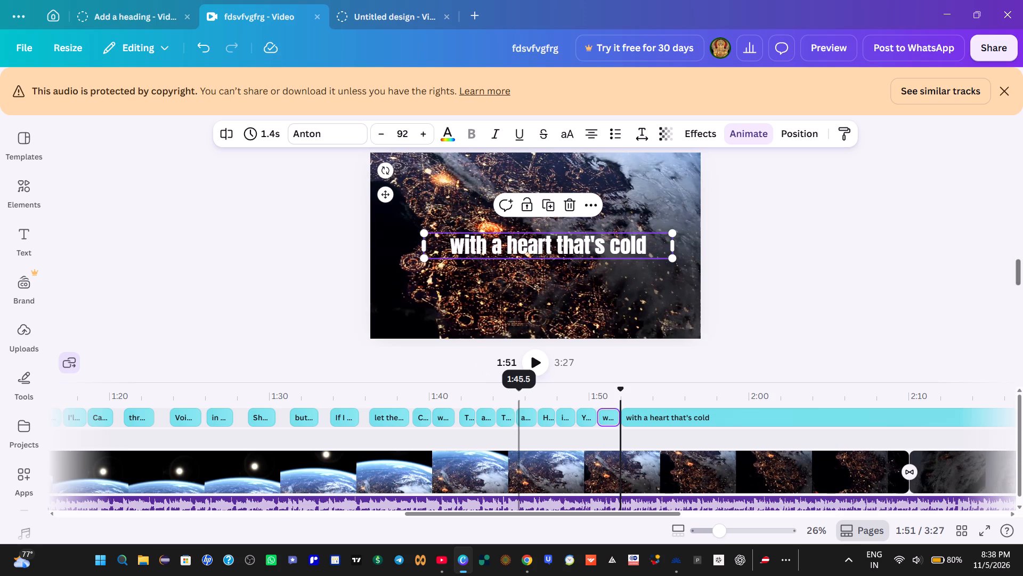
# Reposition the short "with a heart that's cold" text horizontally centred, slightly above mid-height, matching the "and the rivers run slow" text's position.
pyautogui.click(531, 405)
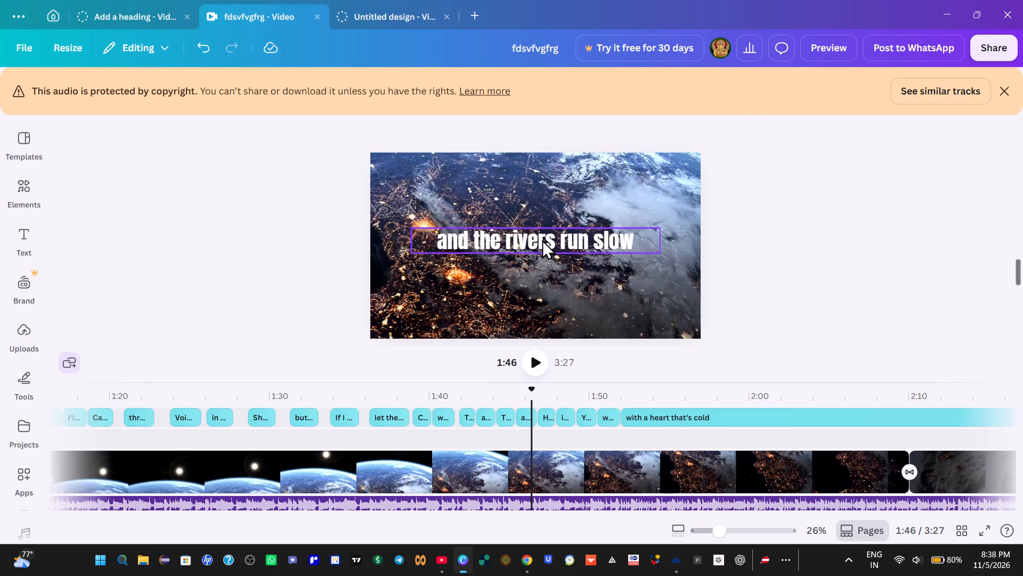
pyautogui.click(542, 239)
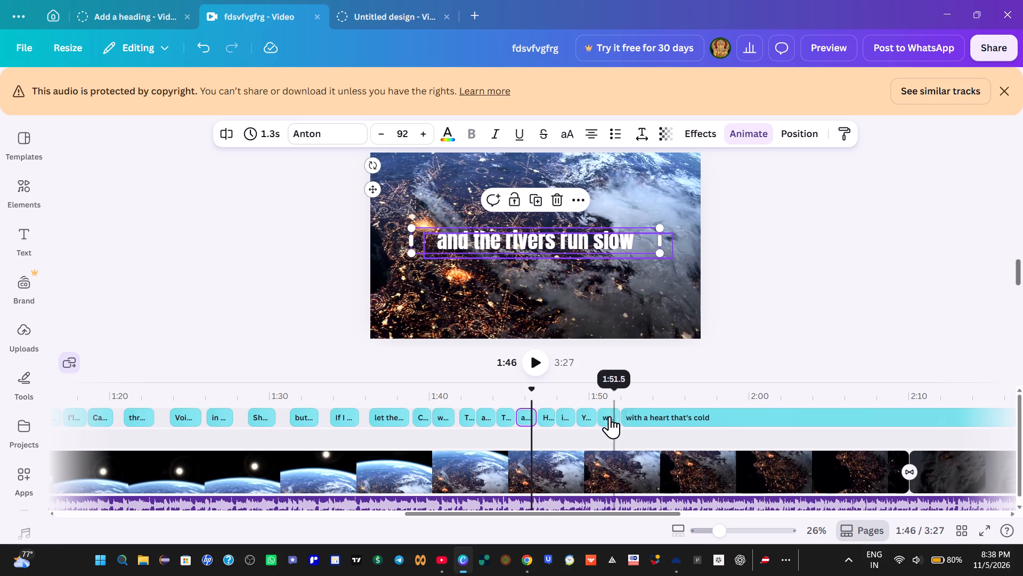
pyautogui.click(605, 417)
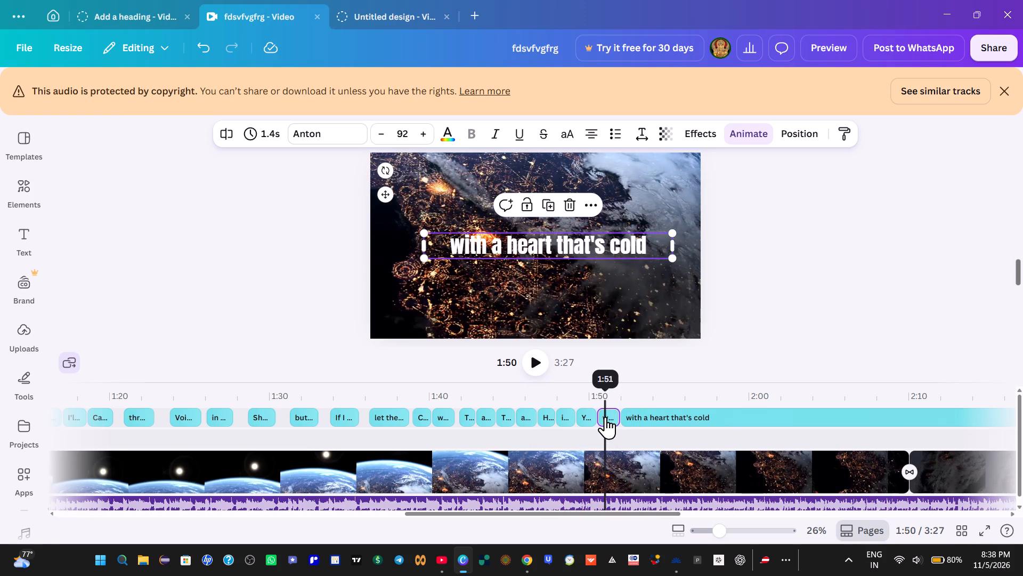
pyautogui.click(547, 248)
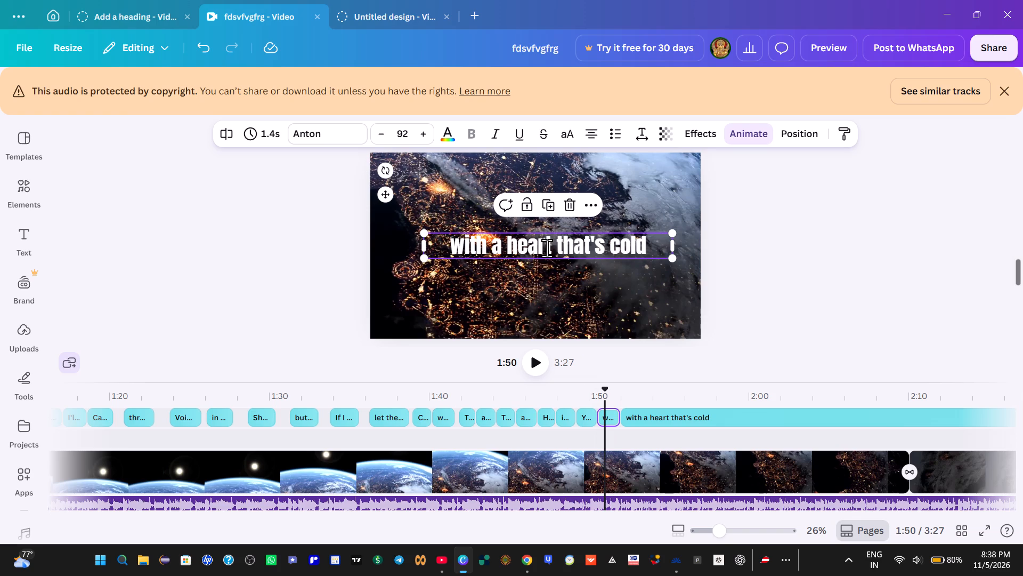
pyautogui.click(547, 283)
pyautogui.moveTo(542, 253); pyautogui.dragTo(541, 252)
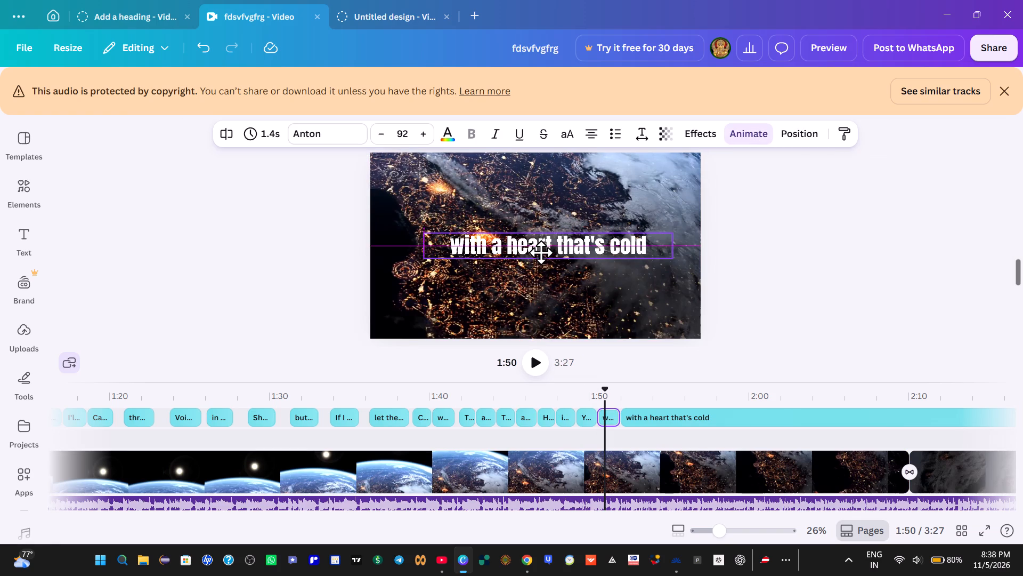
pyautogui.moveTo(541, 252); pyautogui.dragTo(547, 249)
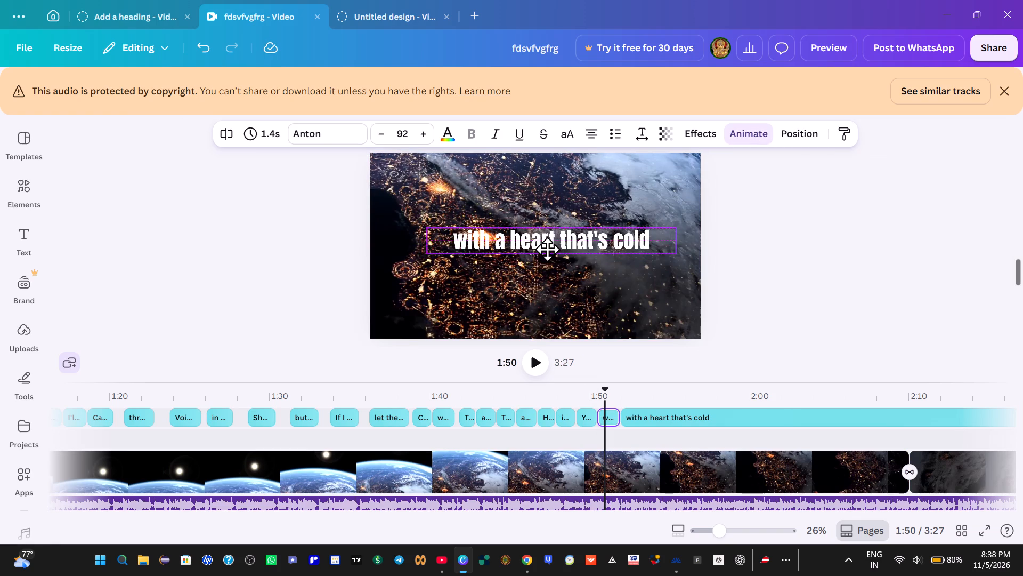
pyautogui.moveTo(547, 249); pyautogui.dragTo(540, 248)
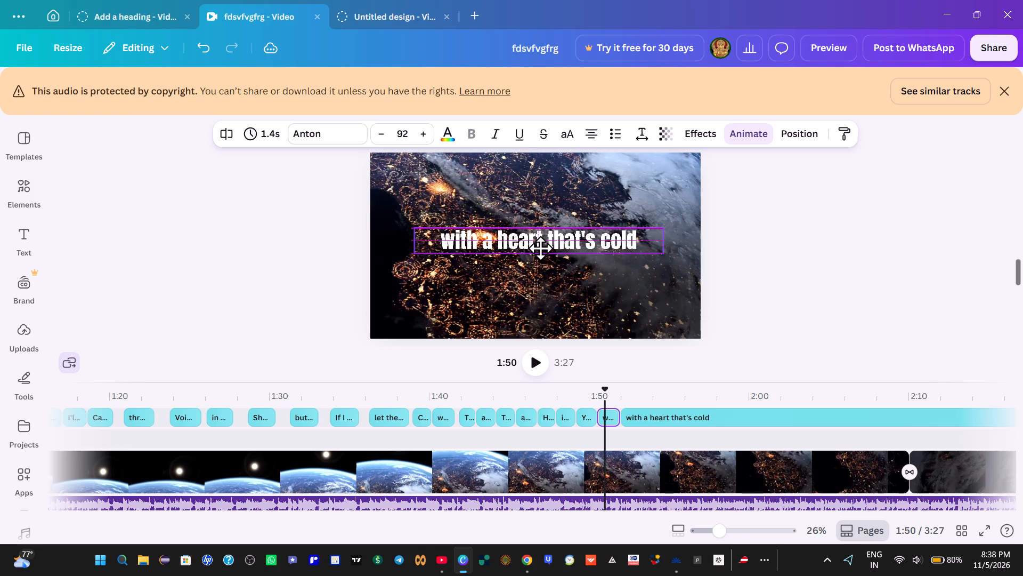
pyautogui.moveTo(540, 248); pyautogui.dragTo(524, 245)
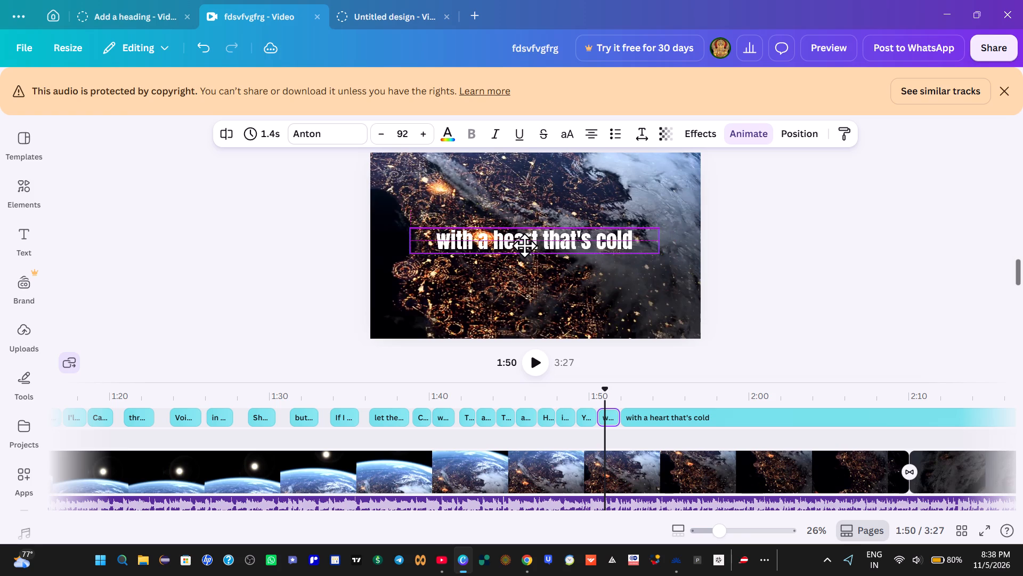
pyautogui.moveTo(524, 245); pyautogui.dragTo(530, 247)
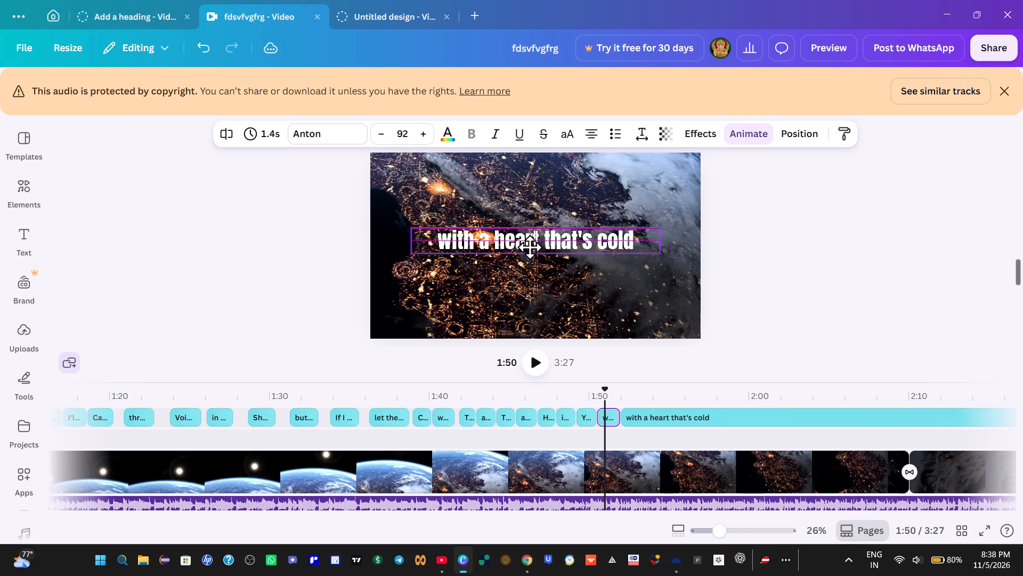
pyautogui.moveTo(530, 247); pyautogui.dragTo(529, 247)
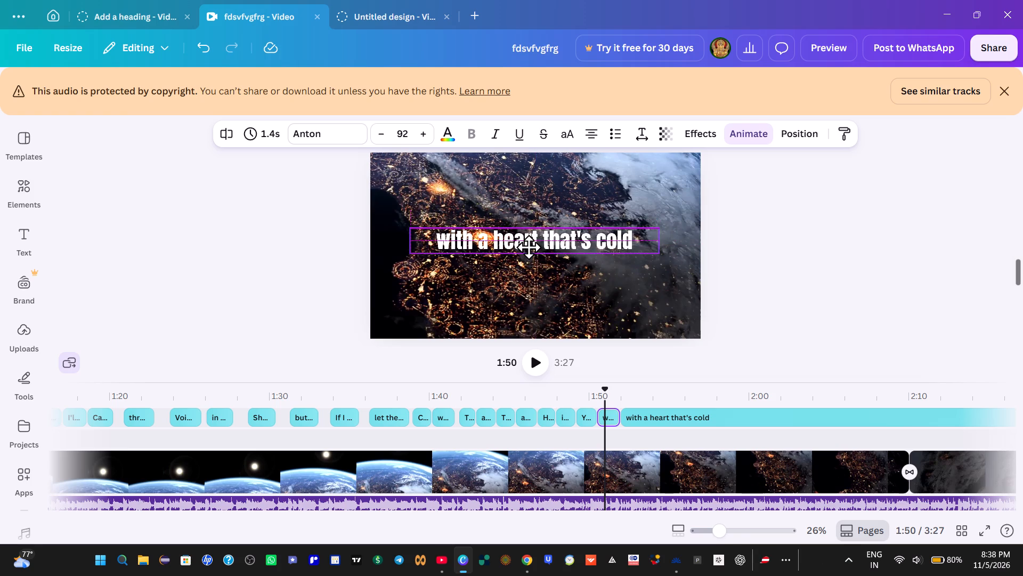
pyautogui.moveTo(529, 247); pyautogui.dragTo(531, 247)
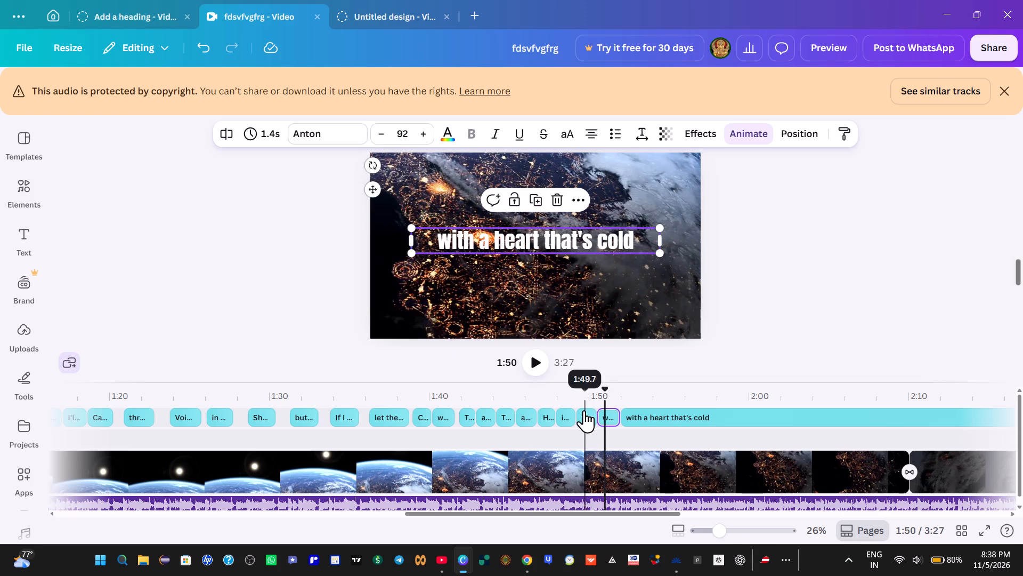
# Compare the short "with a heart that's cold" text's placement with the neighbouring lyric clips between 1:43 and 1:51.
pyautogui.click(584, 410)
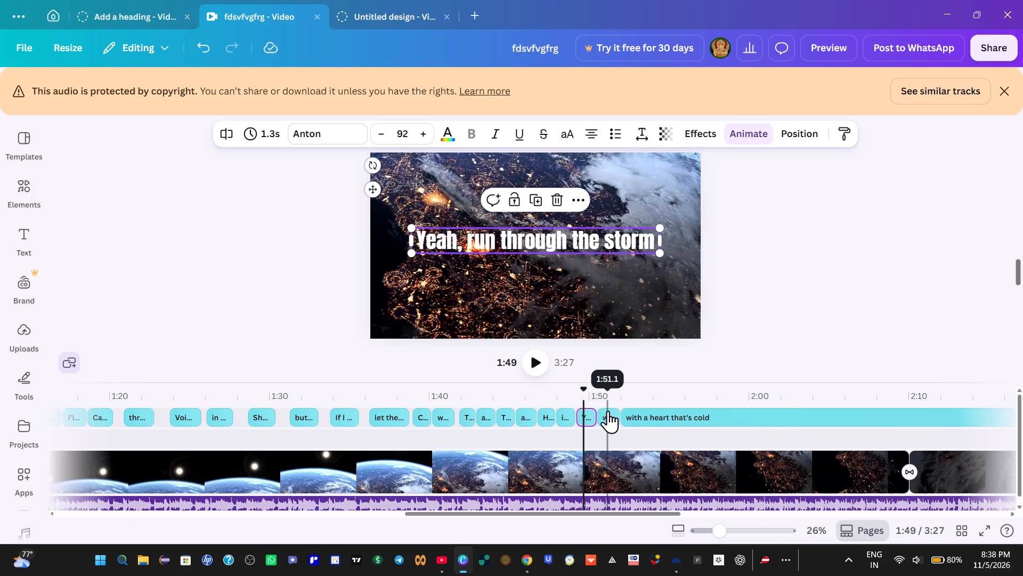
pyautogui.click(608, 411)
pyautogui.click(554, 244)
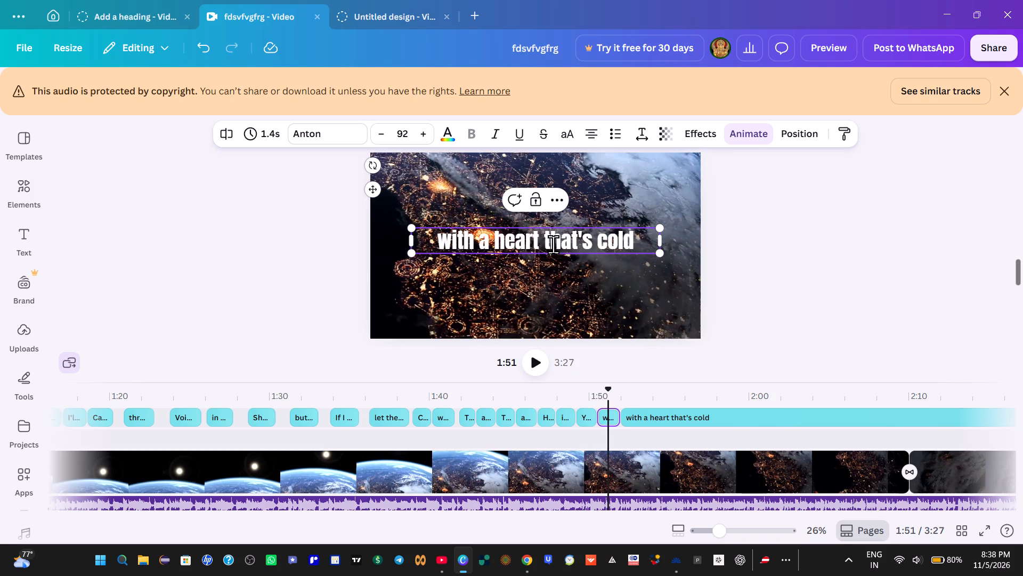
pyautogui.click(526, 412)
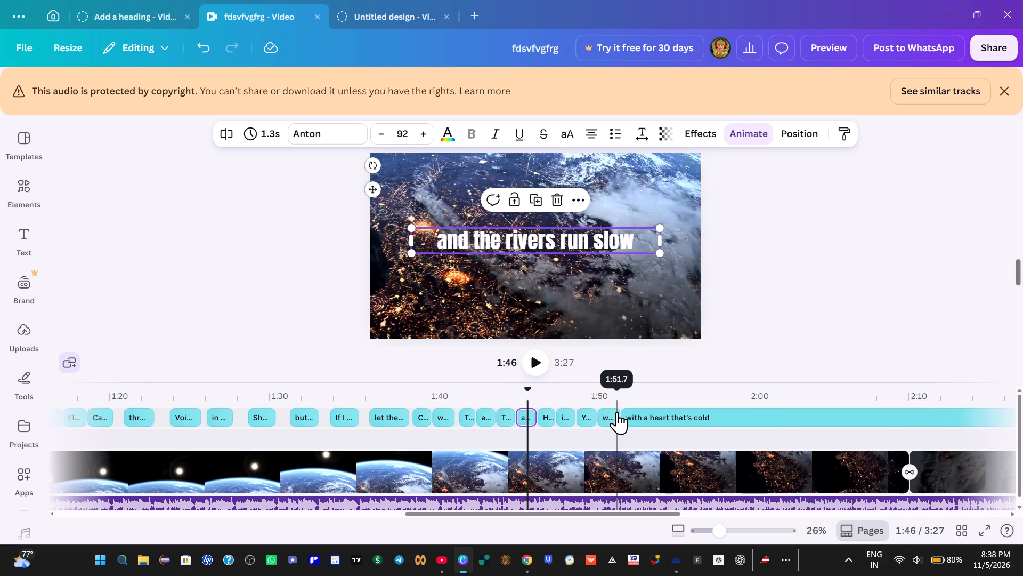
pyautogui.click(592, 235)
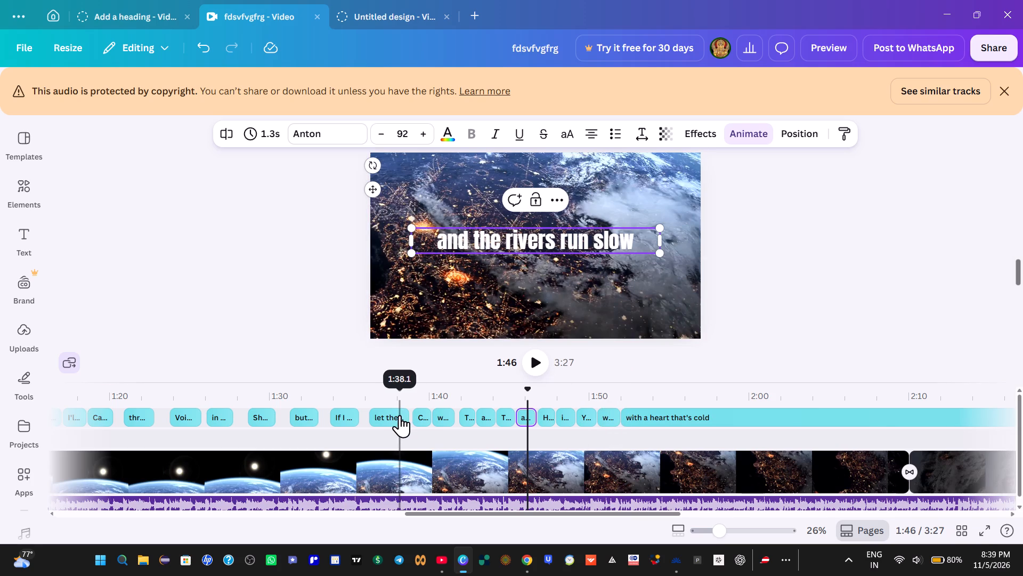
pyautogui.click(490, 425)
pyautogui.click(585, 431)
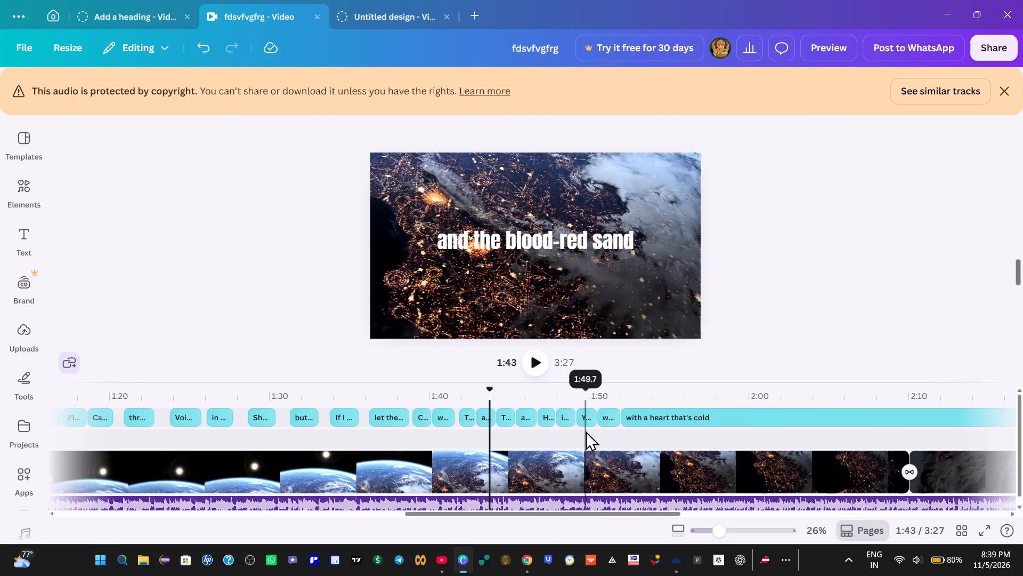
pyautogui.click(562, 234)
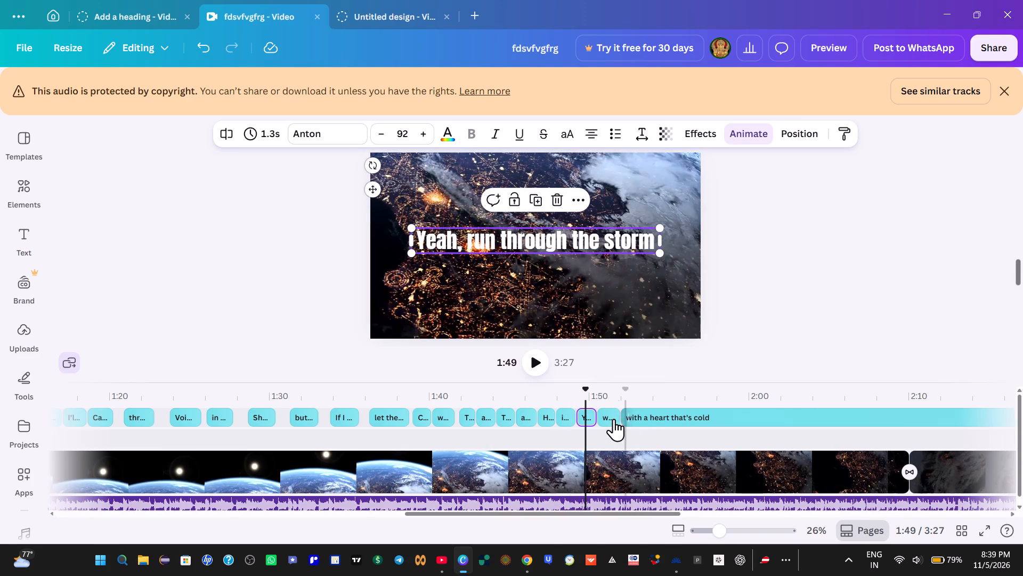
pyautogui.click(605, 418)
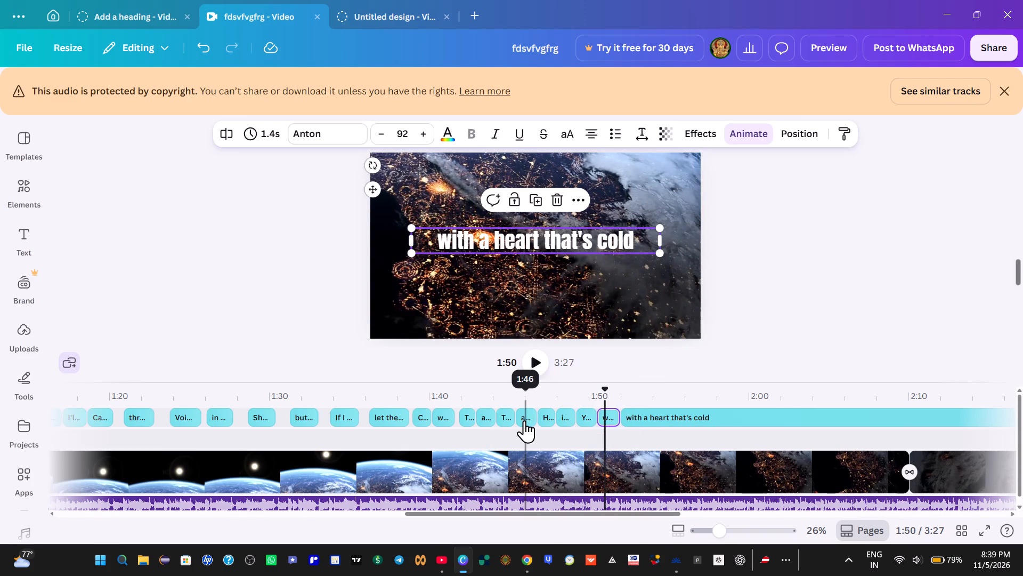
pyautogui.click(524, 420)
pyautogui.click(548, 425)
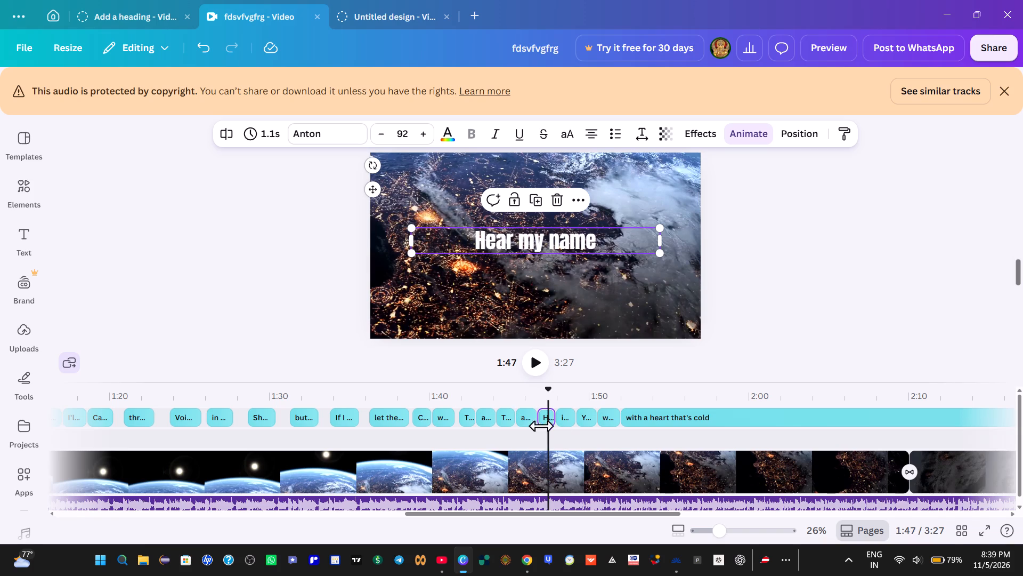
# Play the video from the "and the rivers run slow" clip at 1:46 to 1:52 to check the lyric timing.
pyautogui.click(526, 424)
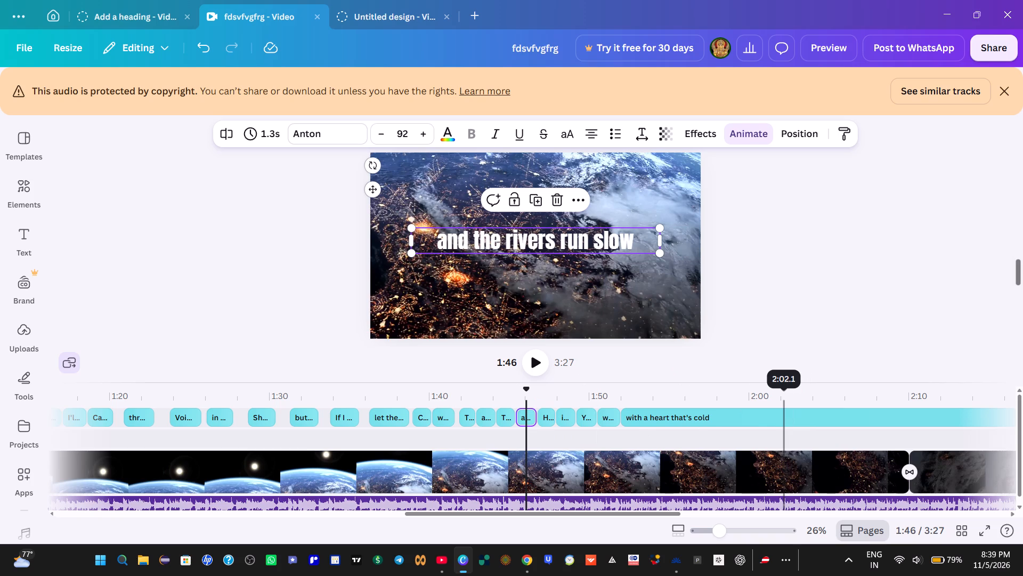
pyautogui.click(536, 363)
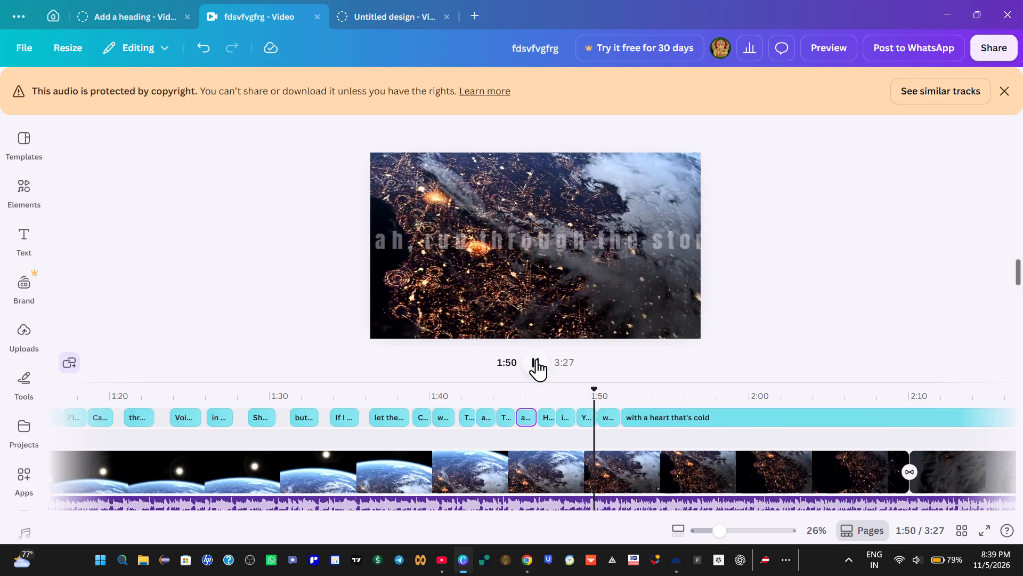
pyautogui.click(537, 359)
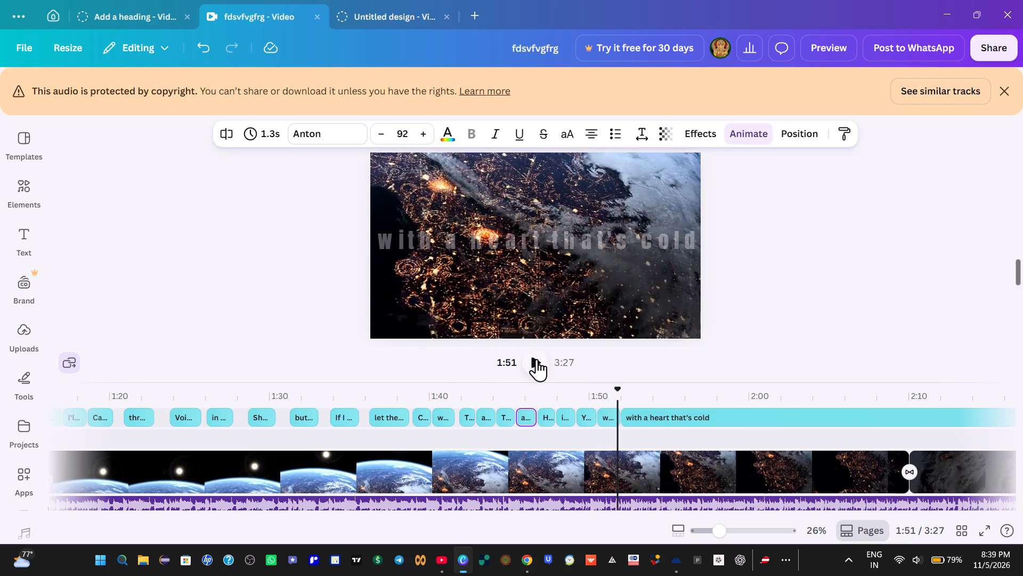
pyautogui.click(537, 358)
pyautogui.click(537, 356)
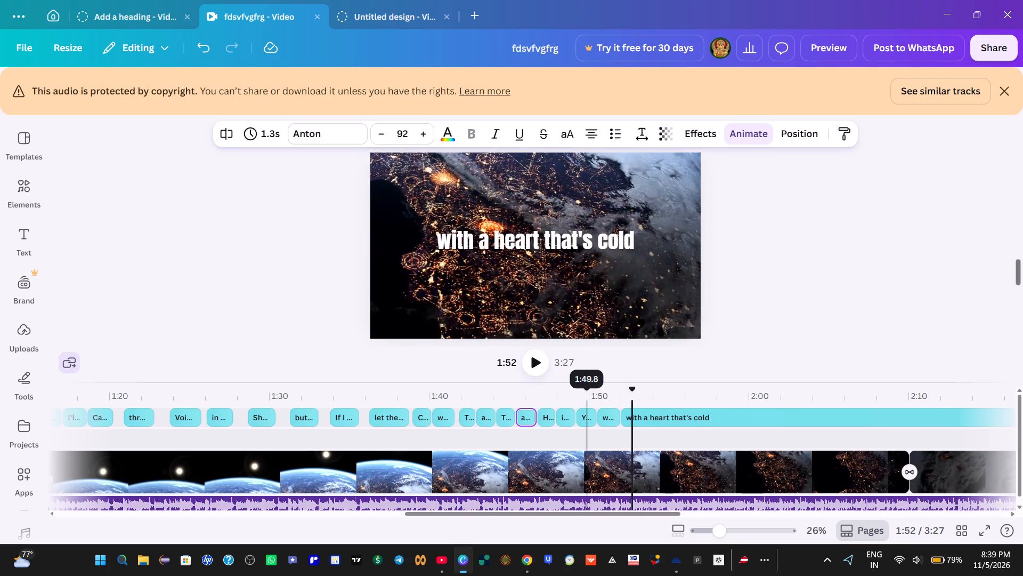
# Switch to the lyrics page in Chrome and copy "never doing what I'm told".
pyautogui.click(522, 558)
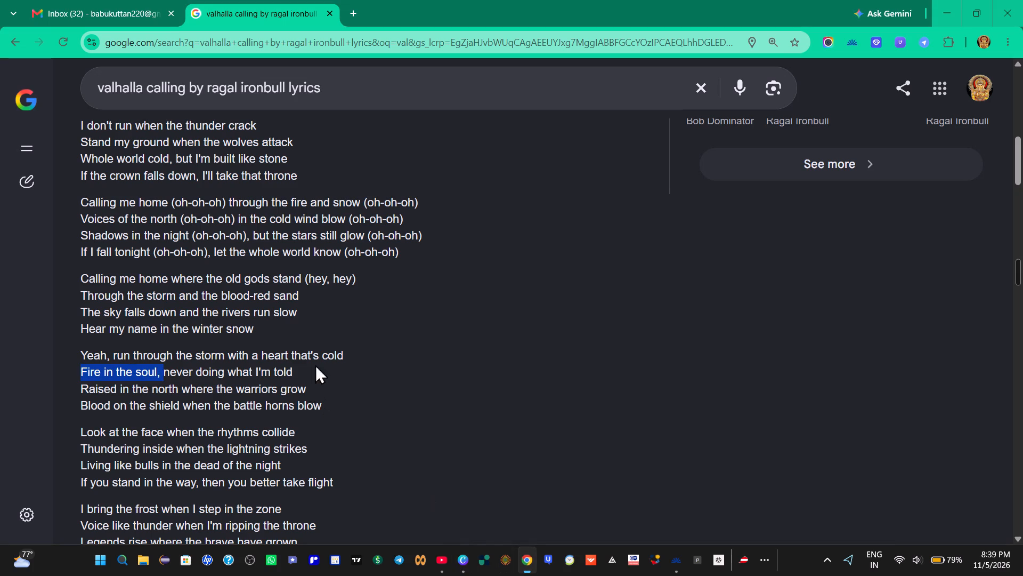
pyautogui.moveTo(163, 375); pyautogui.dragTo(174, 373)
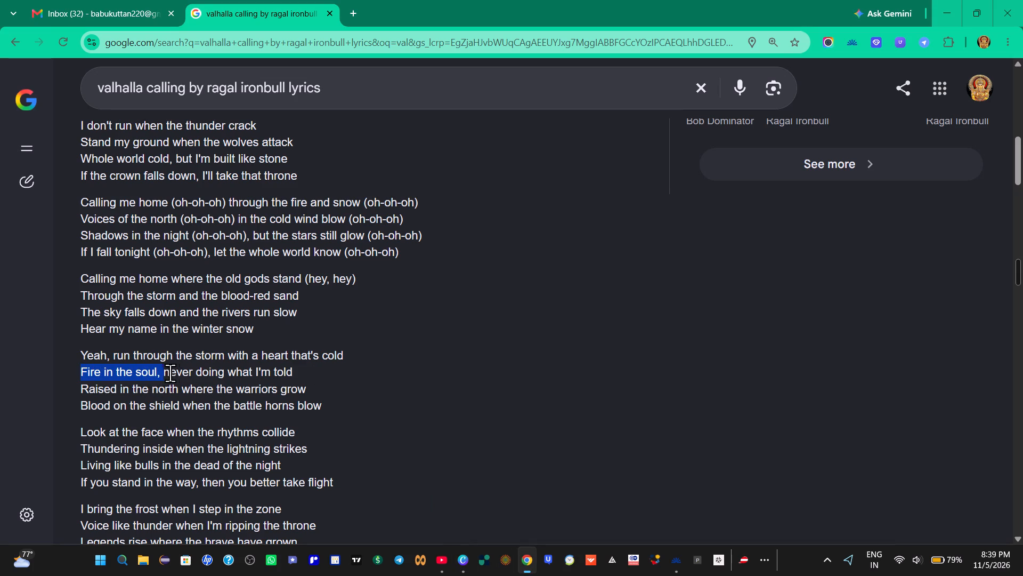
pyautogui.click(164, 373)
pyautogui.moveTo(164, 373); pyautogui.dragTo(296, 367)
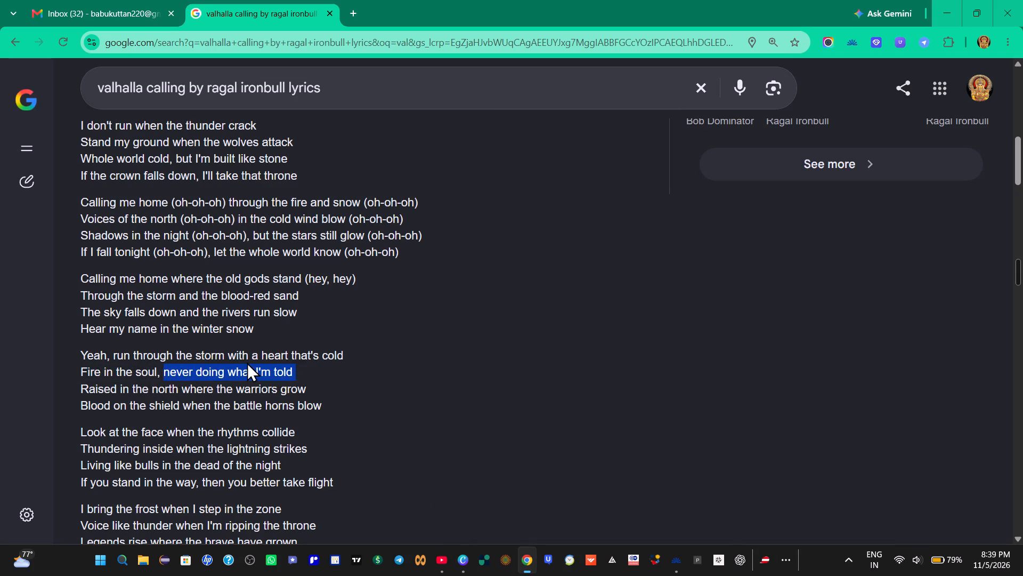
pyautogui.rightClick(247, 362)
pyautogui.click(619, 337)
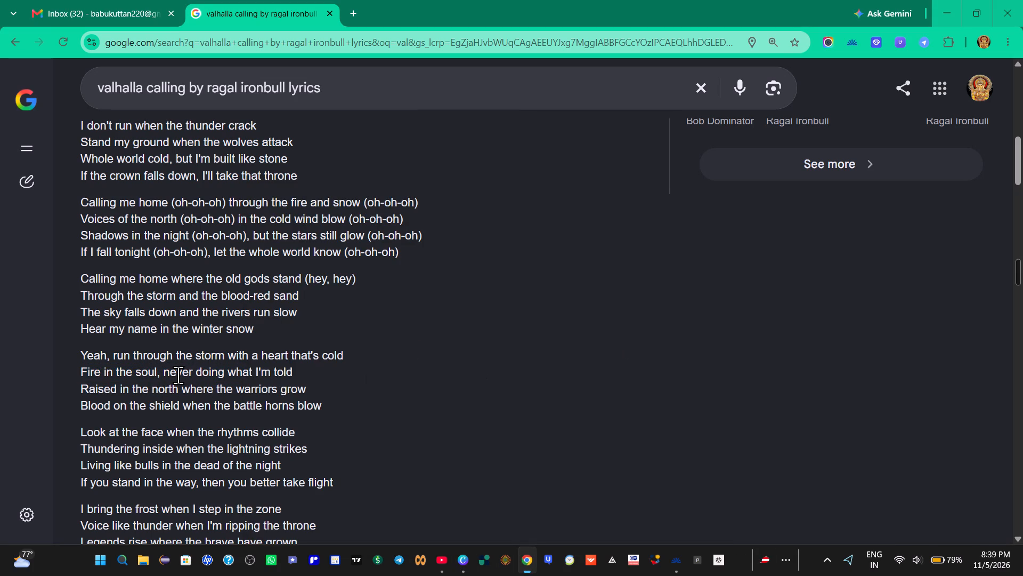
pyautogui.moveTo(163, 375); pyautogui.dragTo(298, 373)
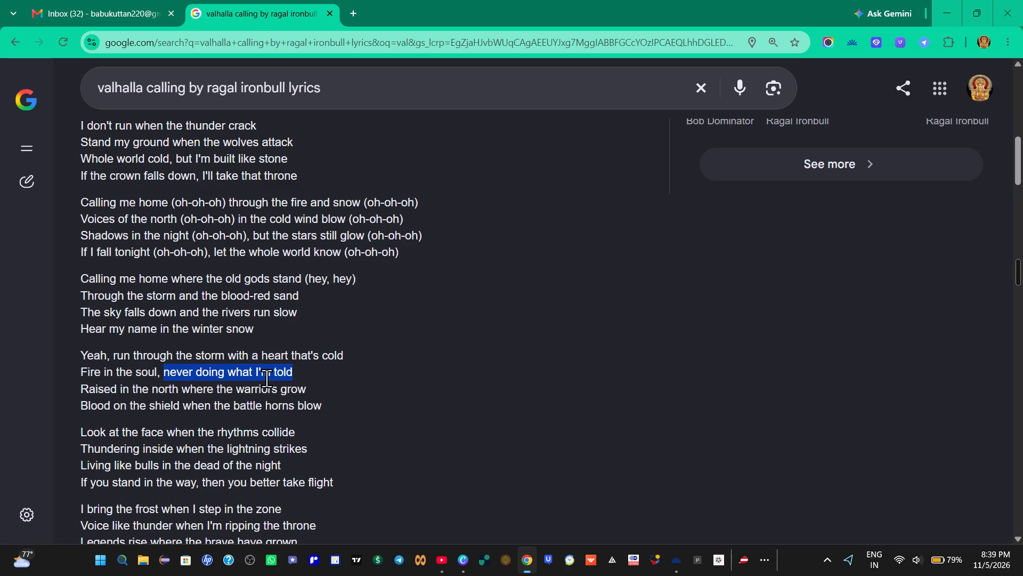
pyautogui.rightClick(263, 373)
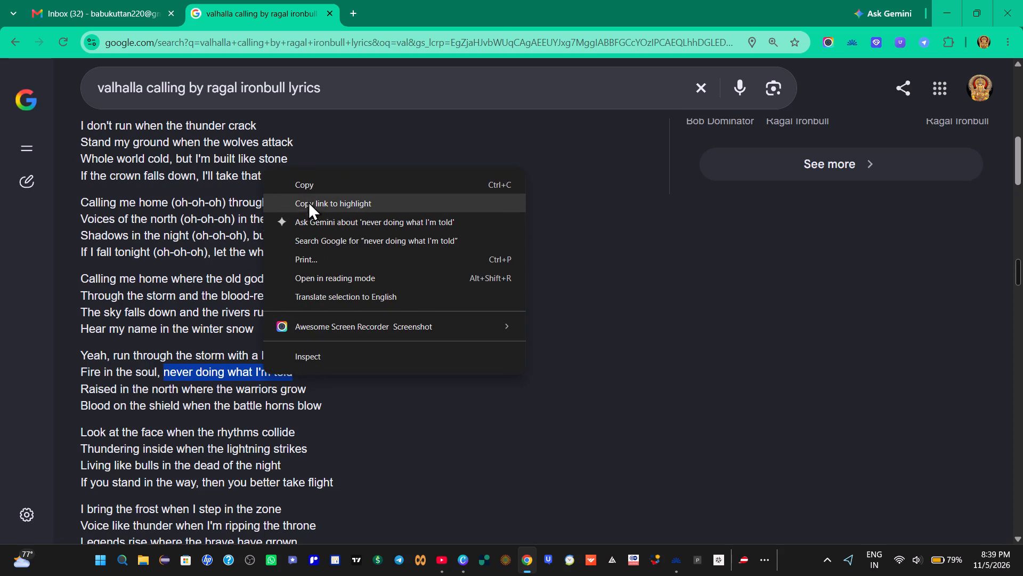
pyautogui.click(310, 189)
# Back in Canva, replace the text of the long "with a heart that's cold" clip with "never doing what I'm told".
pyautogui.click(467, 562)
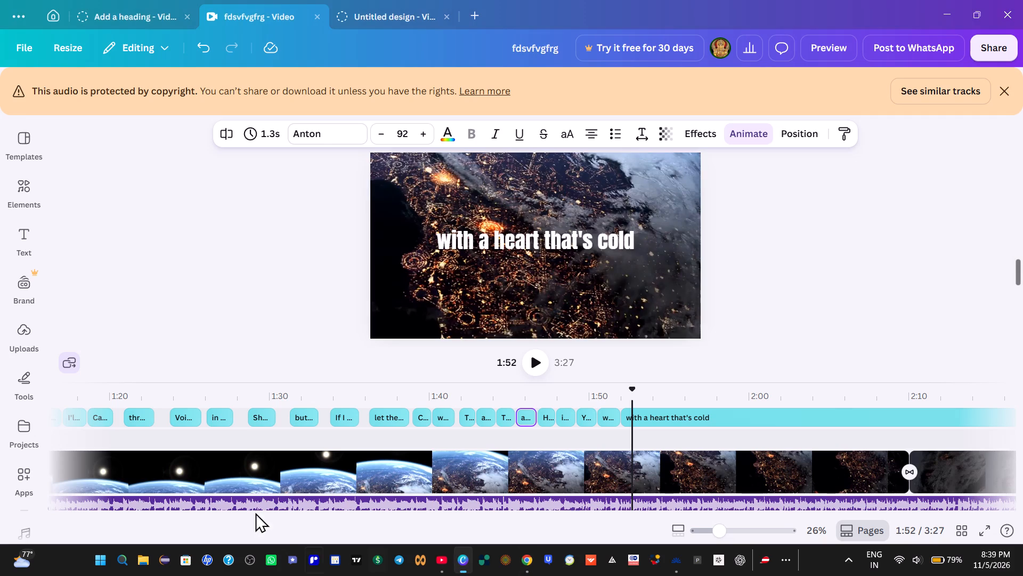
pyautogui.click(517, 242)
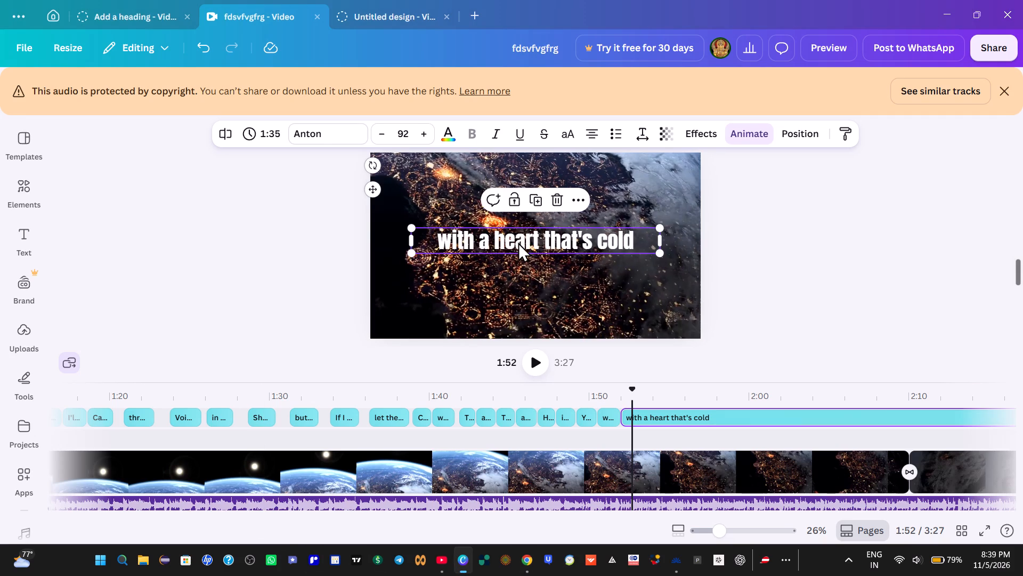
pyautogui.click(519, 245)
pyautogui.press('BackSpace')
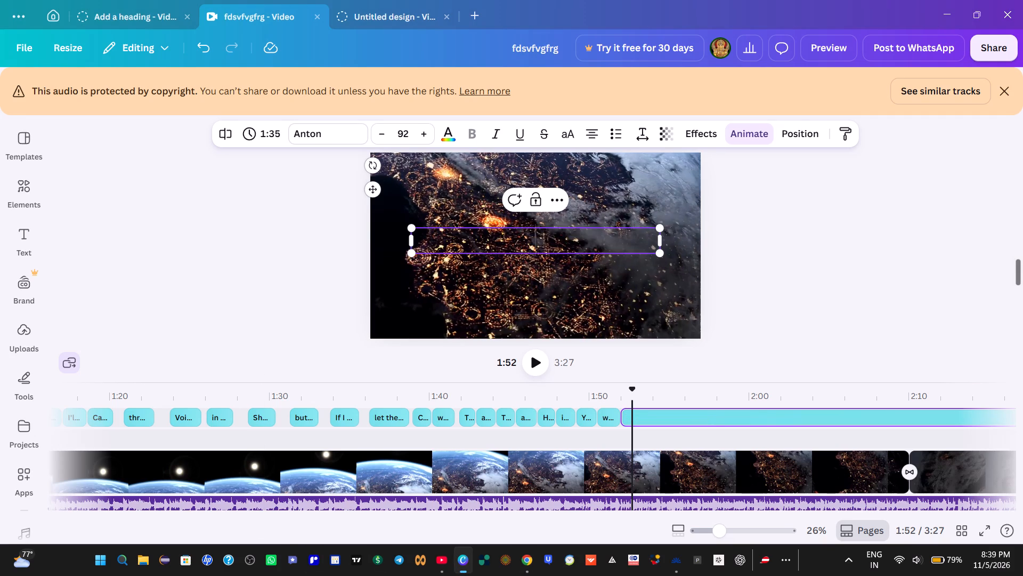
pyautogui.hotkey('ctrl', 'v')
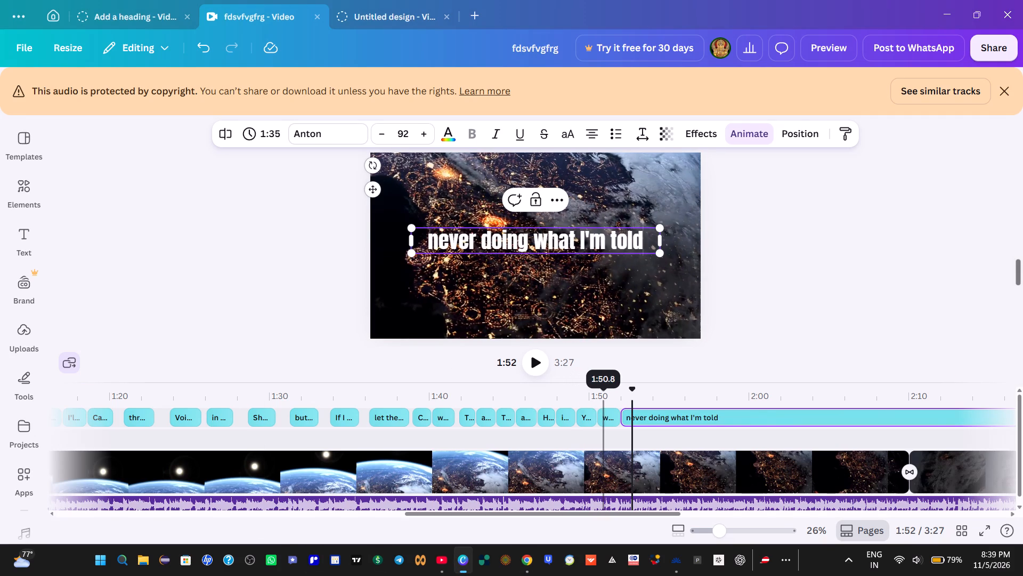
# Compare the placement of the short "with a heart that's cold" text with the "never doing what I'm told" text.
pyautogui.click(604, 402)
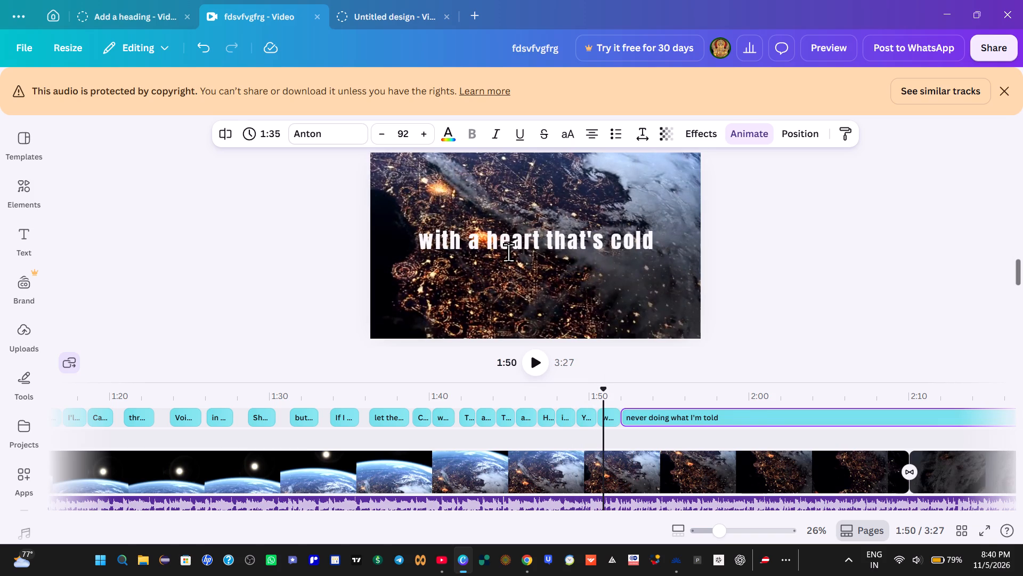
pyautogui.click(486, 251)
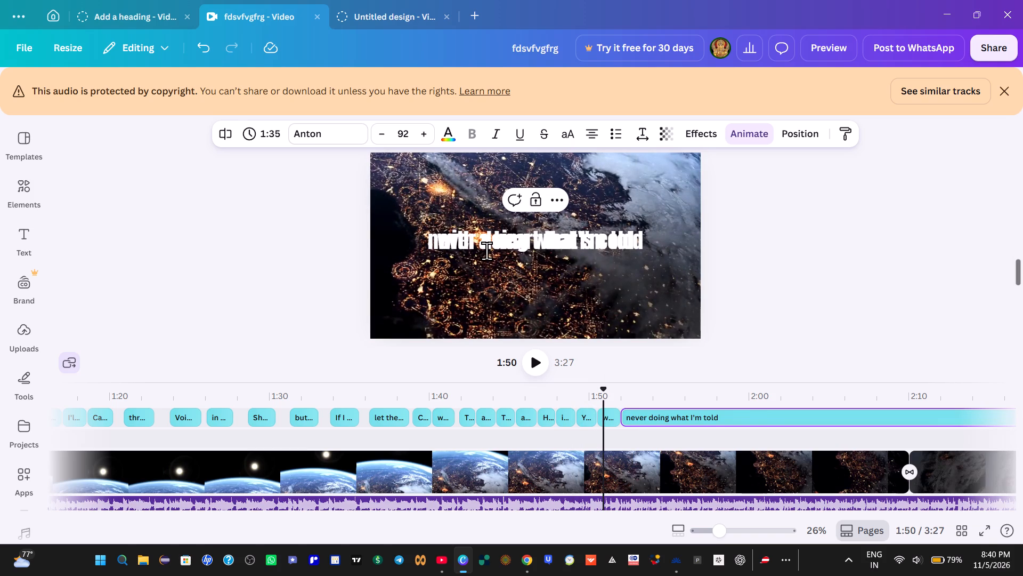
pyautogui.click(680, 411)
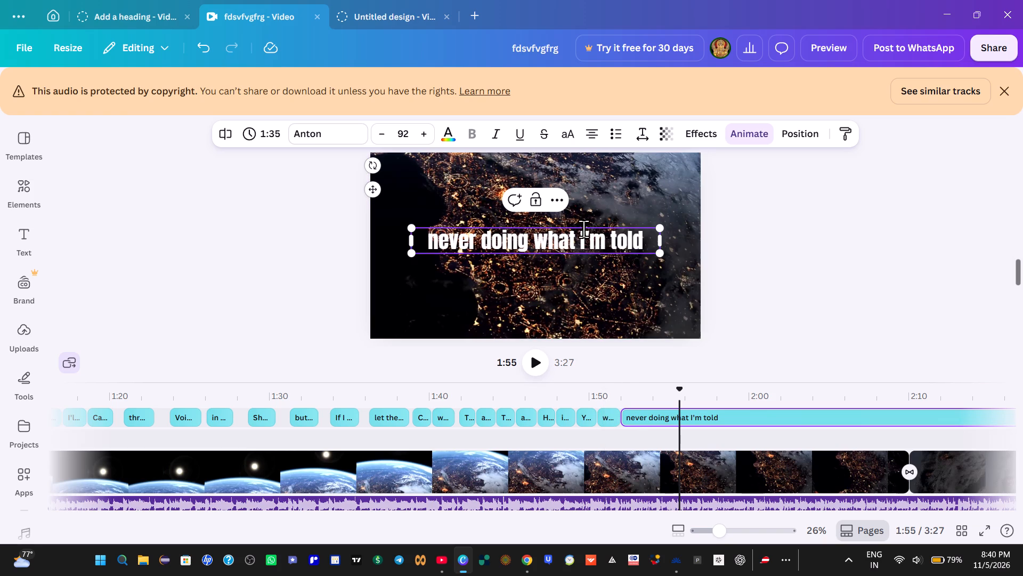
pyautogui.click(581, 243)
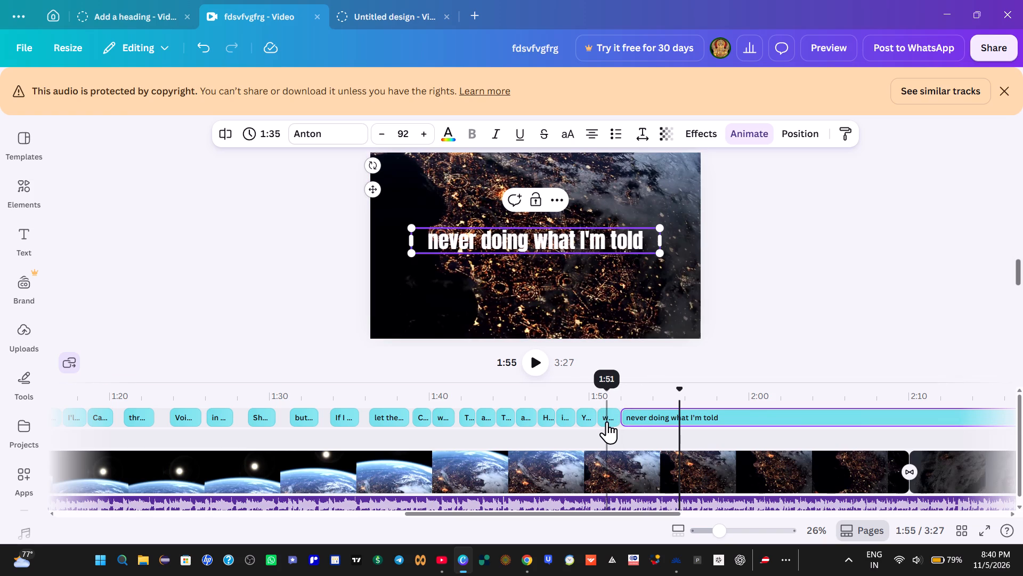
# Play the video from the "with a heart that's cold" clip, and again from about 1:48, to check the timing up to 1:54.
pyautogui.click(607, 421)
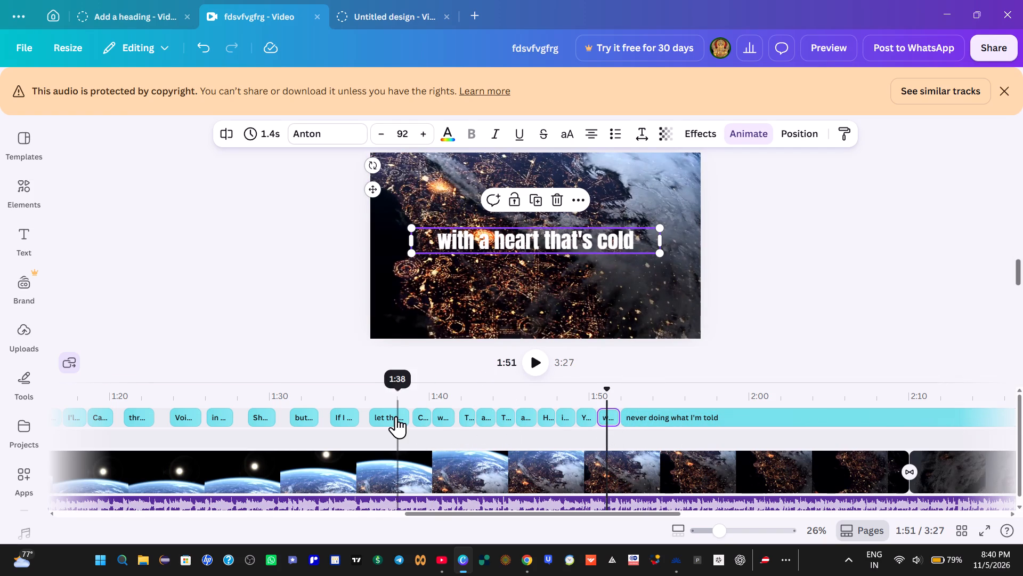
pyautogui.click(534, 364)
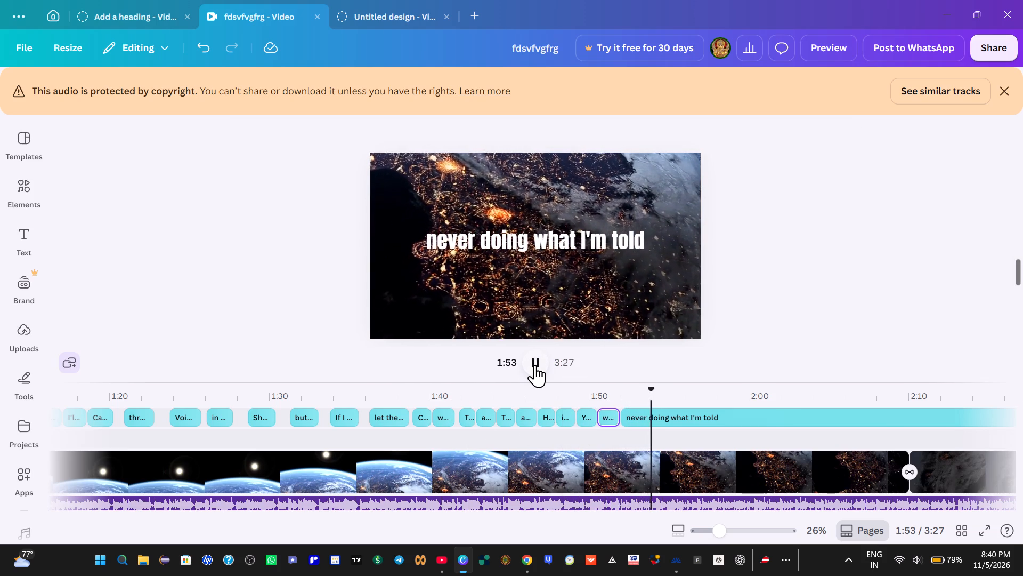
pyautogui.click(535, 365)
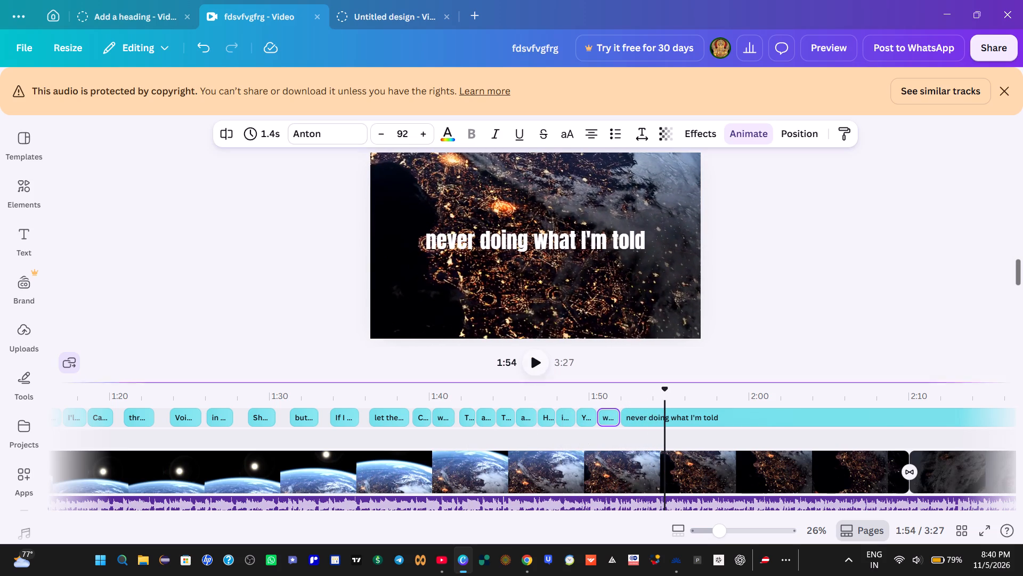
pyautogui.click(572, 403)
pyautogui.click(531, 362)
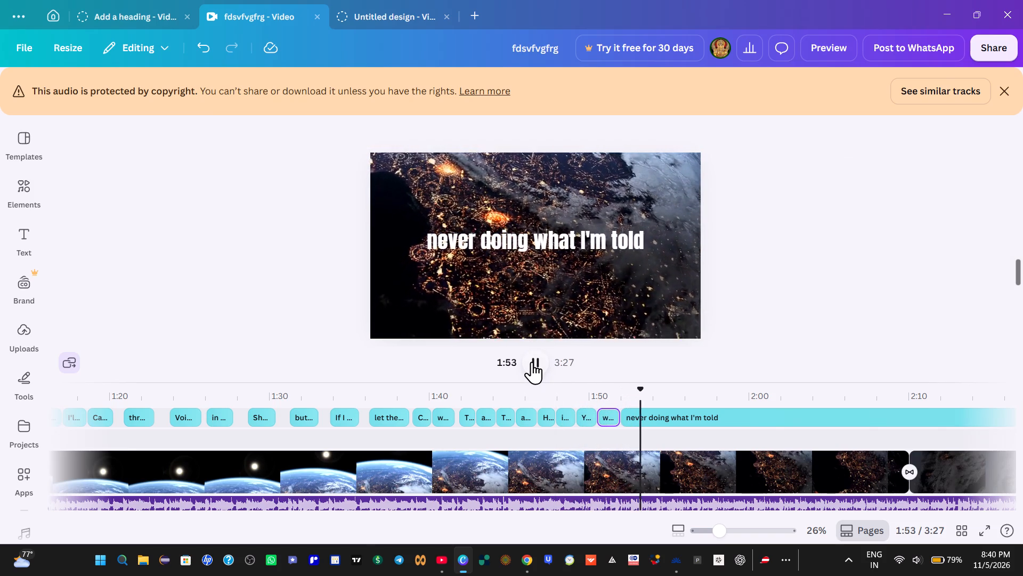
pyautogui.click(532, 362)
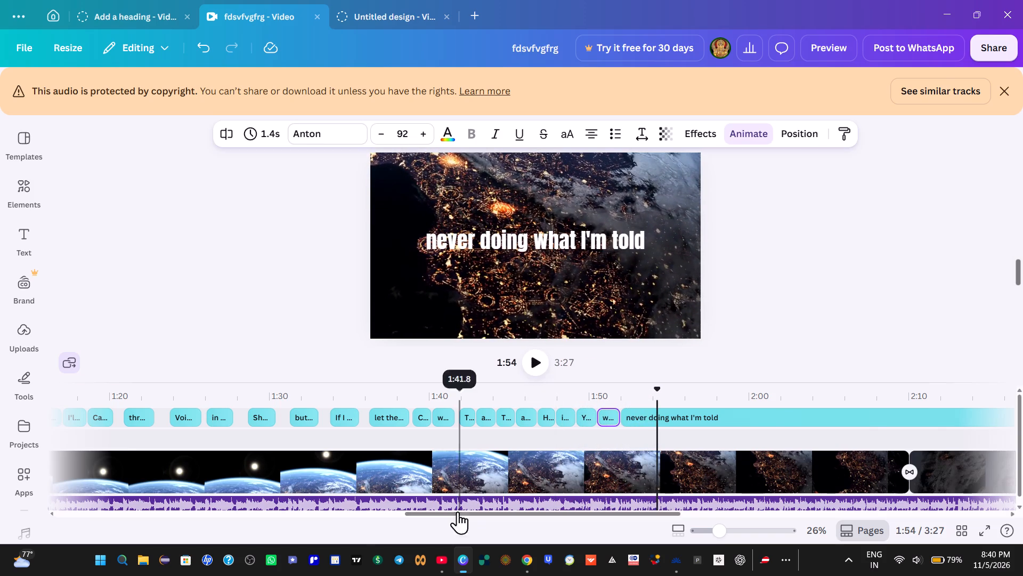
# Switch to the YouTube reference lyric video and replay the passage from about 1:51 to check which lines follow "with a heart that's cold".
pyautogui.click(442, 558)
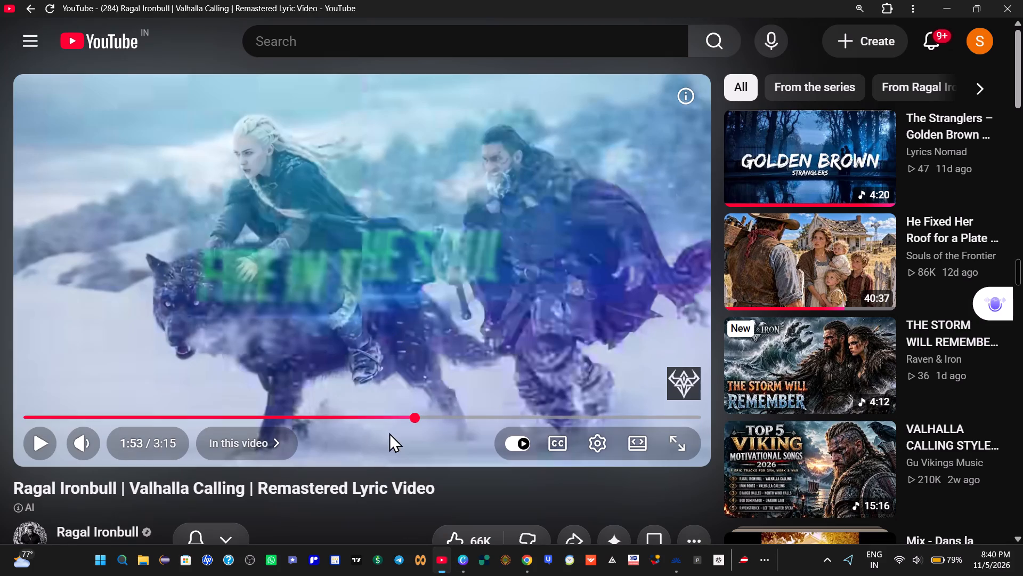
pyautogui.click(387, 420)
pyautogui.click(434, 277)
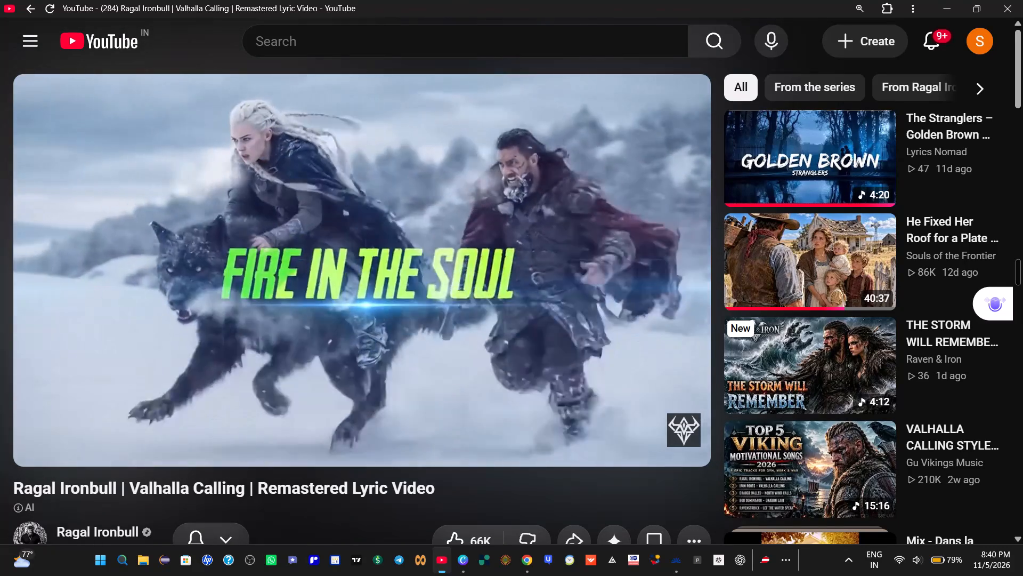
pyautogui.click(429, 287)
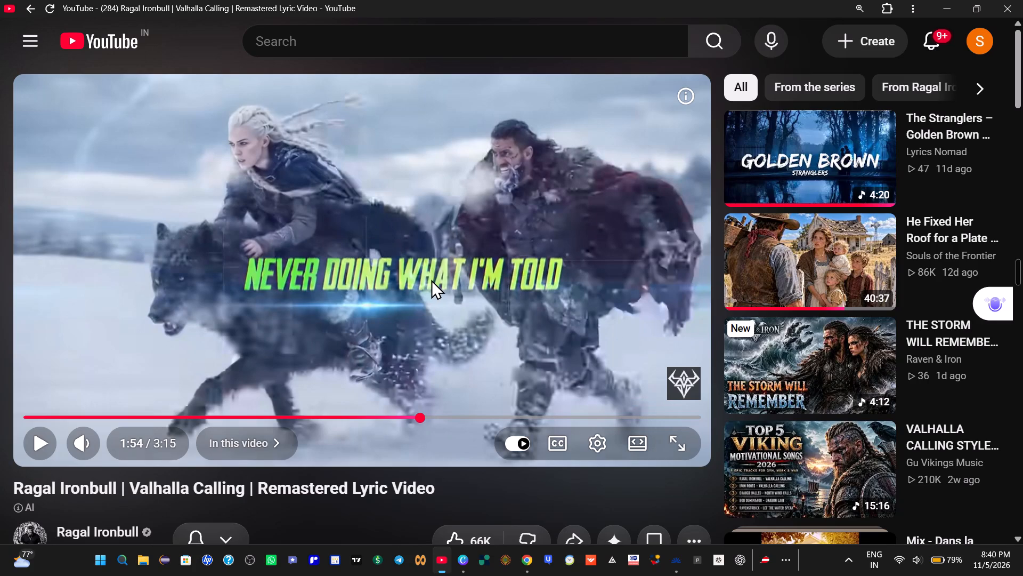
pyautogui.click(411, 414)
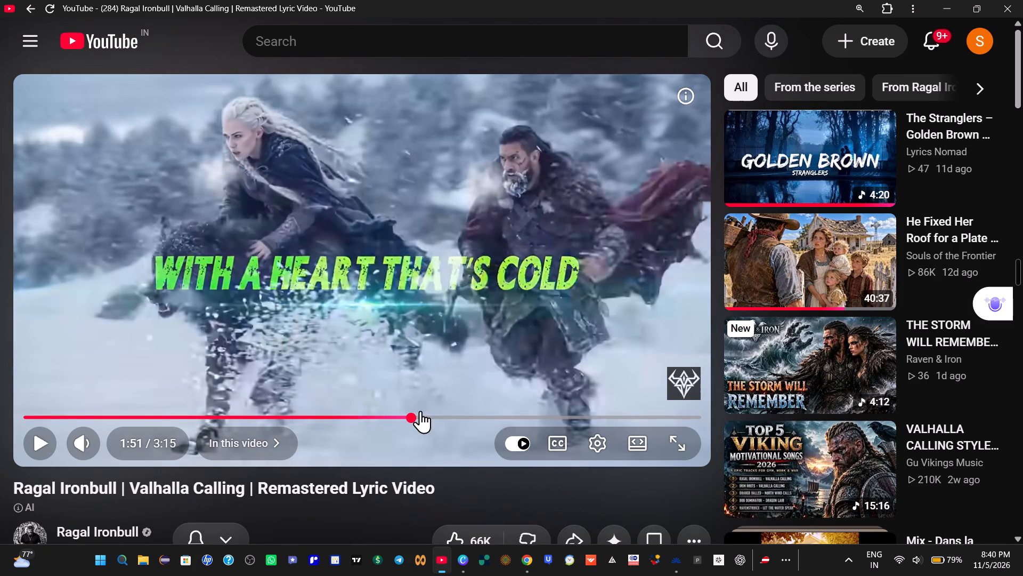
pyautogui.click(299, 324)
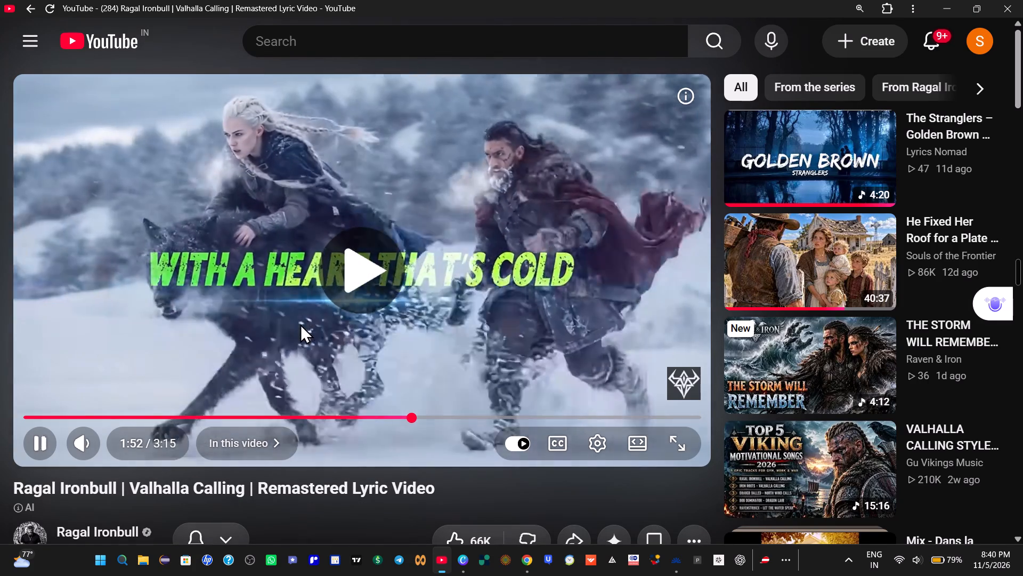
pyautogui.click(300, 324)
pyautogui.click(300, 324)
pyautogui.click(300, 324)
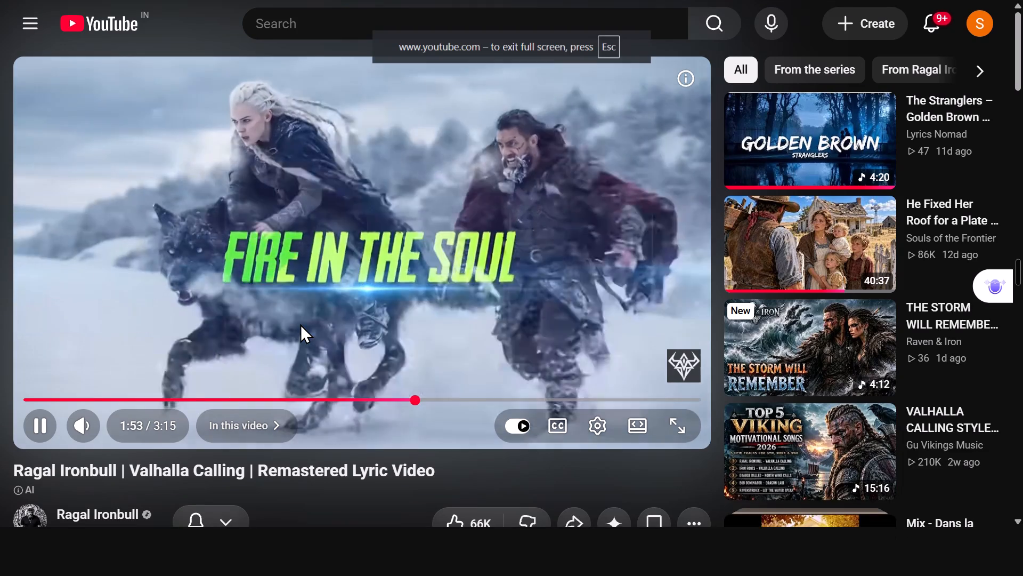
pyautogui.click(300, 324)
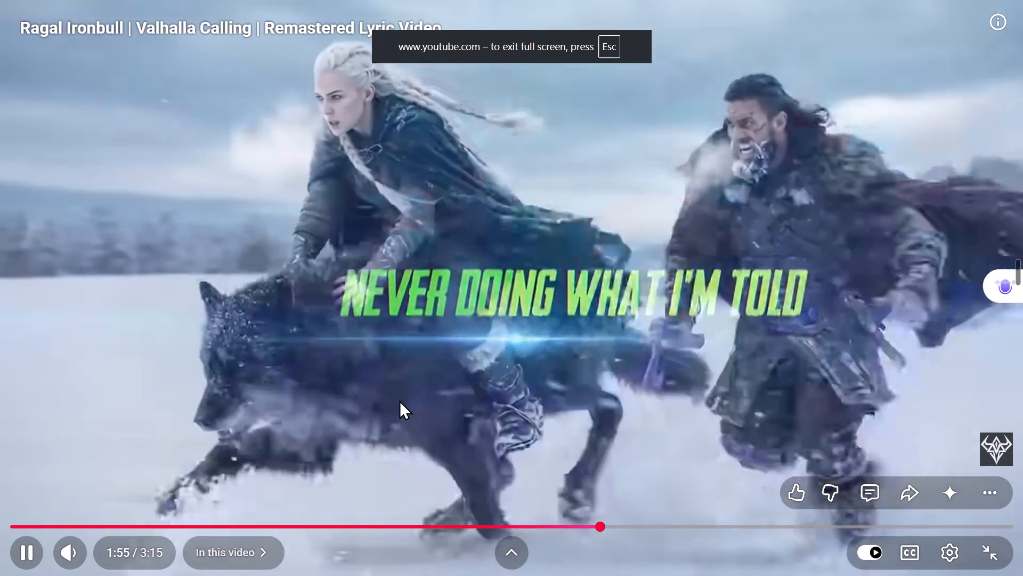
pyautogui.click(995, 556)
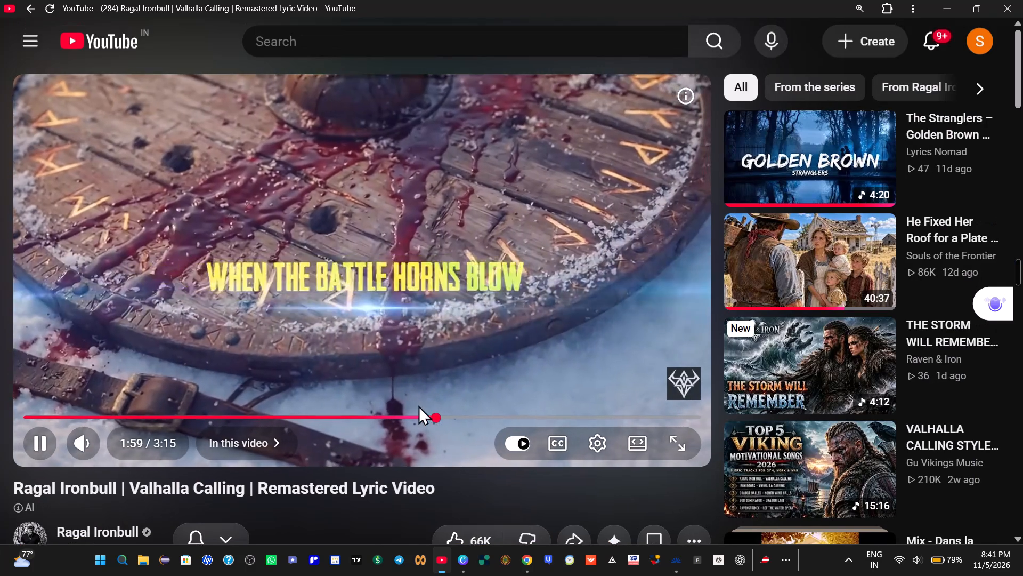
# Replay the reference video between 1:50 and 1:54 in full screen, pausing between lyric lines to check their order.
pyautogui.click(416, 412)
pyautogui.click(394, 332)
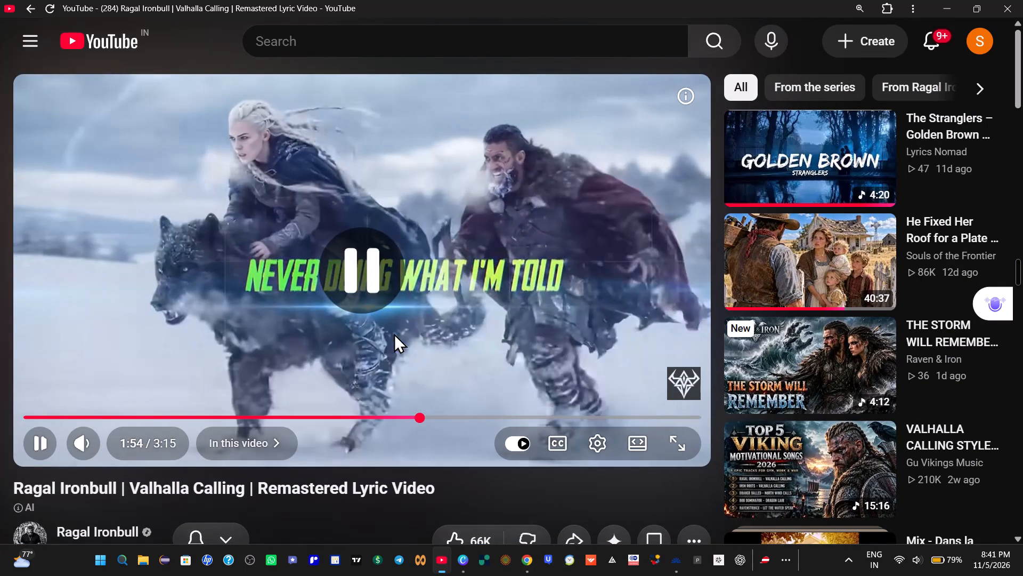
pyautogui.click(410, 417)
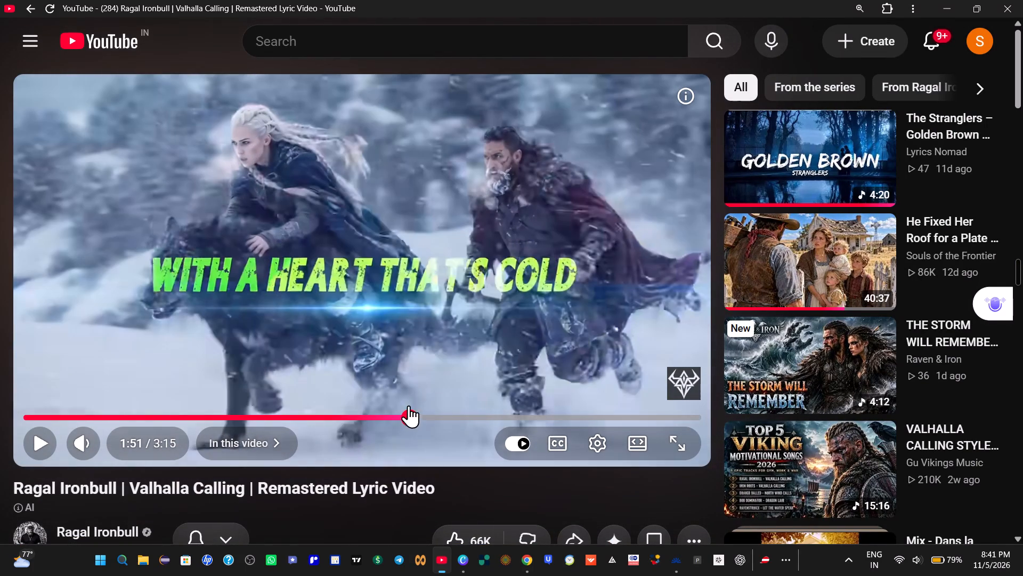
pyautogui.click(416, 326)
pyautogui.click(416, 326)
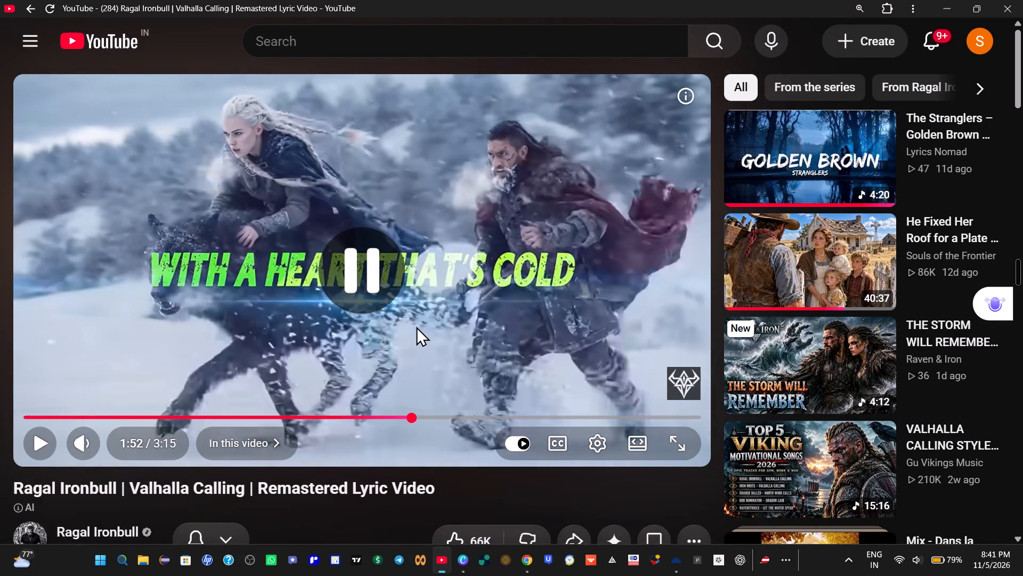
pyautogui.click(416, 326)
pyautogui.click(416, 326)
pyautogui.click(416, 326)
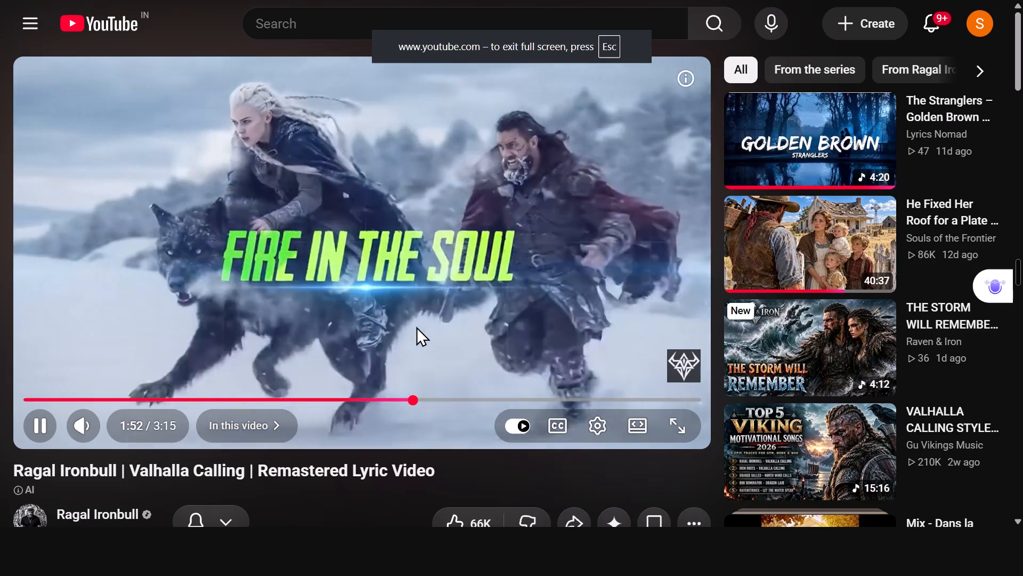
pyautogui.click(416, 326)
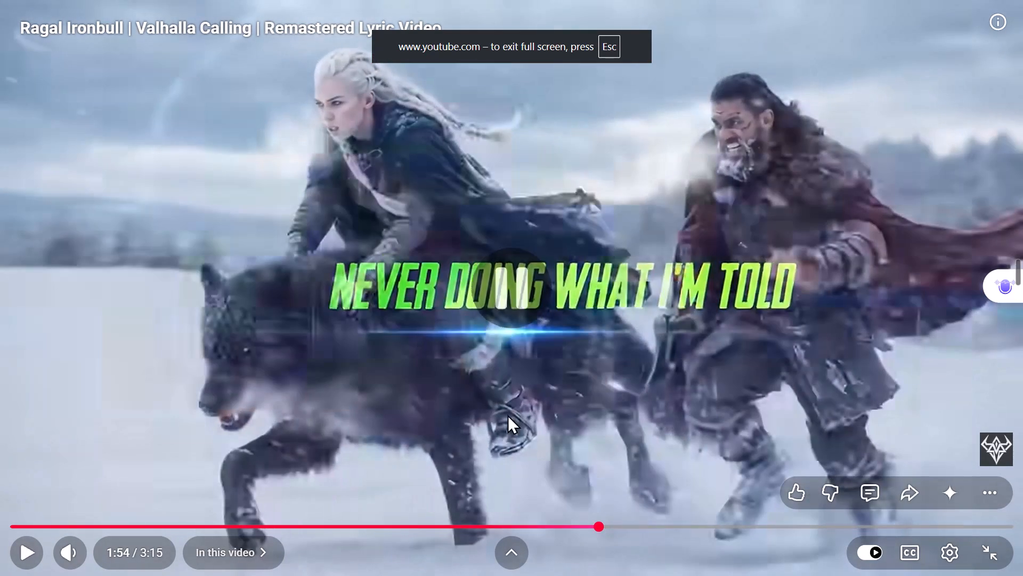
pyautogui.click(584, 530)
pyautogui.click(577, 522)
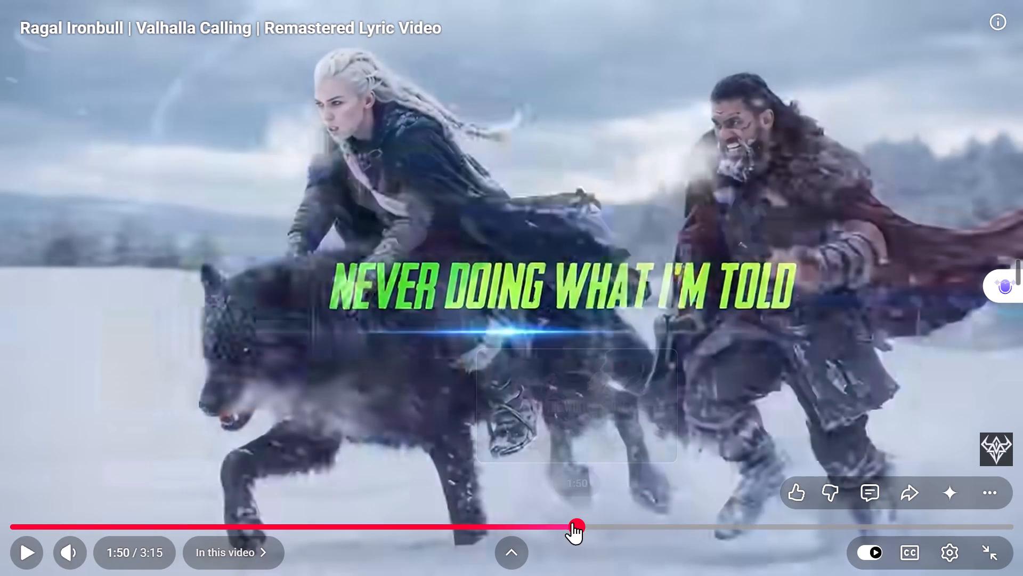
pyautogui.click(445, 382)
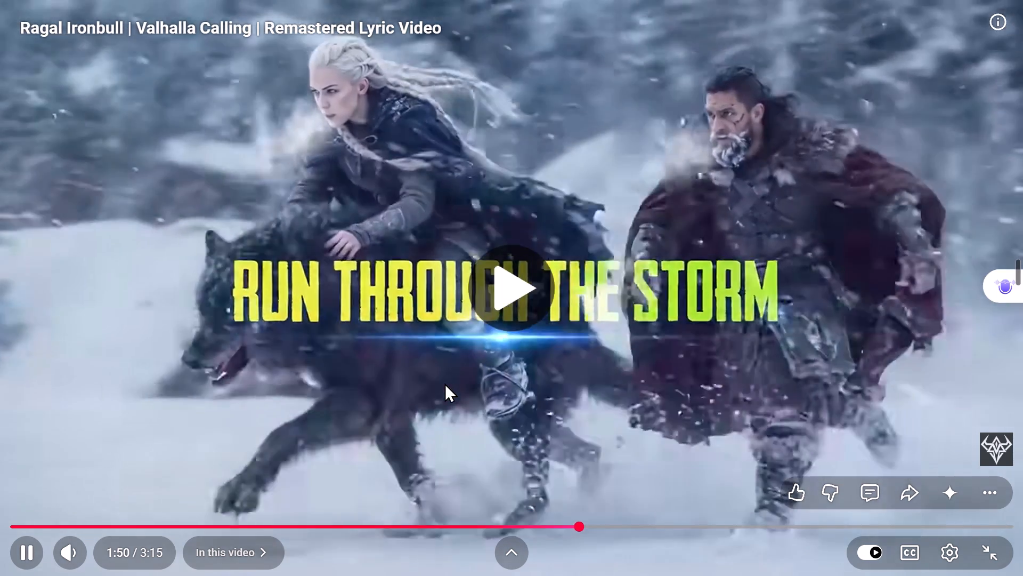
pyautogui.press('space')
pyautogui.press('space')
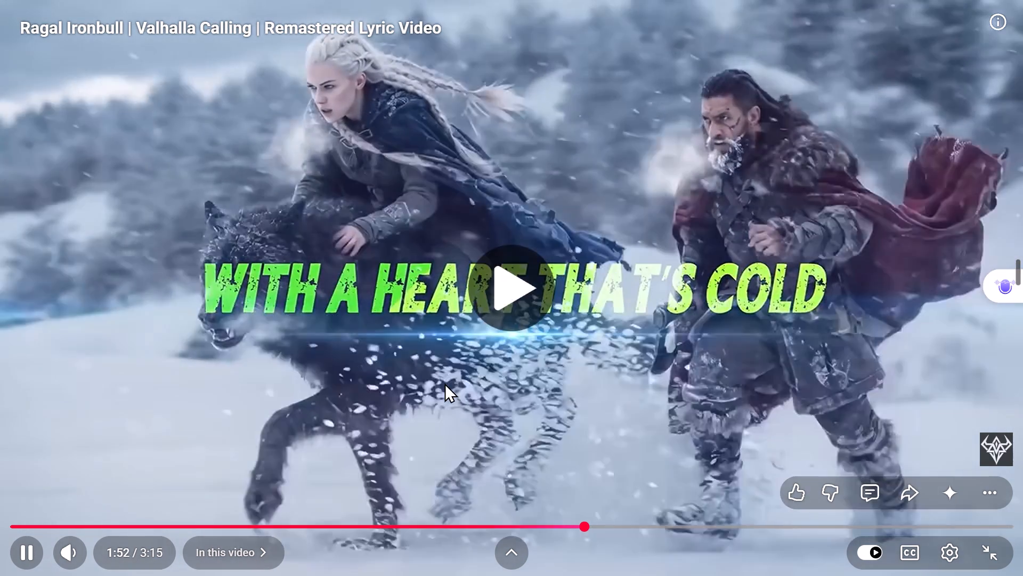
pyautogui.press('space')
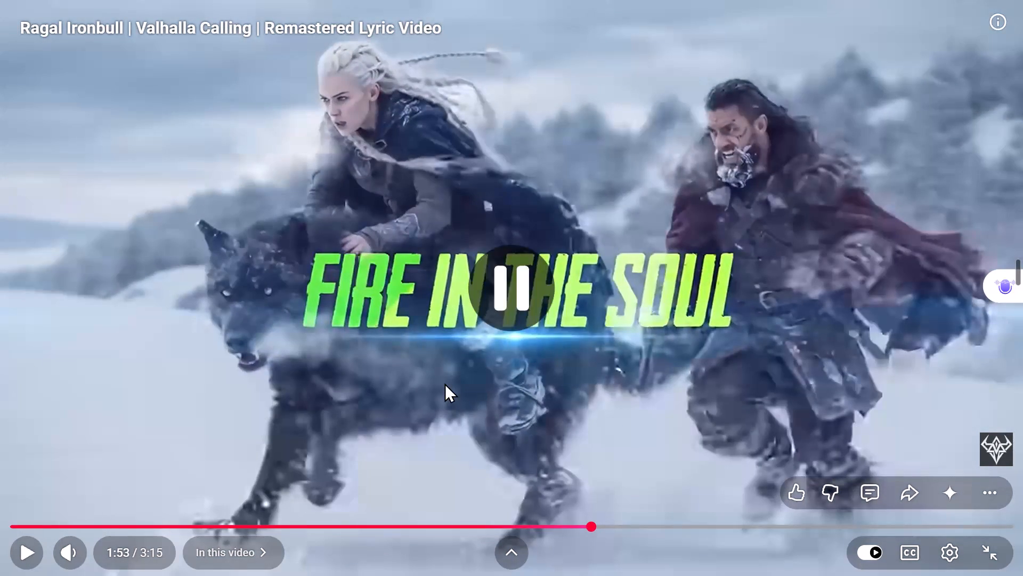
pyautogui.click(989, 556)
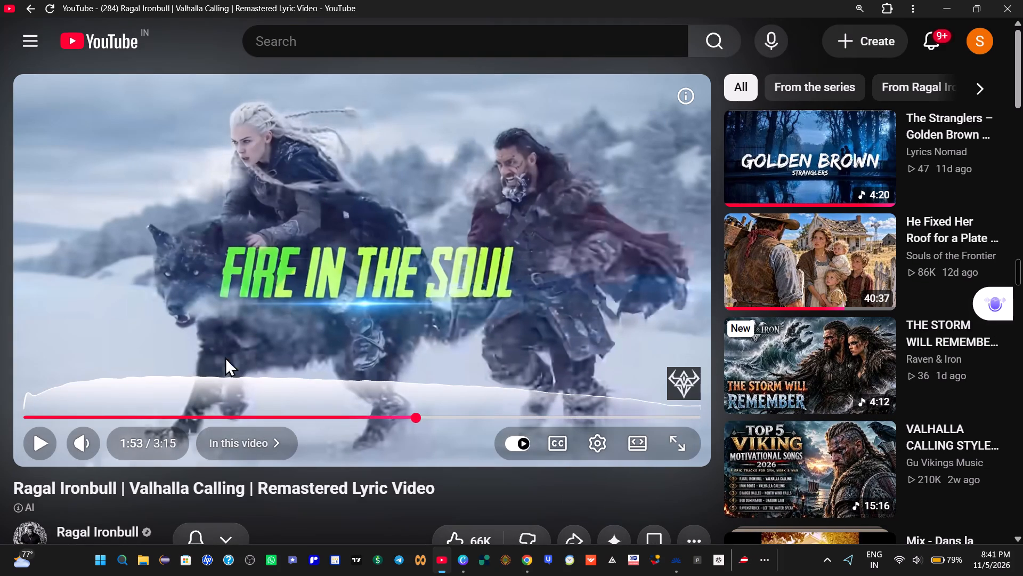
# Select the long "never doing what I'm told" clip in Canva, and copy "Fire in the soul," from the lyrics page in Chrome.
pyautogui.click(462, 556)
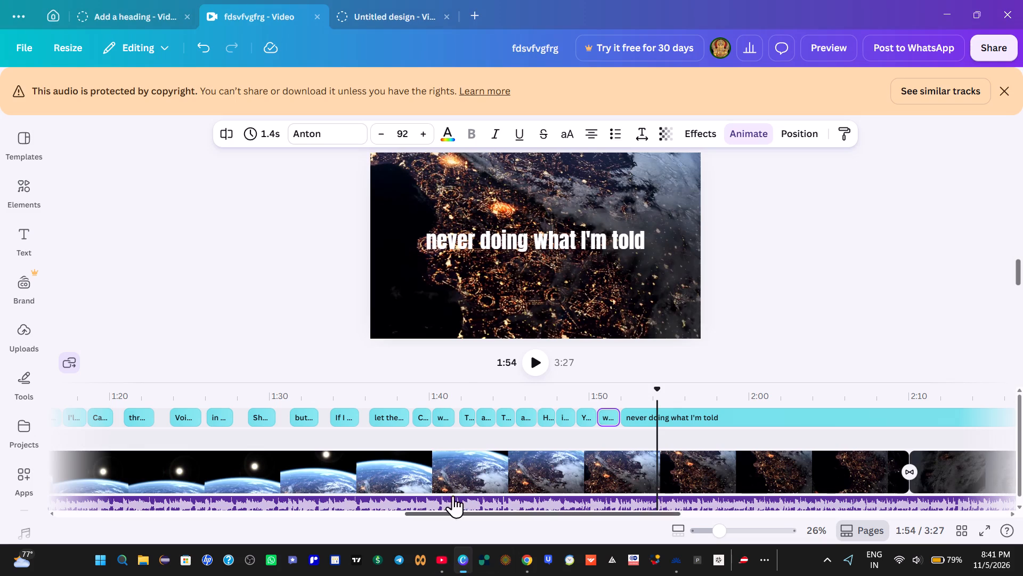
pyautogui.click(607, 426)
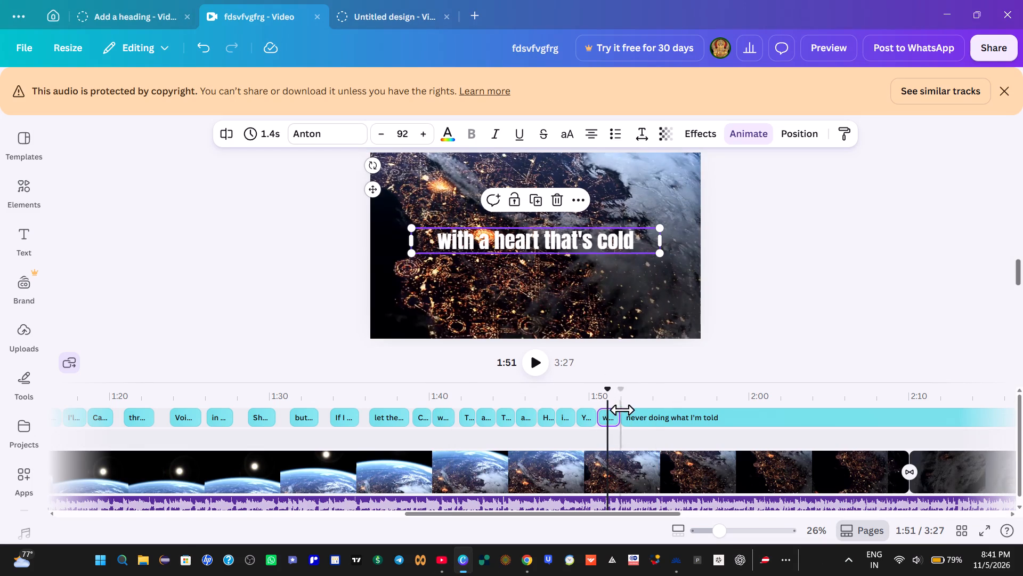
pyautogui.click(636, 417)
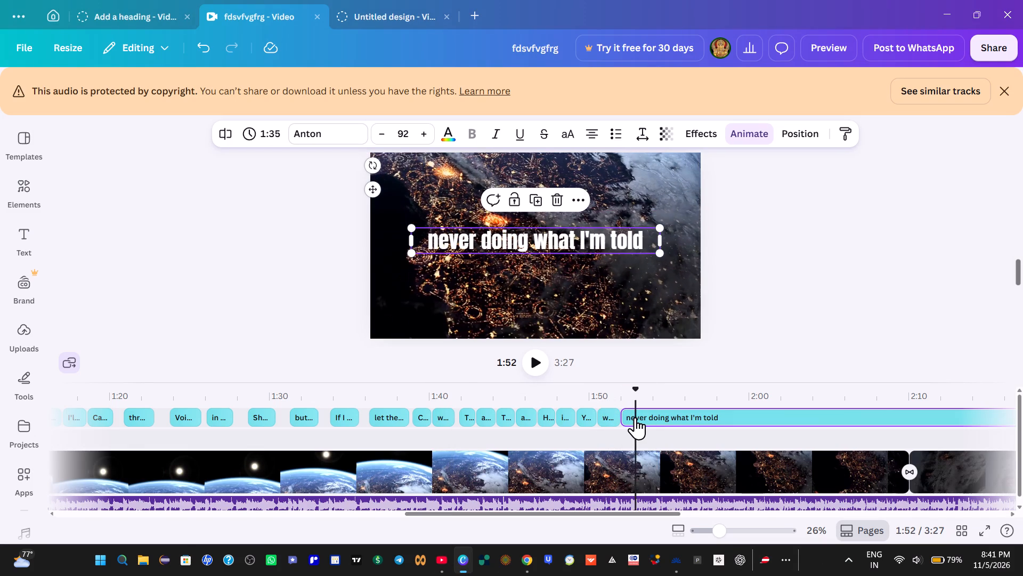
pyautogui.click(527, 556)
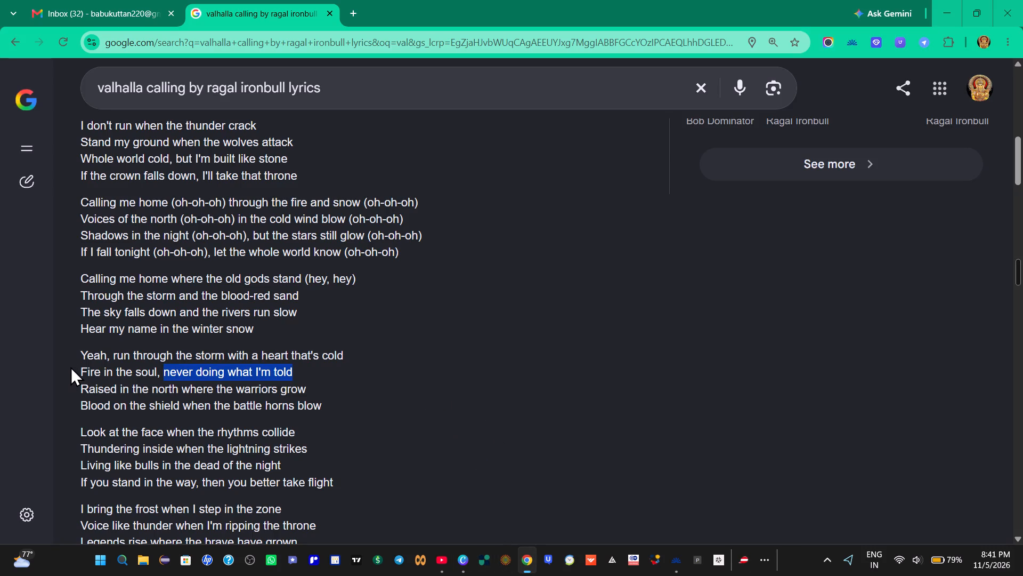
pyautogui.moveTo(77, 364); pyautogui.dragTo(160, 370)
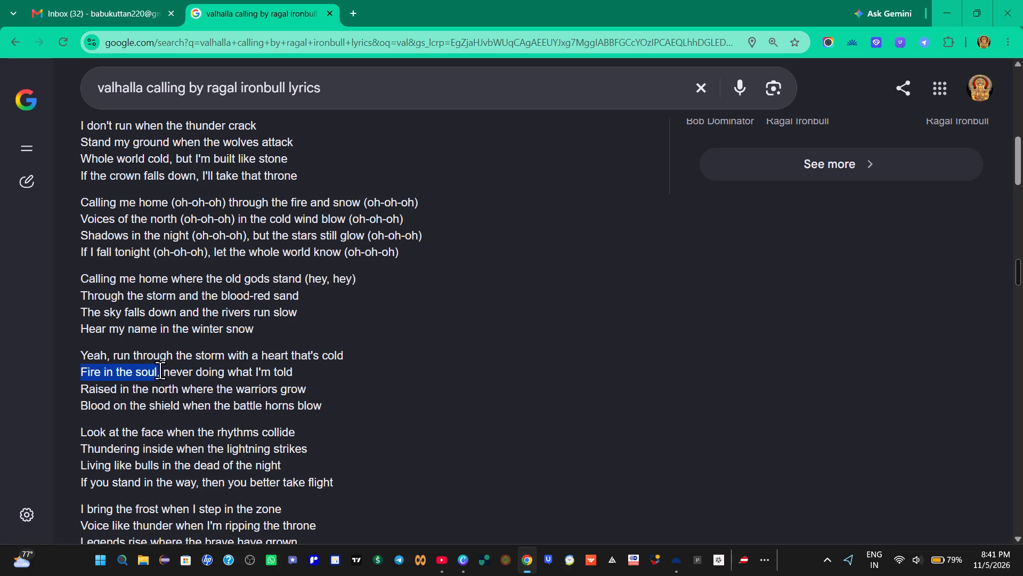
pyautogui.rightClick(139, 374)
pyautogui.click(201, 183)
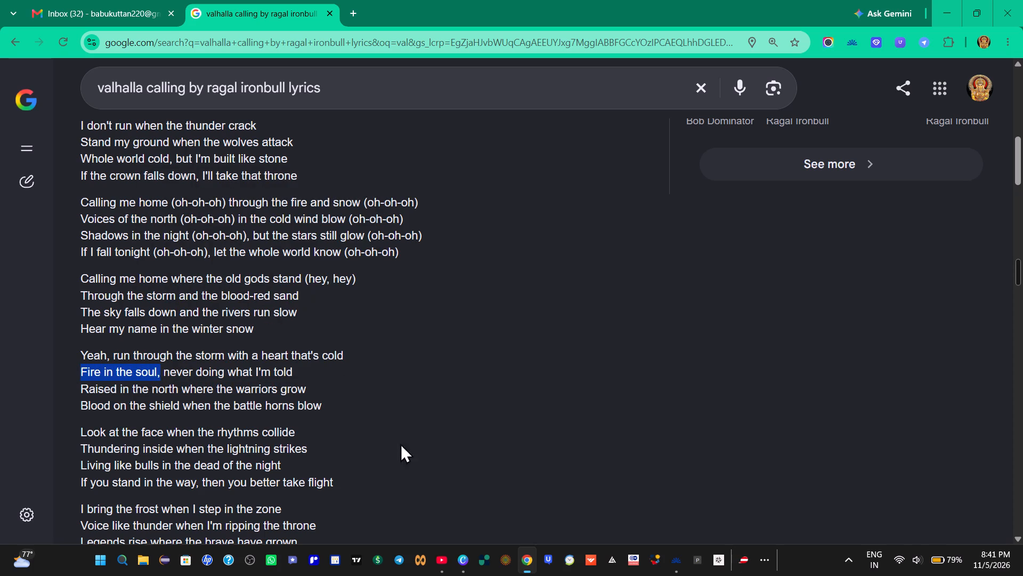
# Switch back to Canva and play the video from about 1:49 to 1:52, stopping on the long "never doing what I'm told" clip.
pyautogui.click(466, 559)
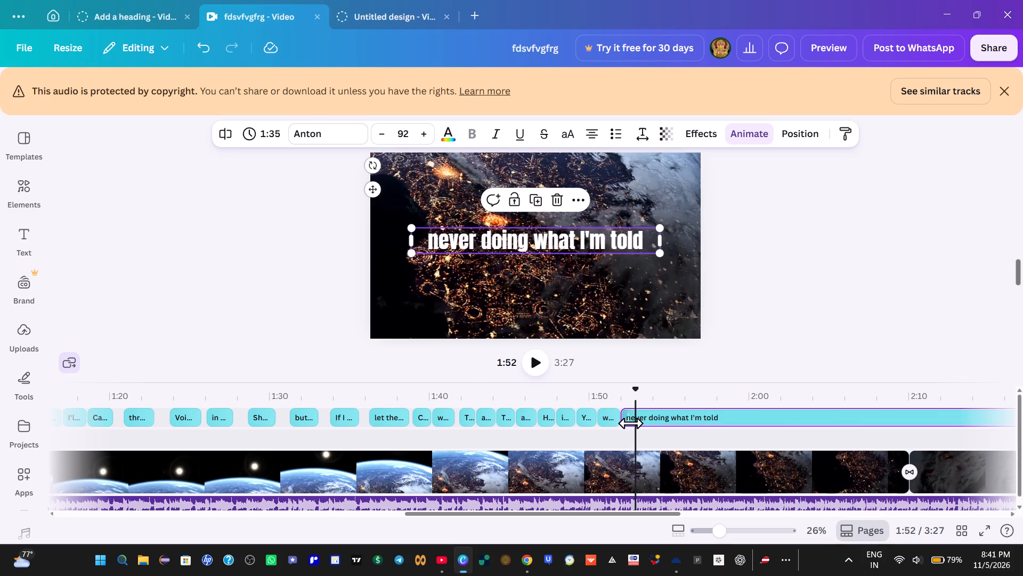
pyautogui.click(585, 429)
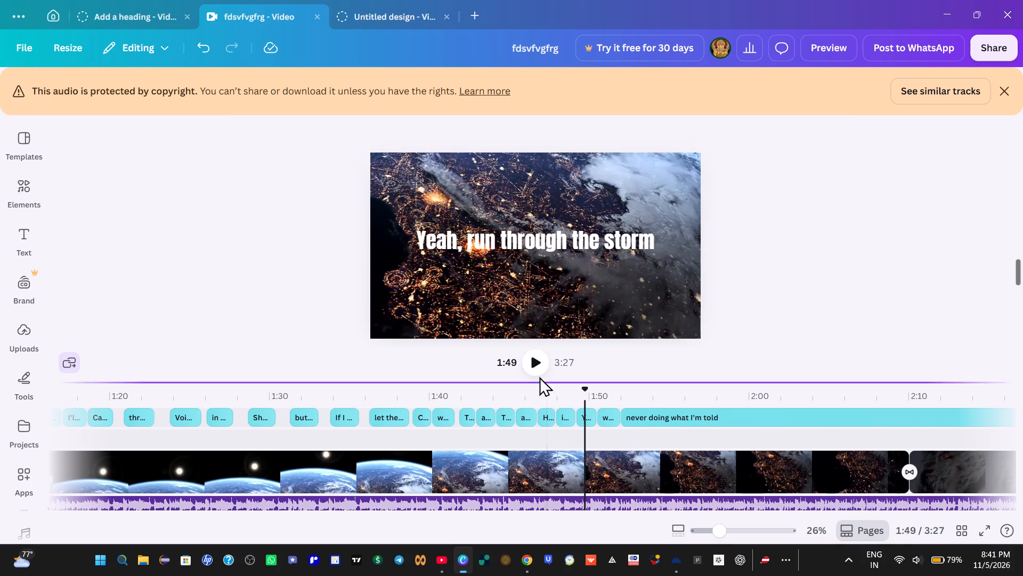
pyautogui.click(535, 365)
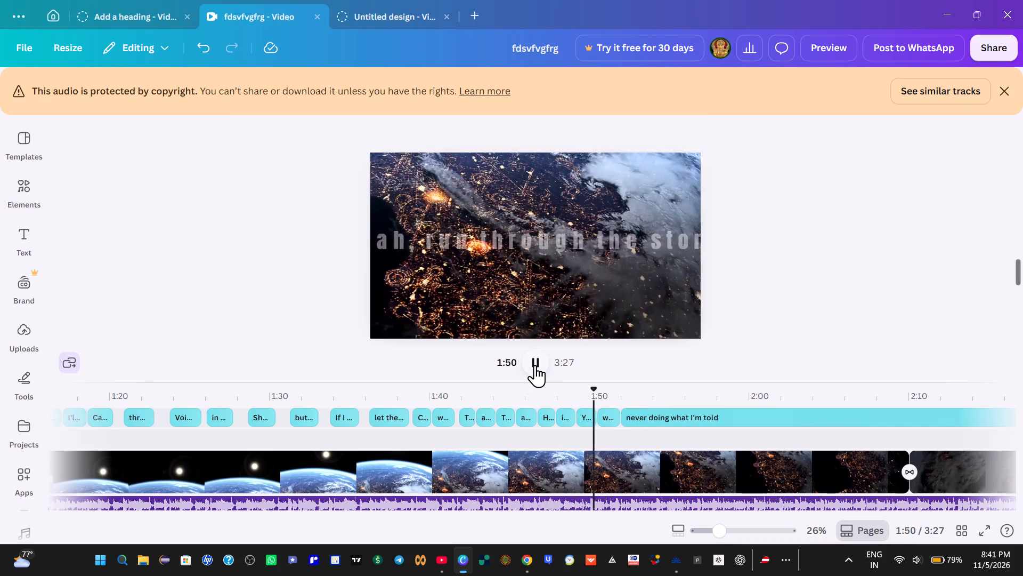
pyautogui.click(535, 365)
pyautogui.click(533, 357)
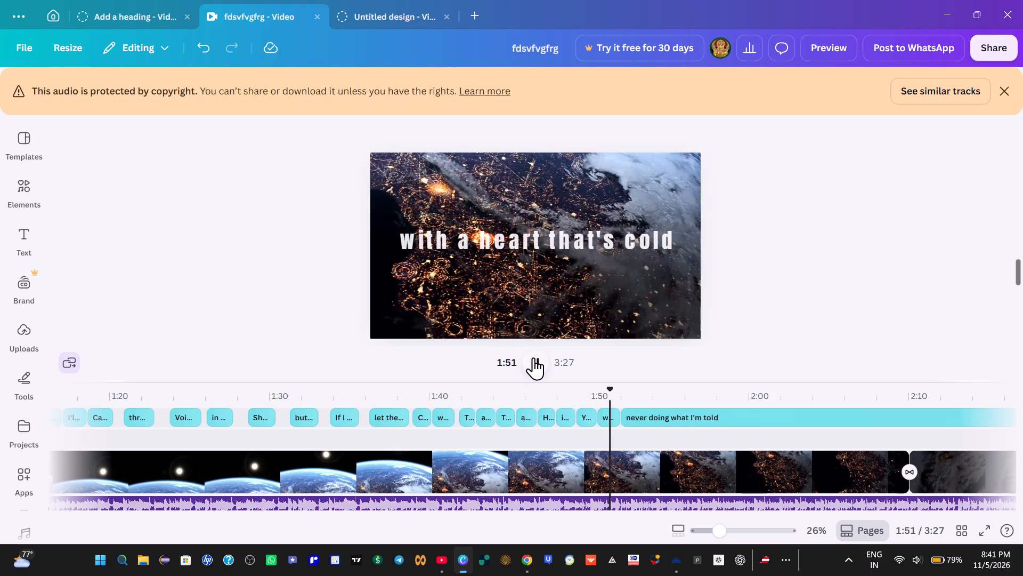
pyautogui.click(533, 357)
pyautogui.click(533, 357)
pyautogui.click(533, 357)
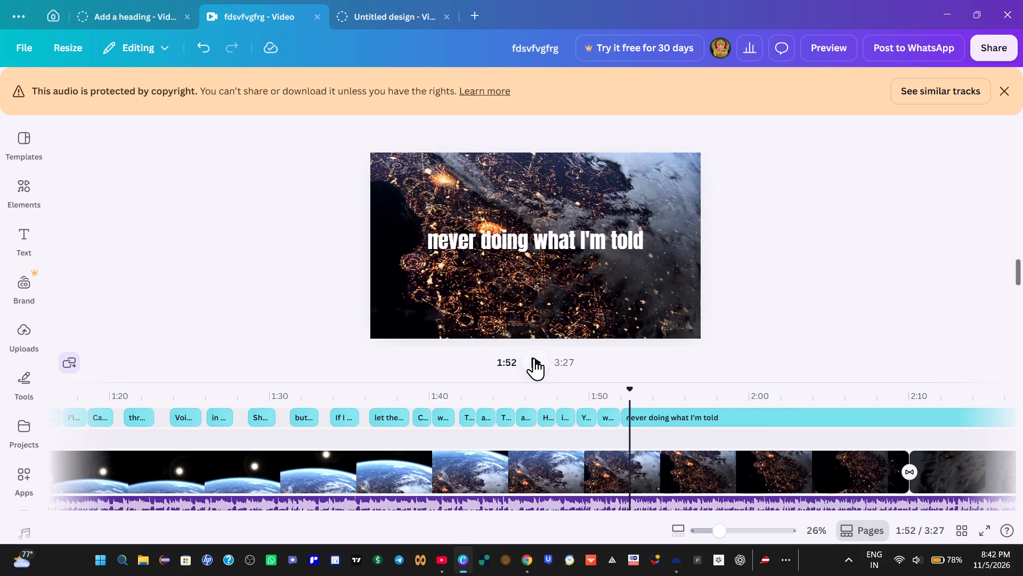
# Replace the text of the long "never doing what I'm told" clip with the copied line "Fire in the soul,".
pyautogui.click(517, 243)
pyautogui.click(517, 243)
pyautogui.click(517, 243)
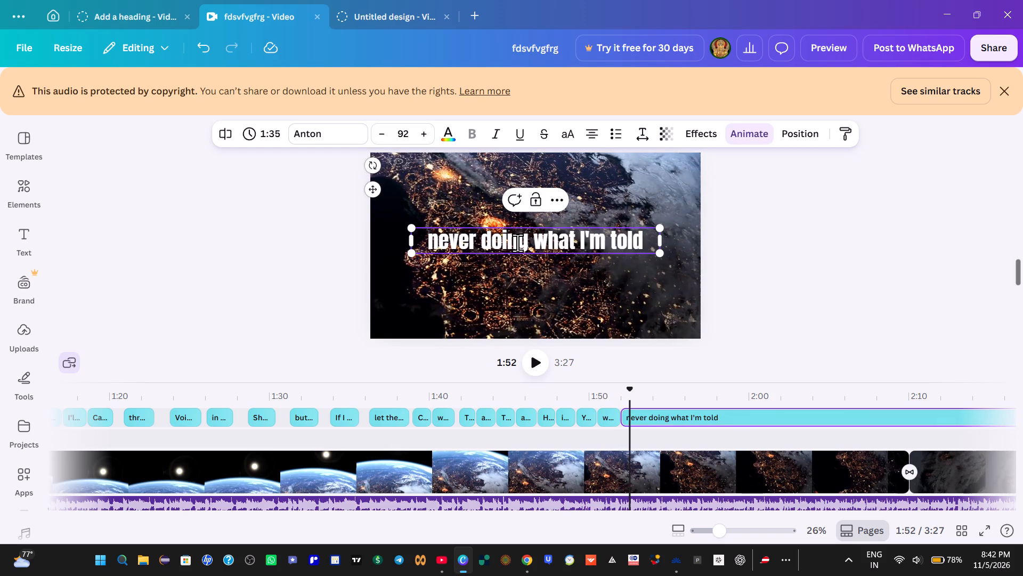
pyautogui.click(531, 273)
pyautogui.doubleClick(541, 248)
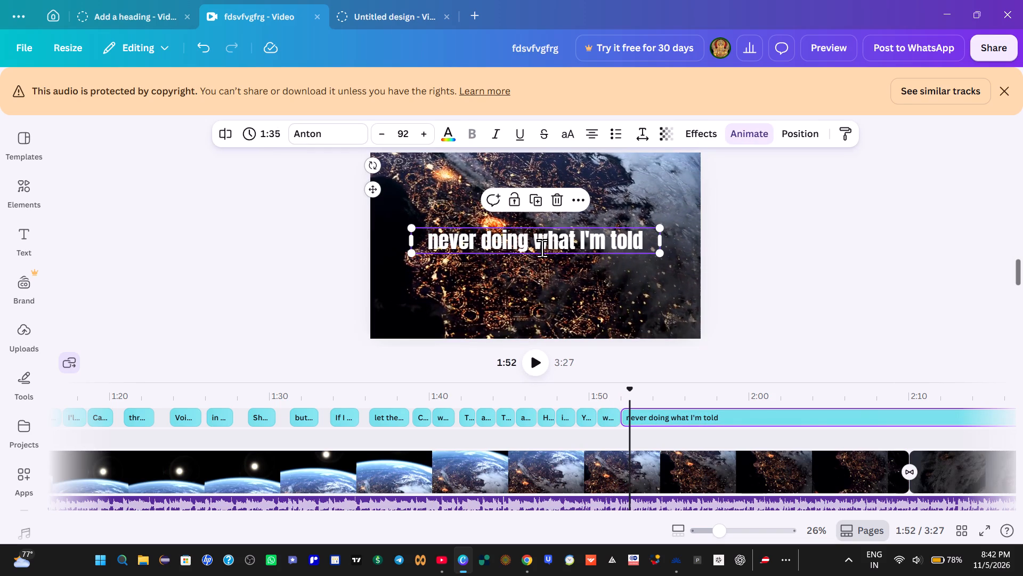
pyautogui.click(542, 248)
pyautogui.click(467, 279)
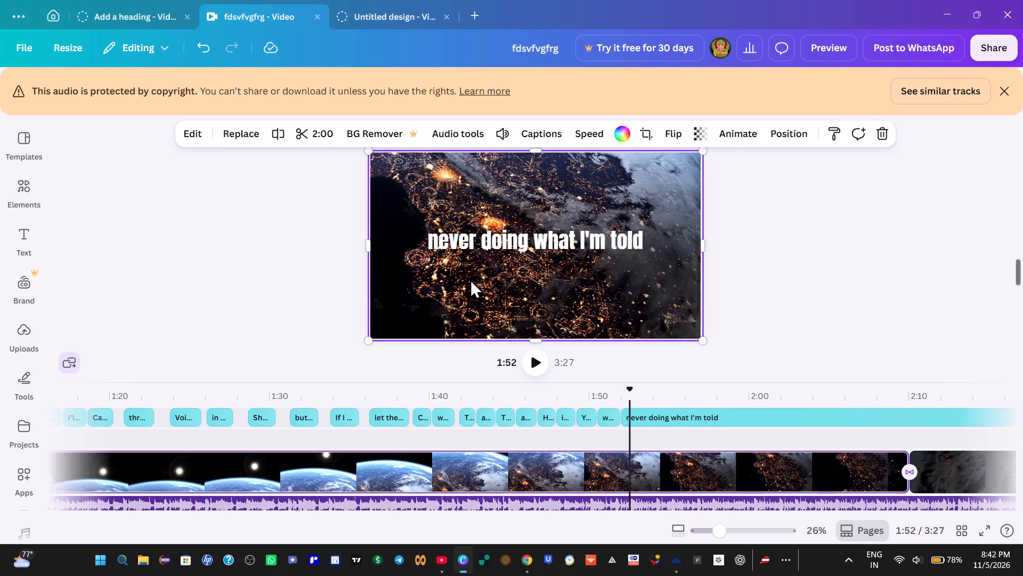
pyautogui.doubleClick(440, 242)
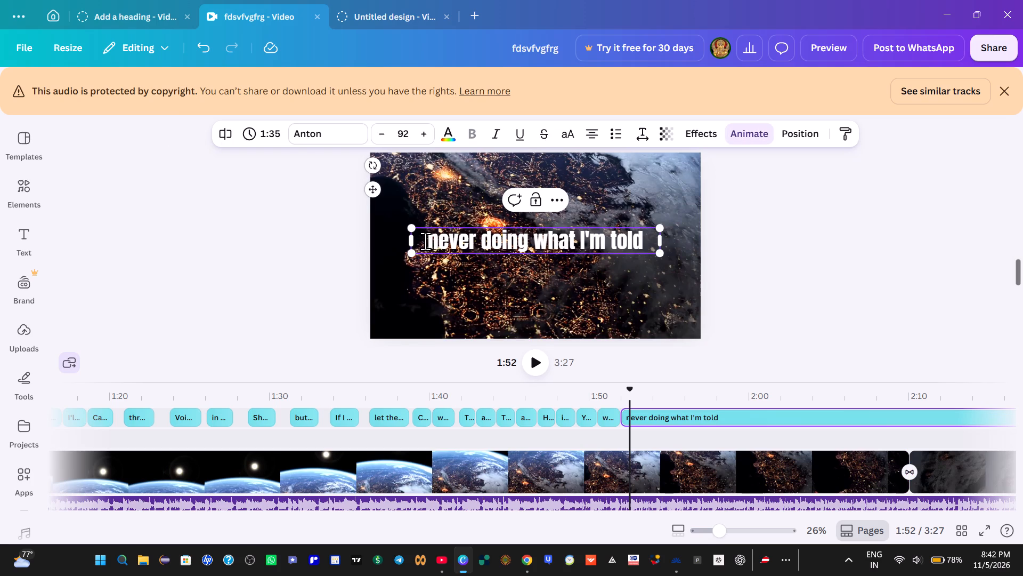
pyautogui.moveTo(425, 241); pyautogui.dragTo(632, 245)
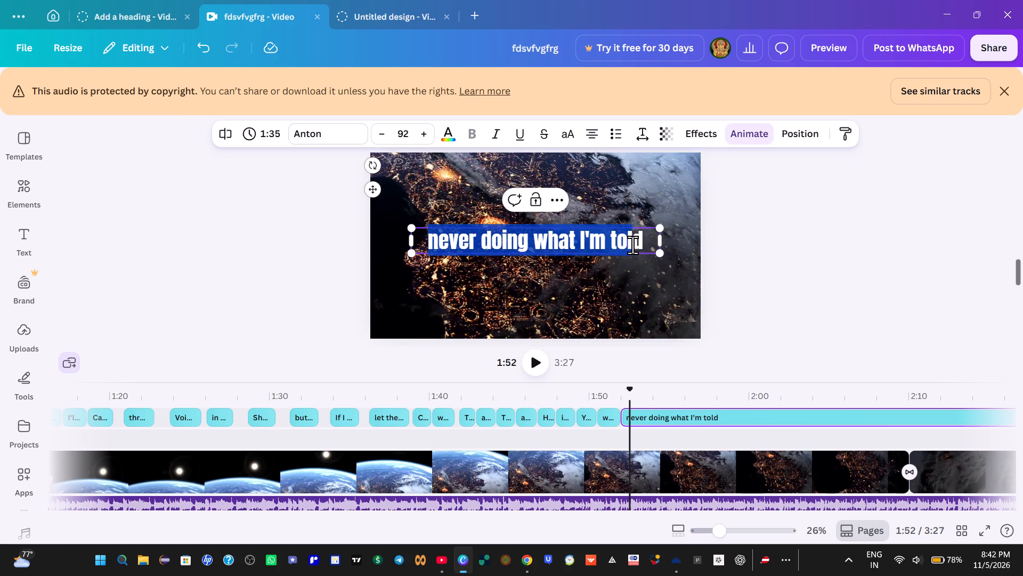
pyautogui.moveTo(632, 245); pyautogui.dragTo(647, 247)
pyautogui.press('BackSpace')
pyautogui.hotkey('ctrl', 'v')
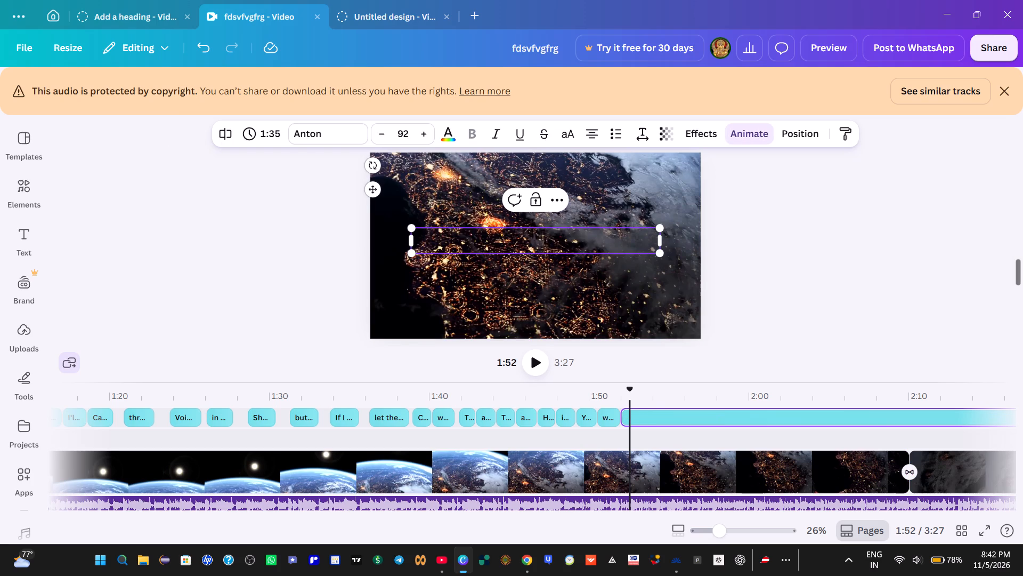
# Replay the passage from about 1:49 to find where the line ends, and split the "Fire in the soul," clip just before 1:53.
pyautogui.click(536, 366)
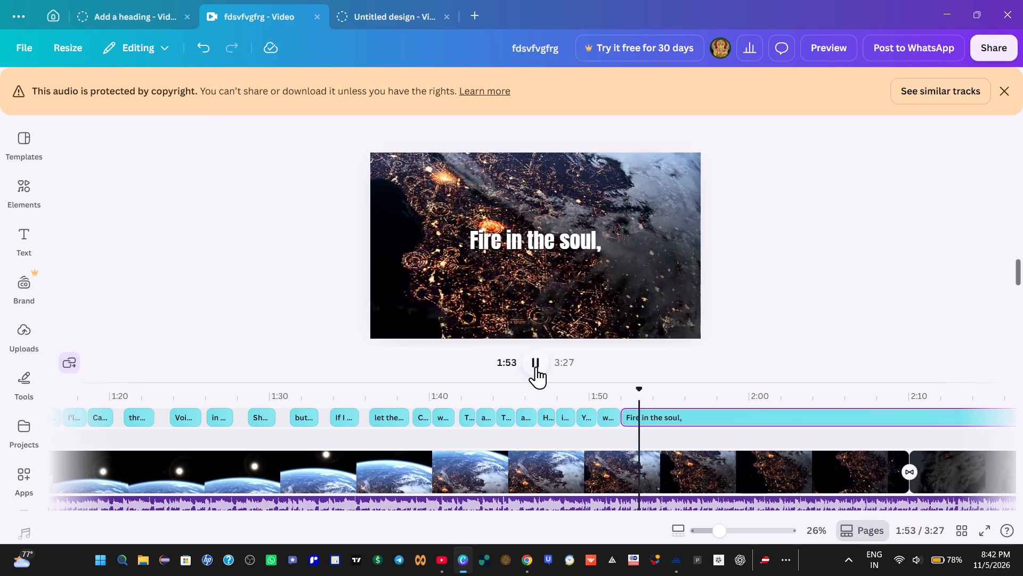
pyautogui.click(536, 366)
pyautogui.click(589, 397)
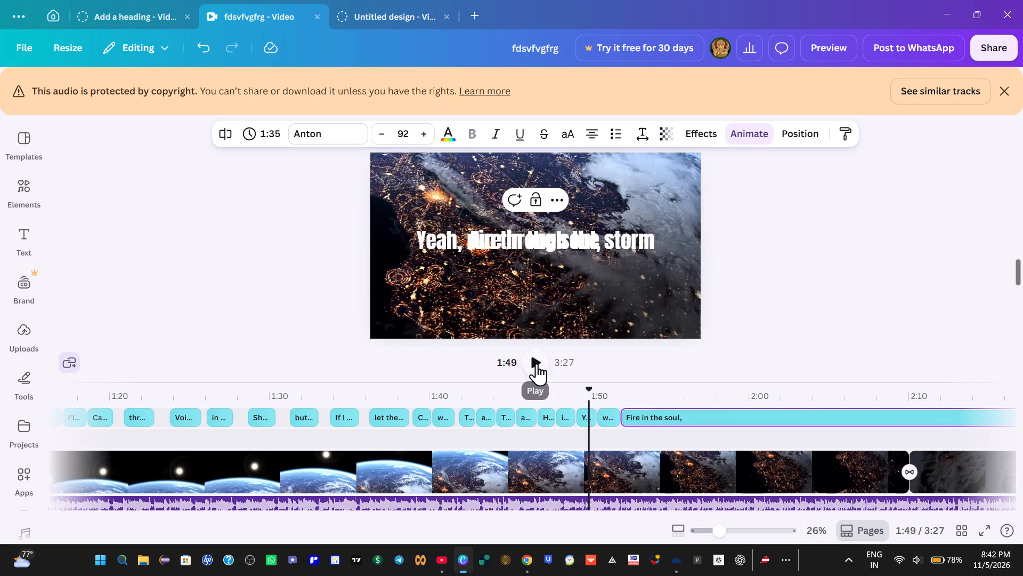
pyautogui.click(537, 363)
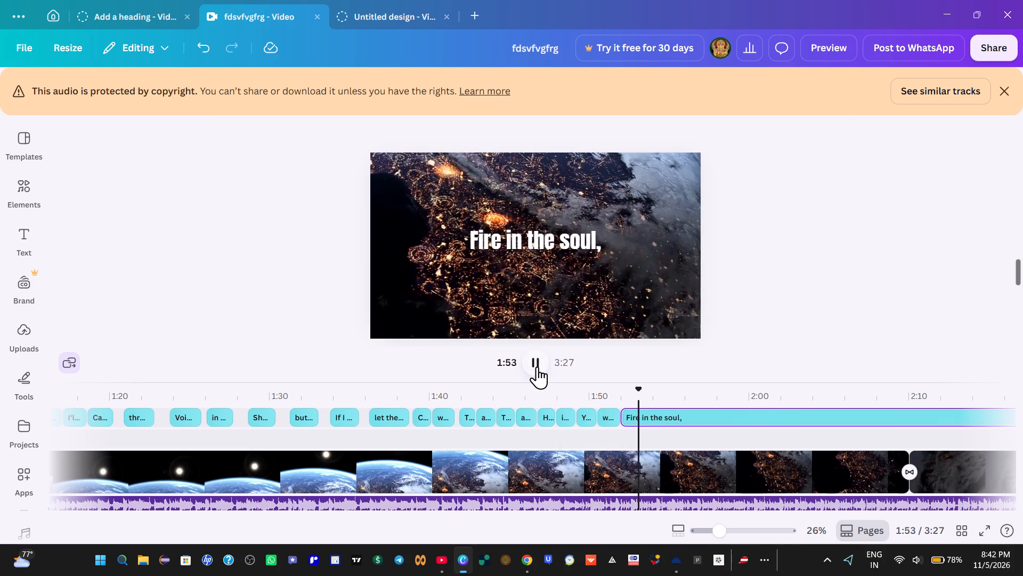
pyautogui.click(537, 366)
pyautogui.click(591, 391)
pyautogui.click(534, 362)
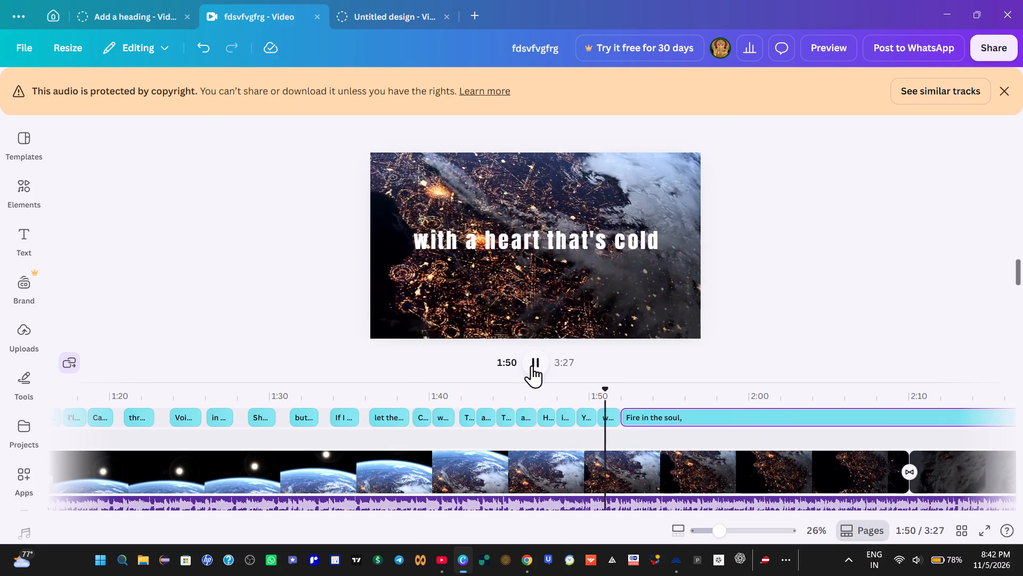
pyautogui.click(534, 368)
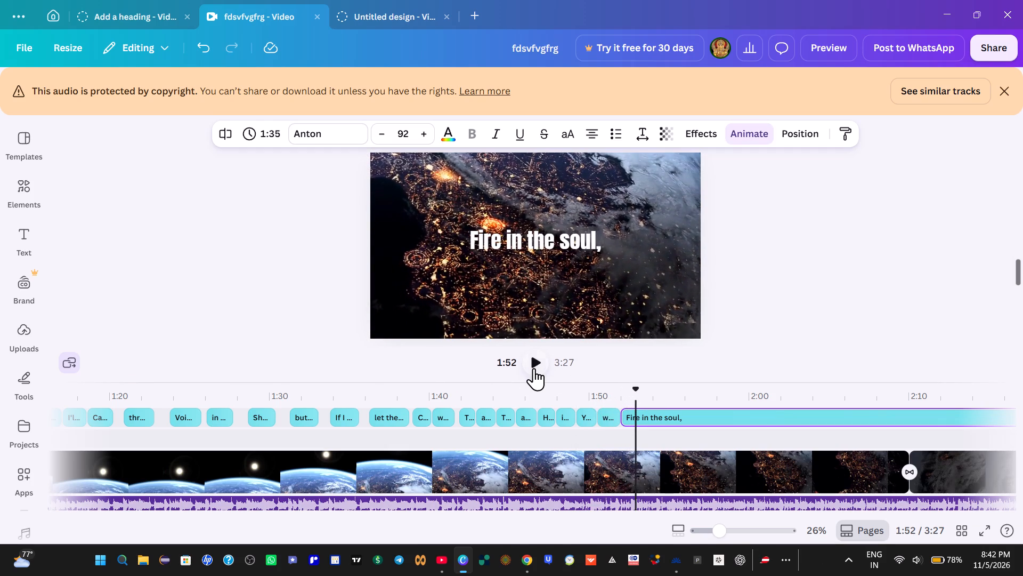
pyautogui.rightClick(637, 415)
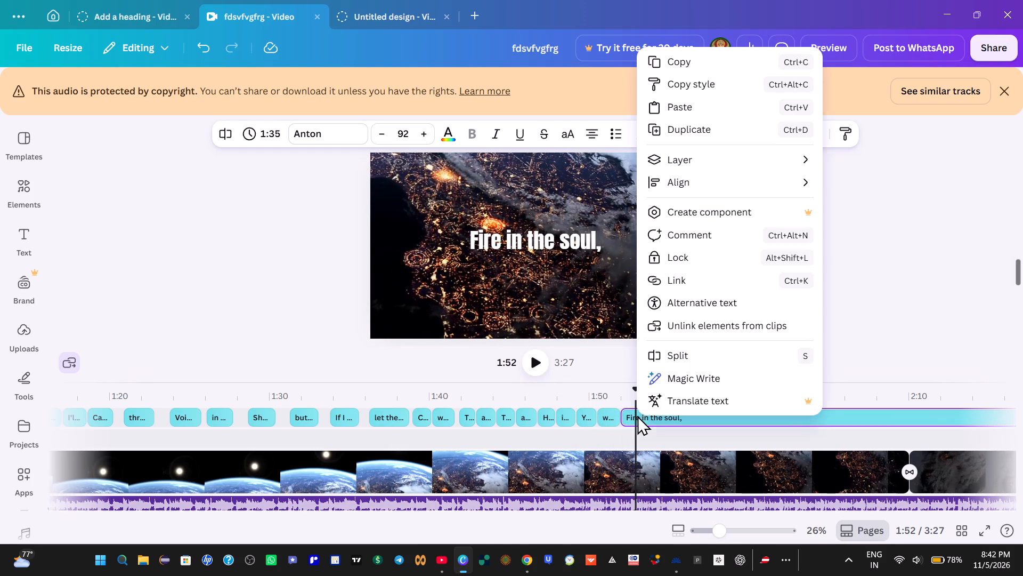
pyautogui.click(669, 361)
# Advance playback to 1:53 in the remaining long clip, and copy "never doing what I'm told" from the lyrics page in Chrome.
pyautogui.click(536, 365)
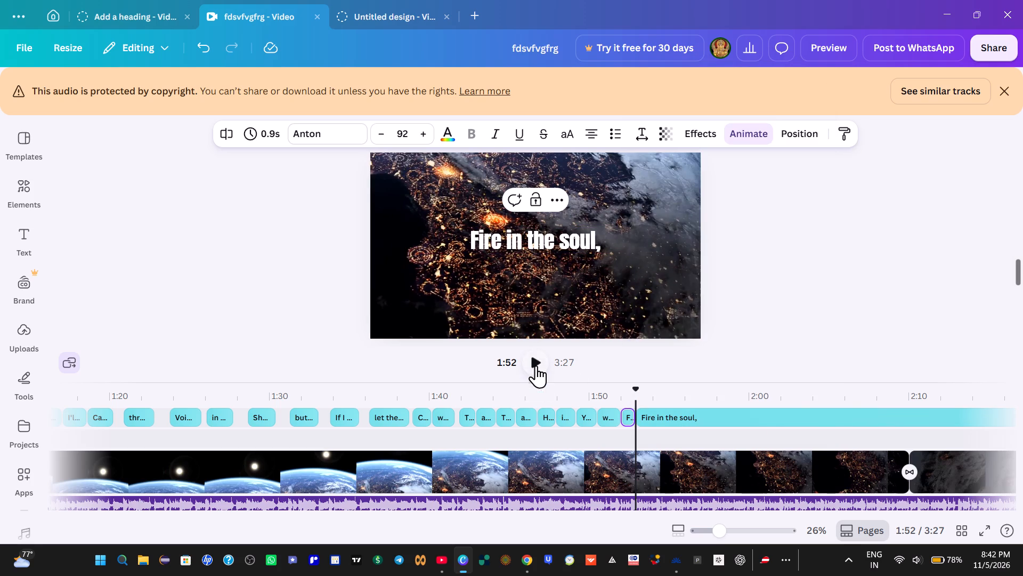
pyautogui.click(536, 365)
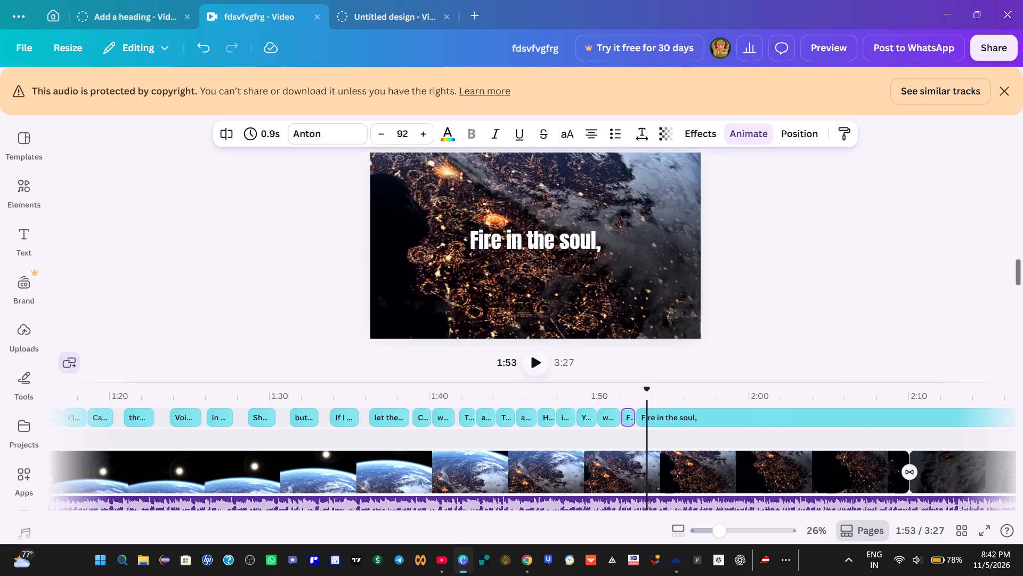
pyautogui.click(528, 558)
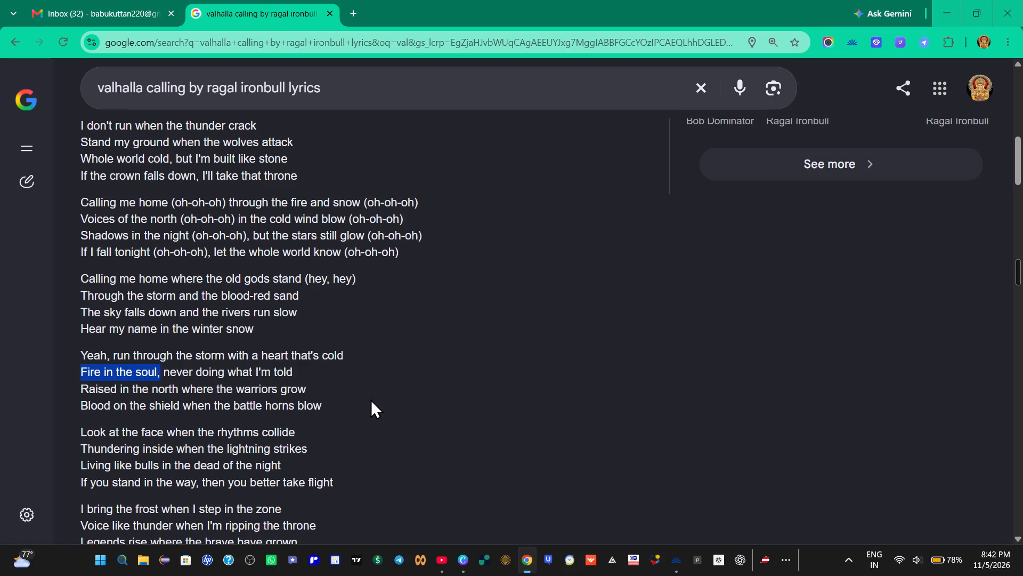
pyautogui.click(370, 399)
pyautogui.moveTo(164, 371); pyautogui.dragTo(325, 376)
pyautogui.rightClick(253, 370)
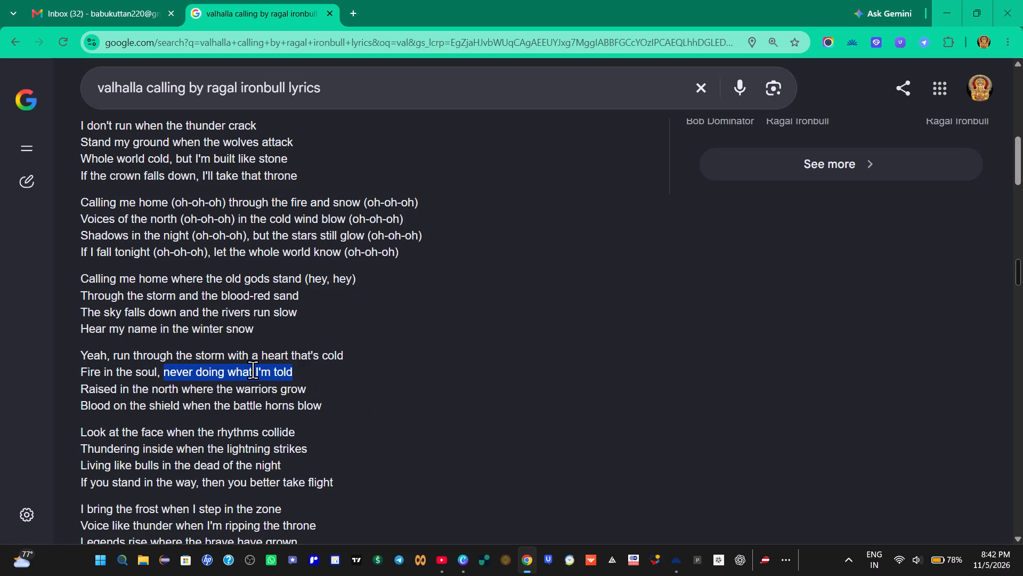
pyautogui.click(305, 183)
# Back in Canva, replace the text of the long second "Fire in the soul," clip with the copied line "never doing what I'm told".
pyautogui.click(461, 558)
pyautogui.click(549, 249)
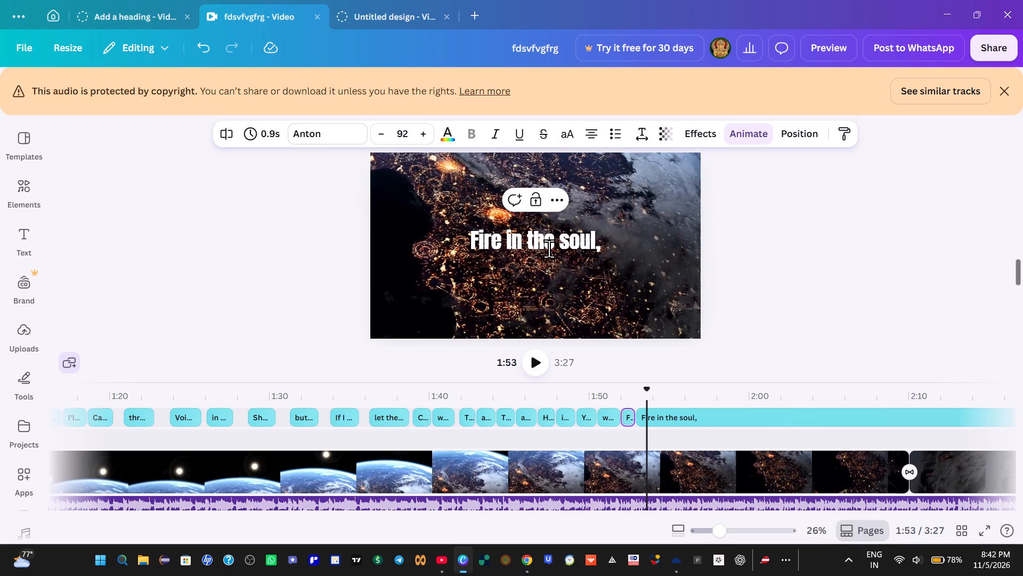
pyautogui.click(549, 245)
pyautogui.click(524, 273)
pyautogui.doubleClick(525, 241)
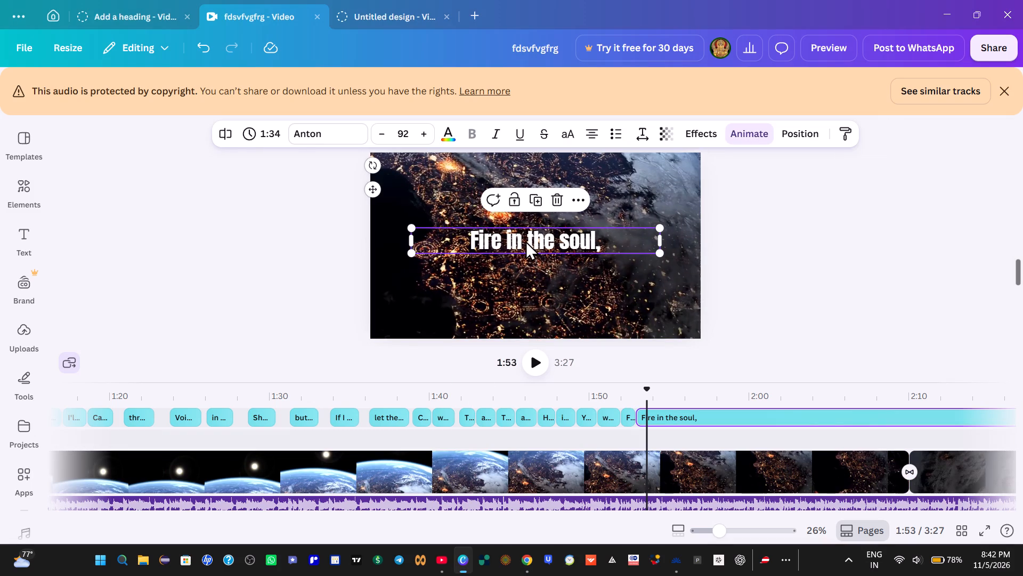
pyautogui.press('BackSpace')
pyautogui.hotkey('ctrl', 'v')
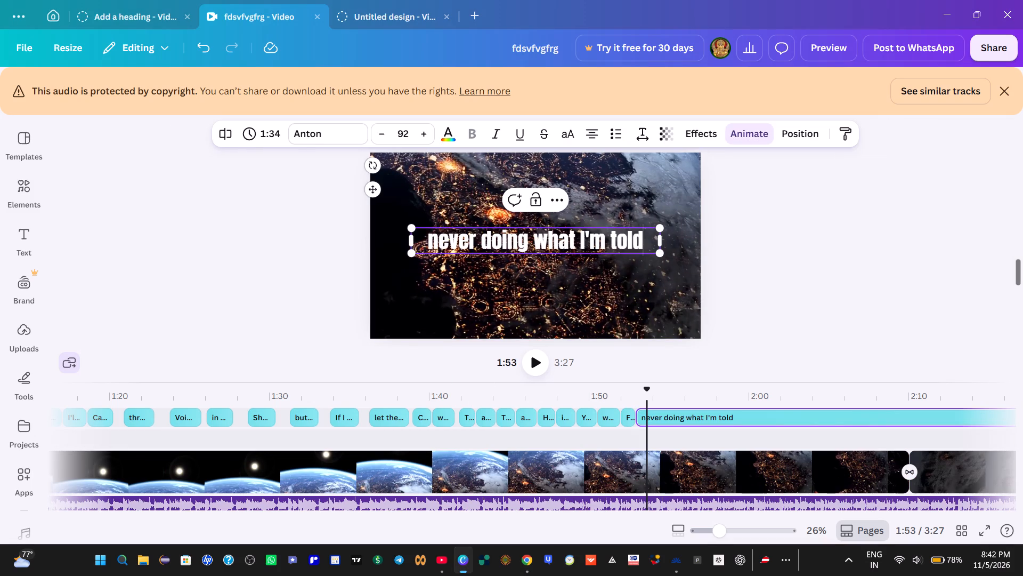
# Play from about 1:51.5 to the end of the sung line, and split the long "never doing what I'm told" clip at about 1:54.
pyautogui.click(613, 404)
pyautogui.click(534, 362)
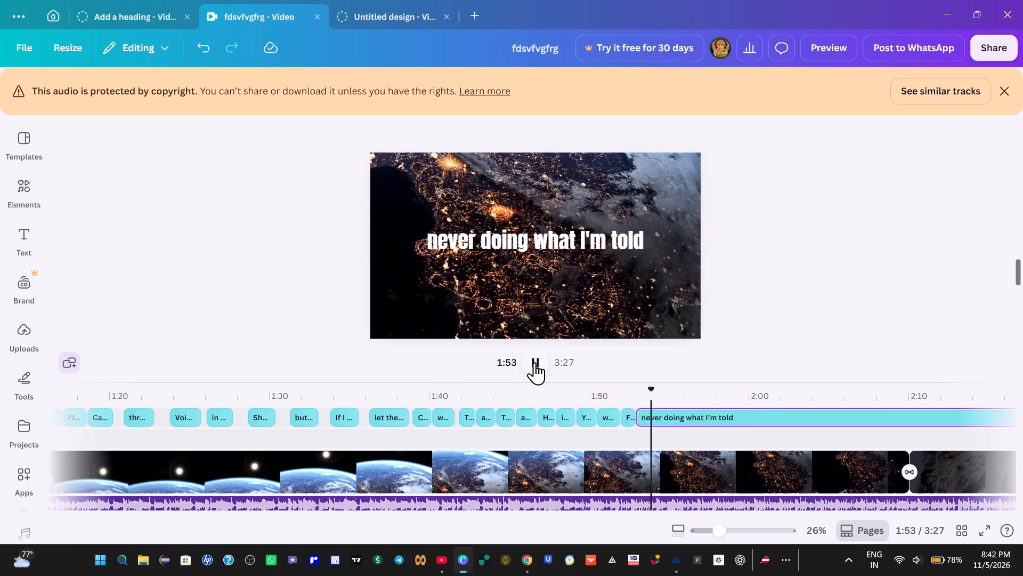
pyautogui.click(534, 362)
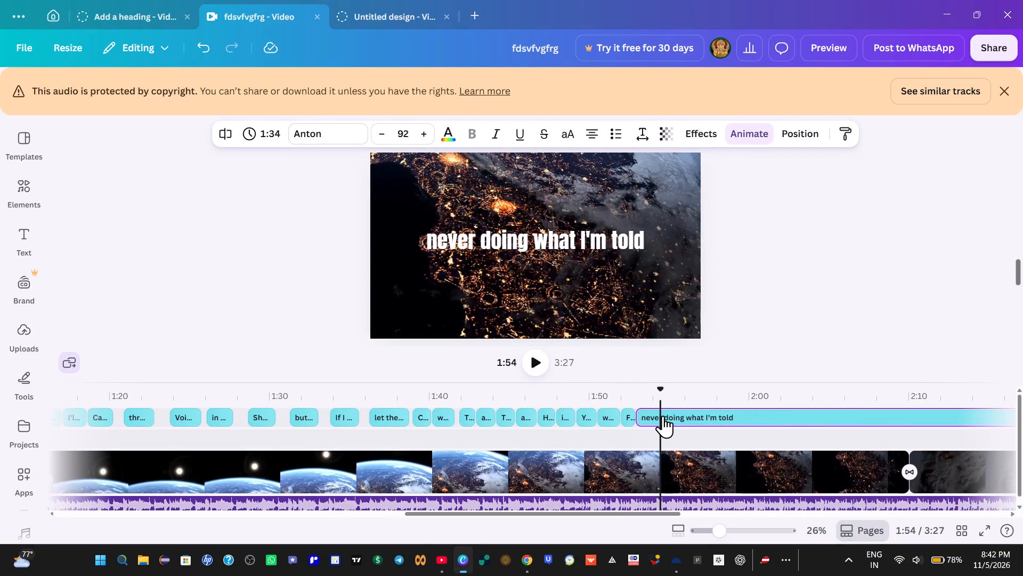
pyautogui.rightClick(661, 415)
pyautogui.click(687, 357)
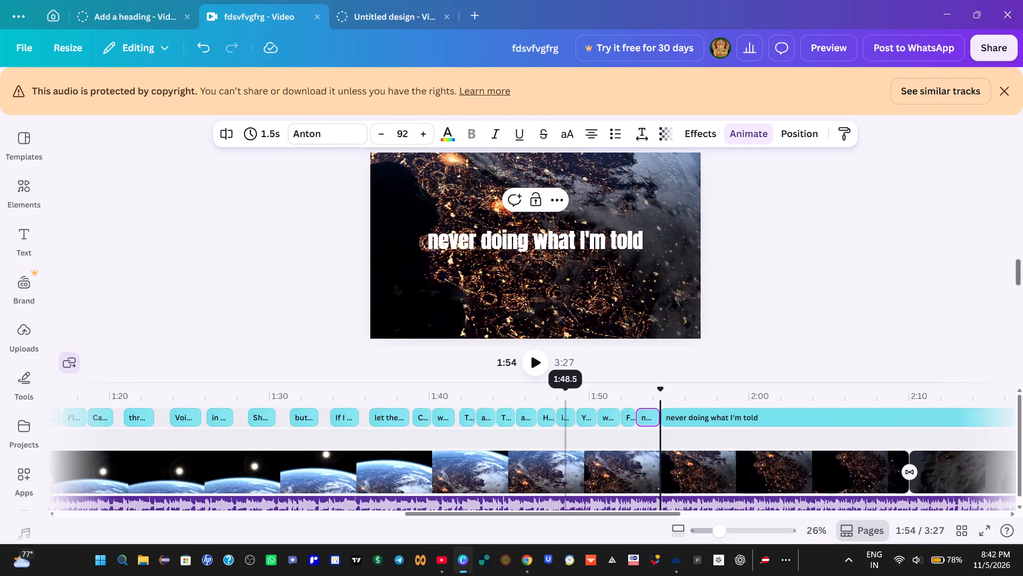
# Play on from the new split to 1:56, and replay from 1:53 to check the timing of the short "never doing what I'm told" clip.
pyautogui.click(531, 364)
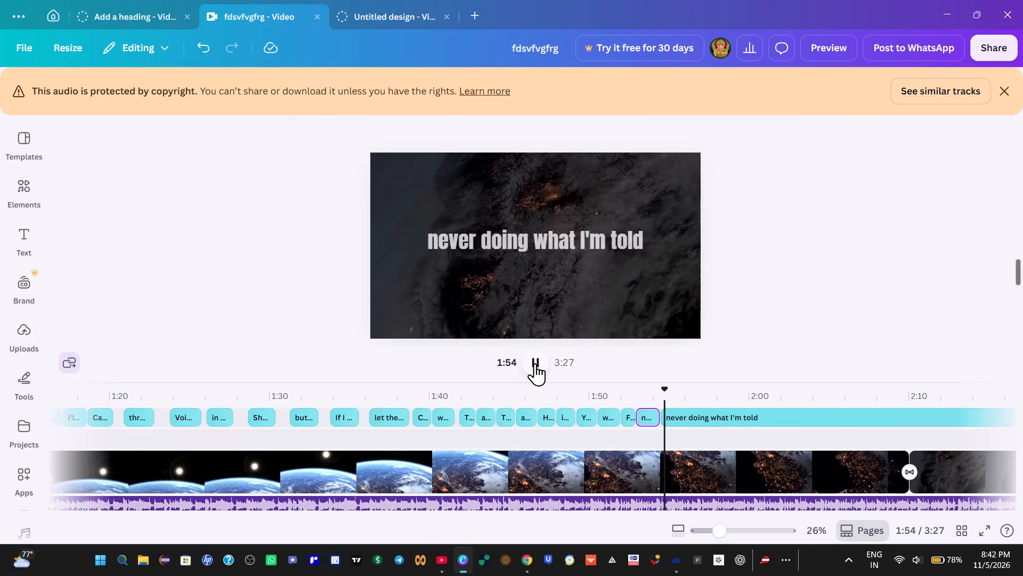
pyautogui.click(535, 363)
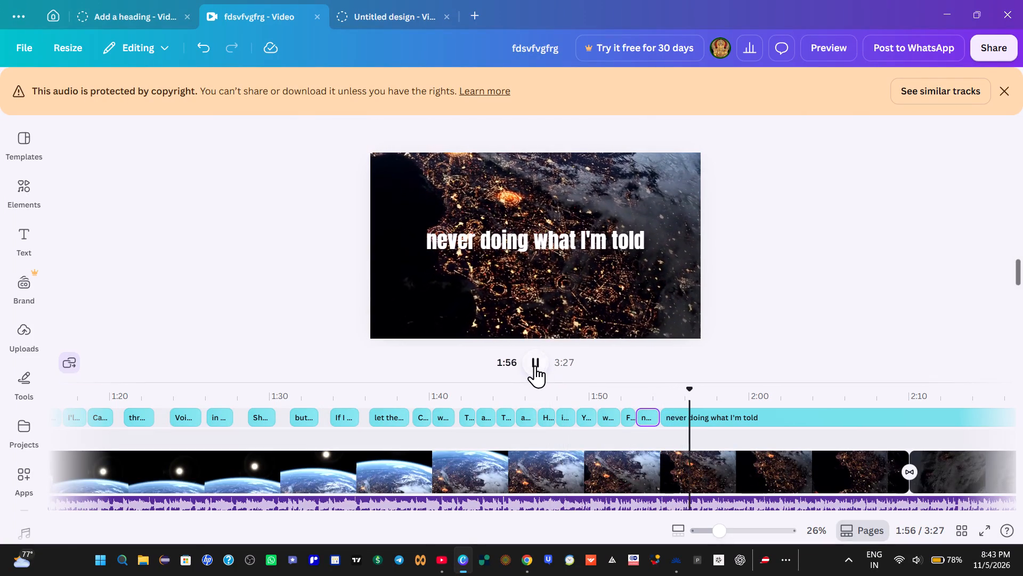
pyautogui.click(534, 365)
pyautogui.click(638, 420)
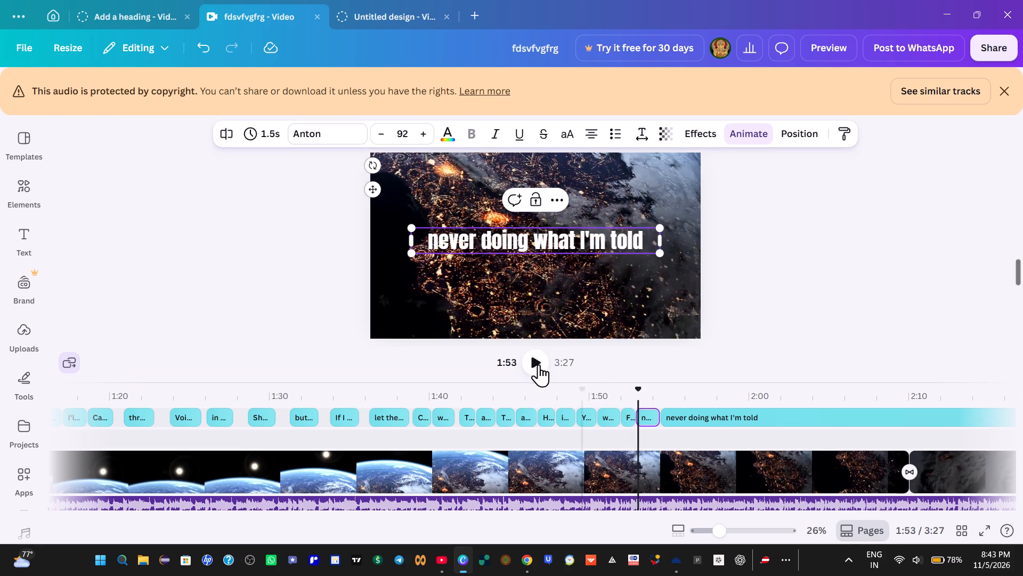
pyautogui.click(534, 363)
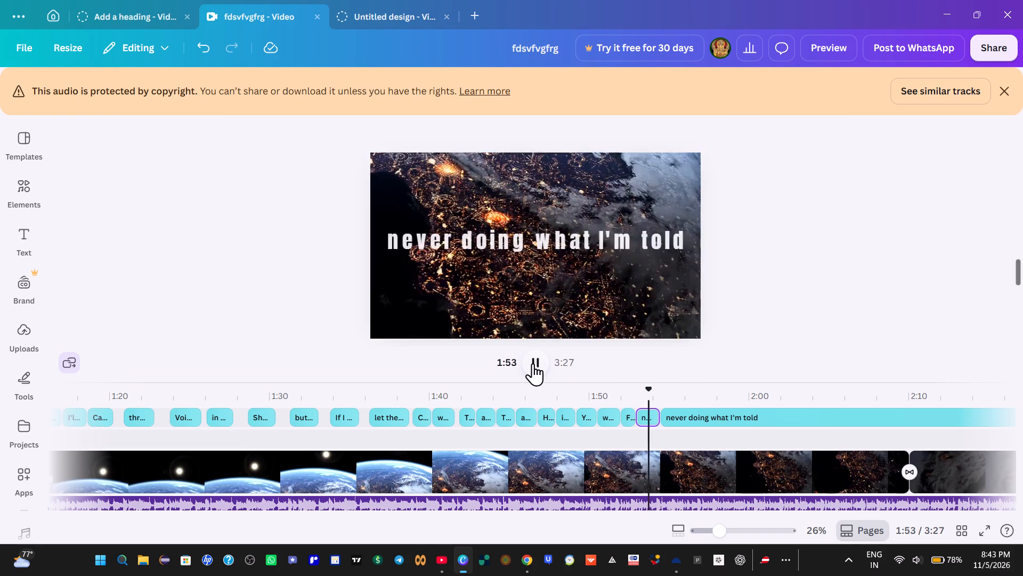
pyautogui.click(533, 363)
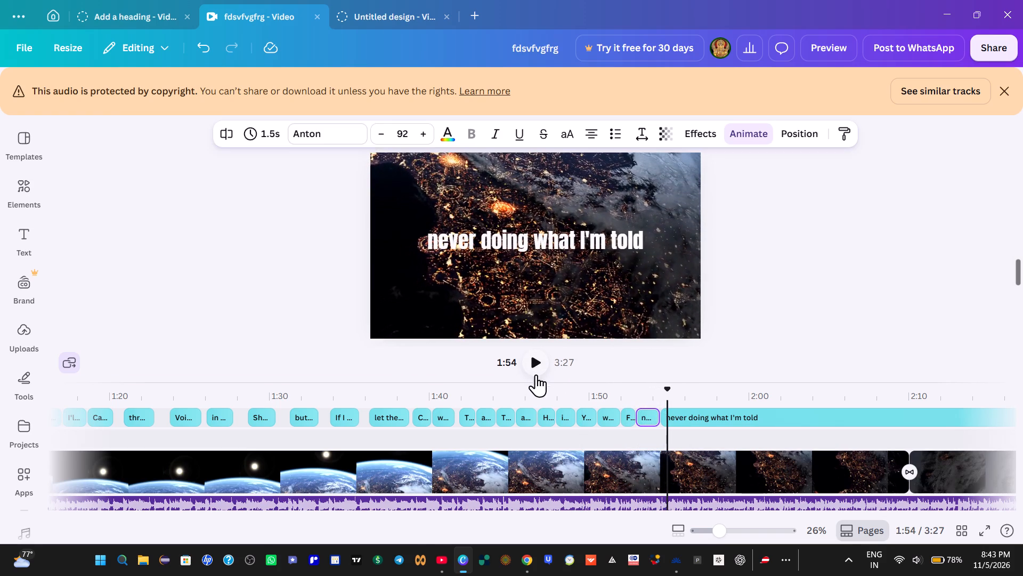
# Copy the words "Raised in the north" from the lyrics page in Chrome.
pyautogui.click(525, 561)
pyautogui.click(387, 392)
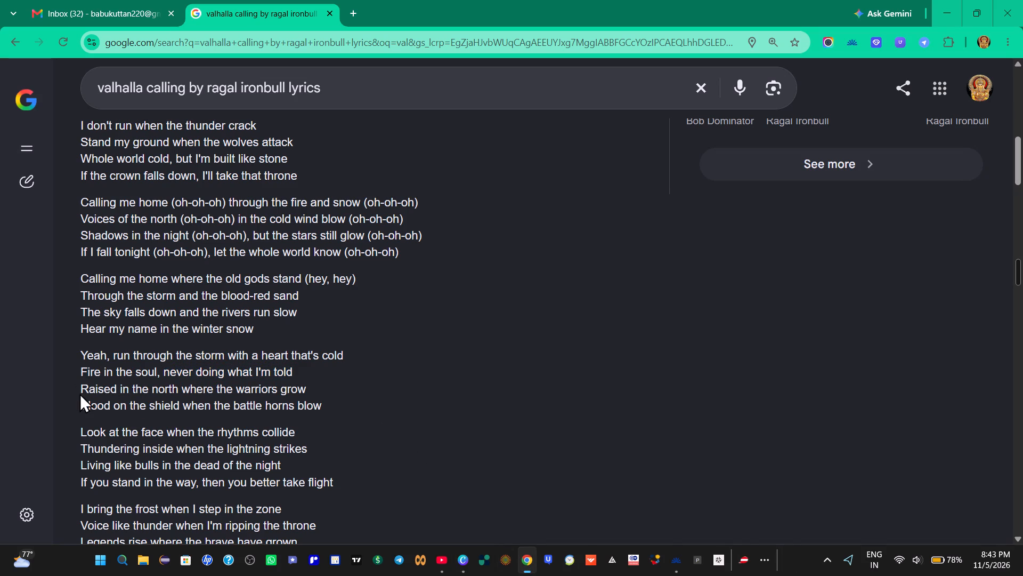
pyautogui.moveTo(76, 390); pyautogui.dragTo(180, 393)
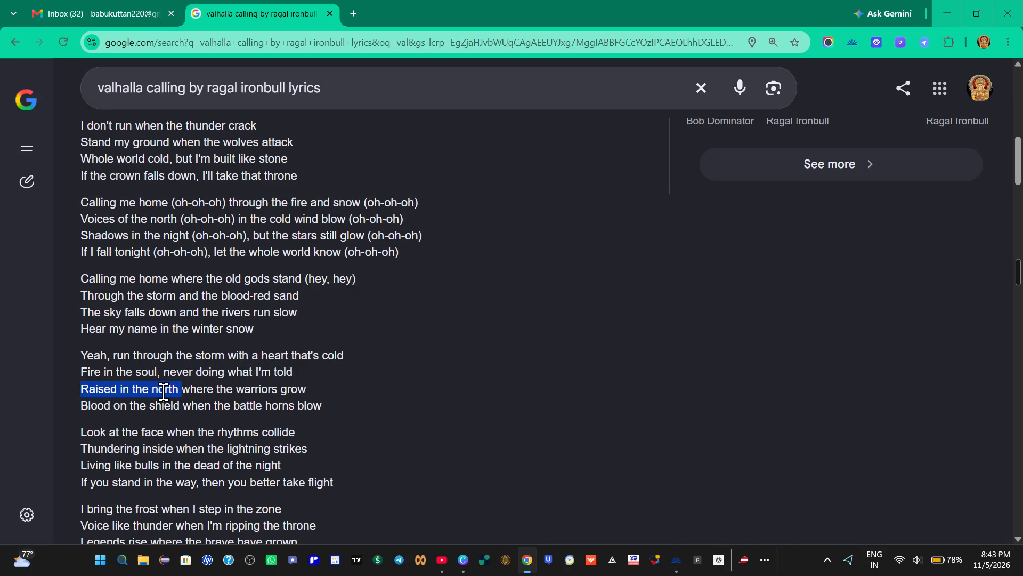
pyautogui.rightClick(160, 391)
pyautogui.click(207, 202)
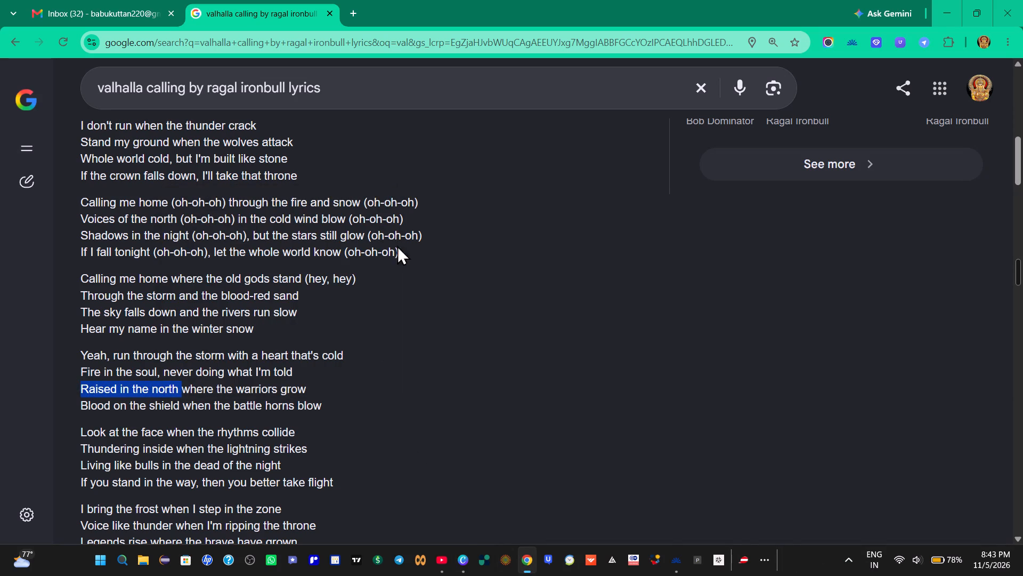
# Back in Canva, replace the text of the long second "never doing what I'm told" clip with "Raised in the north ,".
pyautogui.click(460, 564)
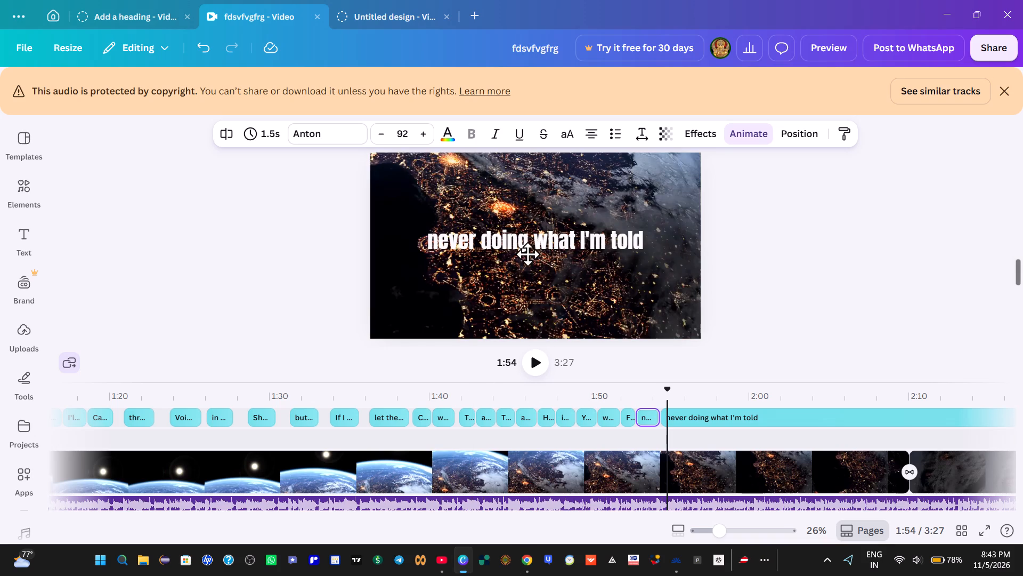
pyautogui.click(527, 249)
pyautogui.click(527, 249)
pyautogui.click(527, 278)
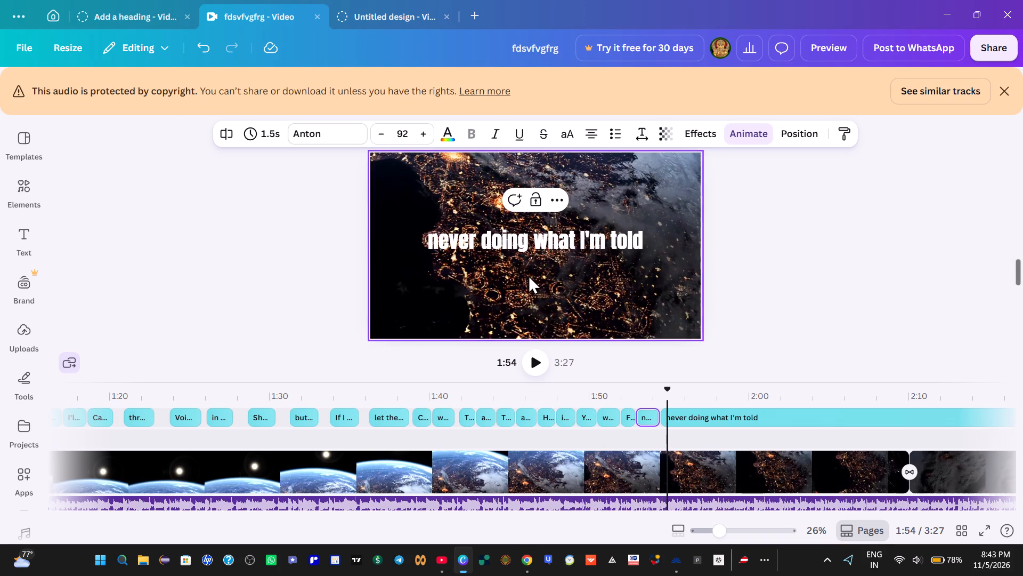
pyautogui.doubleClick(533, 247)
pyautogui.press('BackSpace')
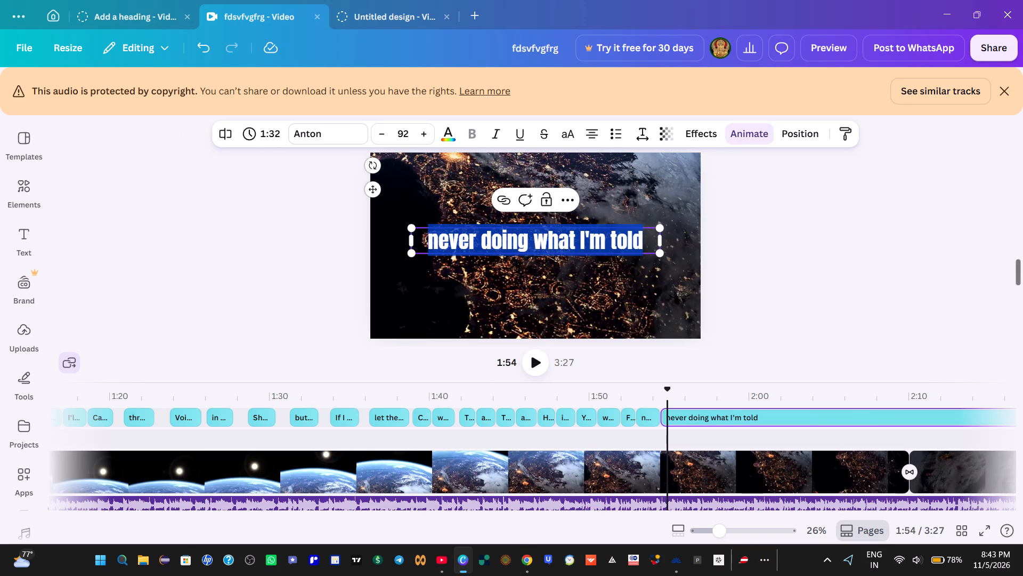
pyautogui.hotkey('ctrl', 'v')
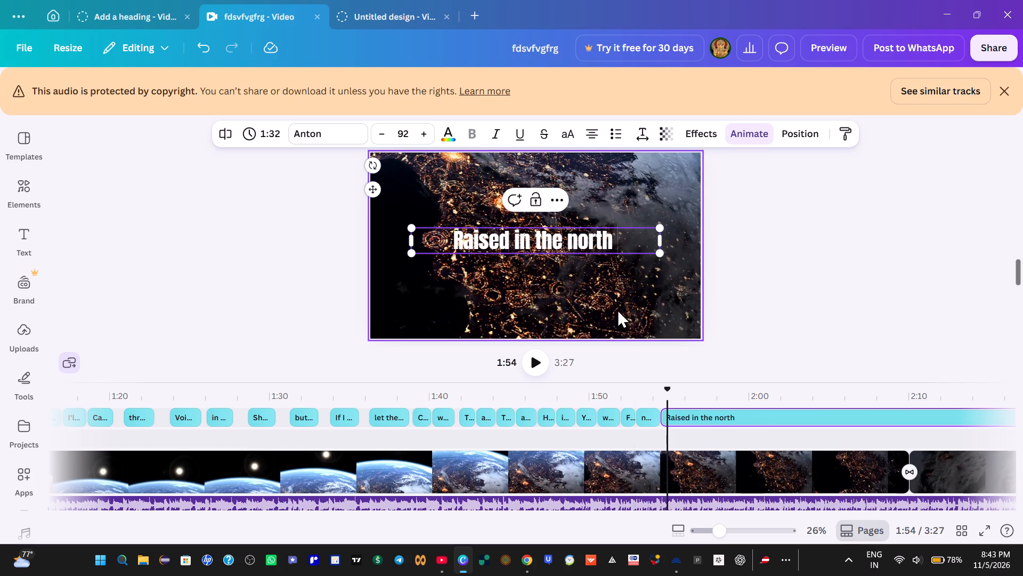
pyautogui.press(',')
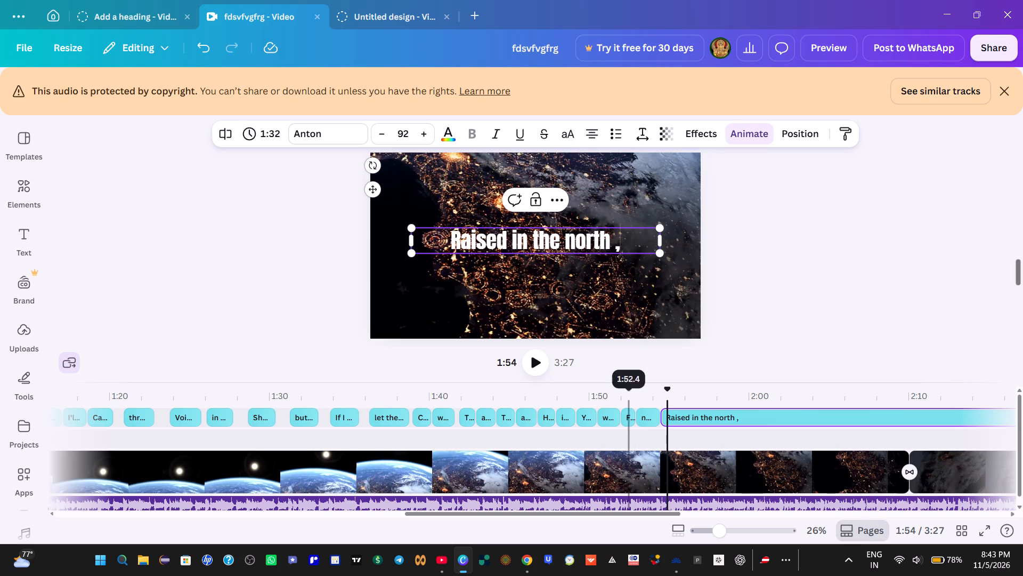
# Replay the section from about 1:52 to catch the end of the sung line, and split the "Raised in the north ," clip at about 1:55.
pyautogui.click(626, 405)
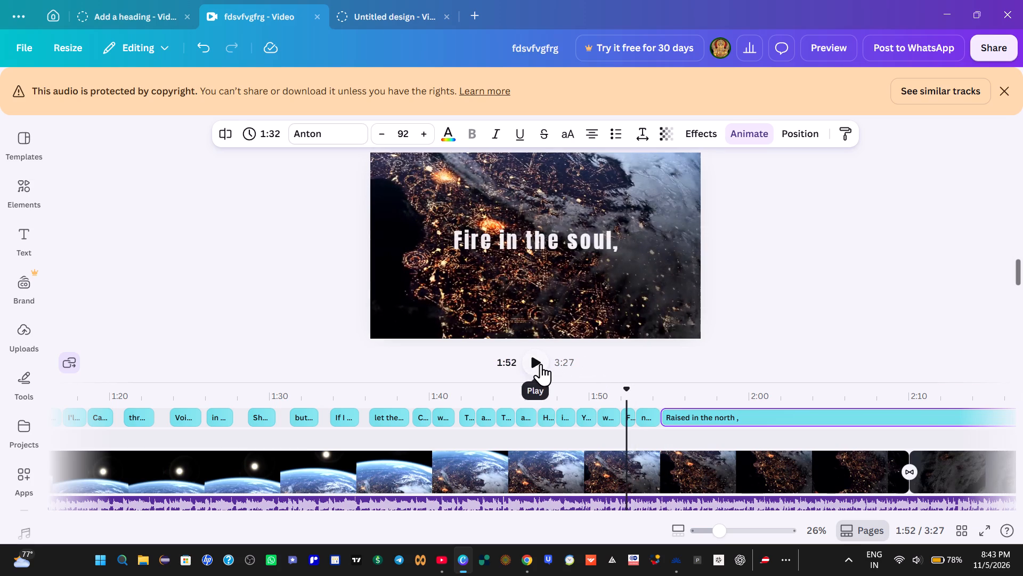
pyautogui.click(541, 364)
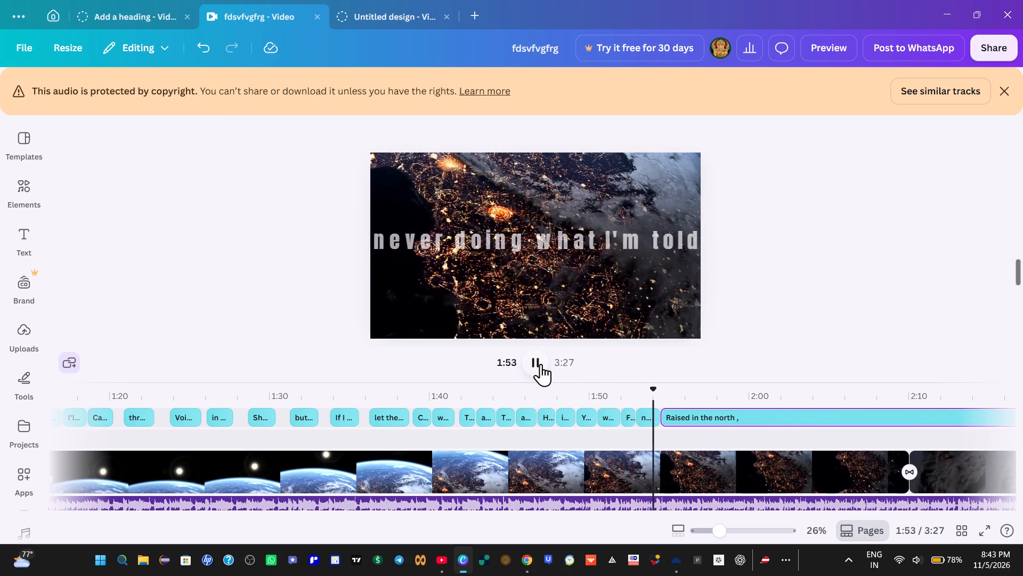
pyautogui.click(541, 364)
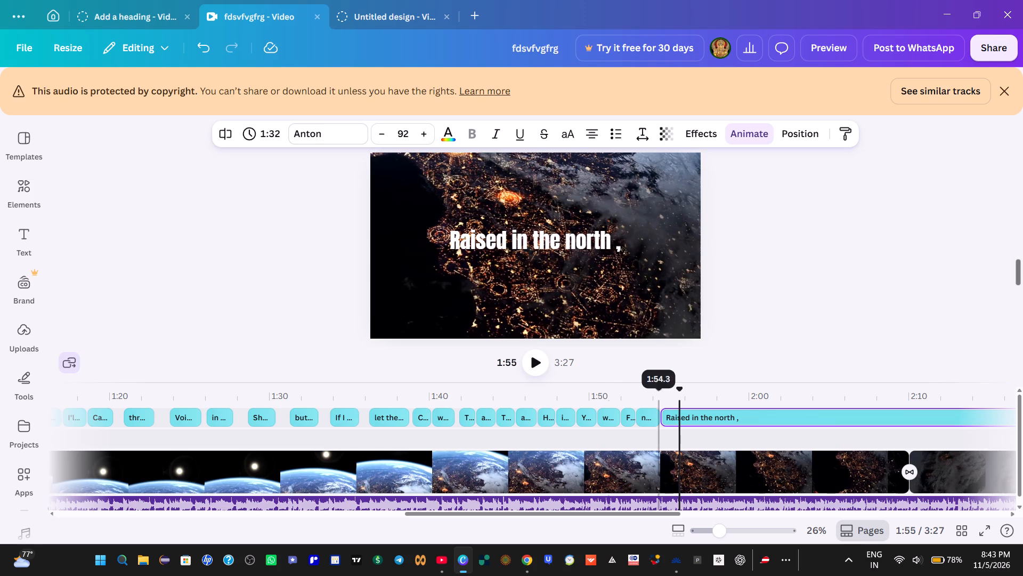
pyautogui.click(643, 410)
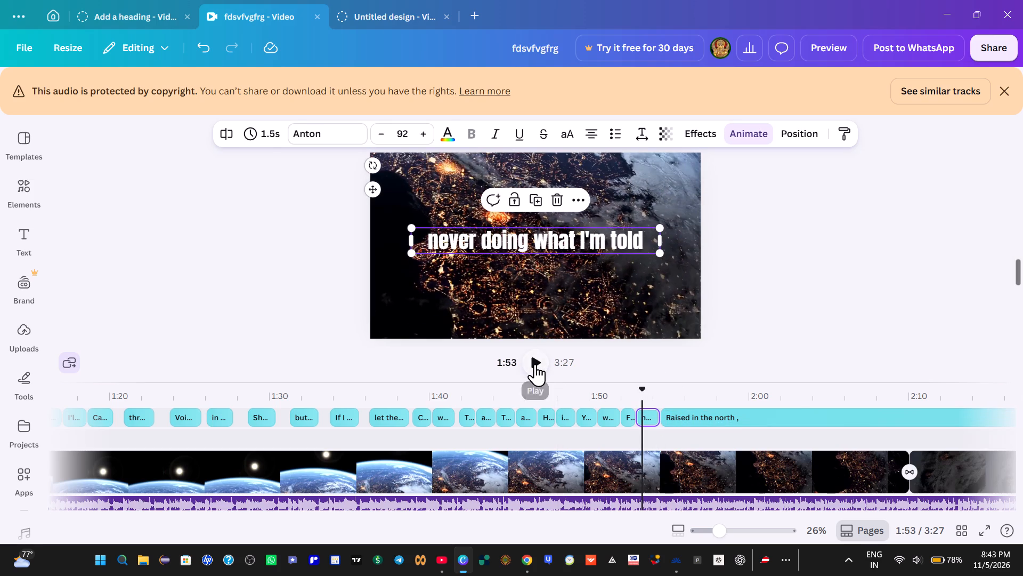
pyautogui.click(537, 360)
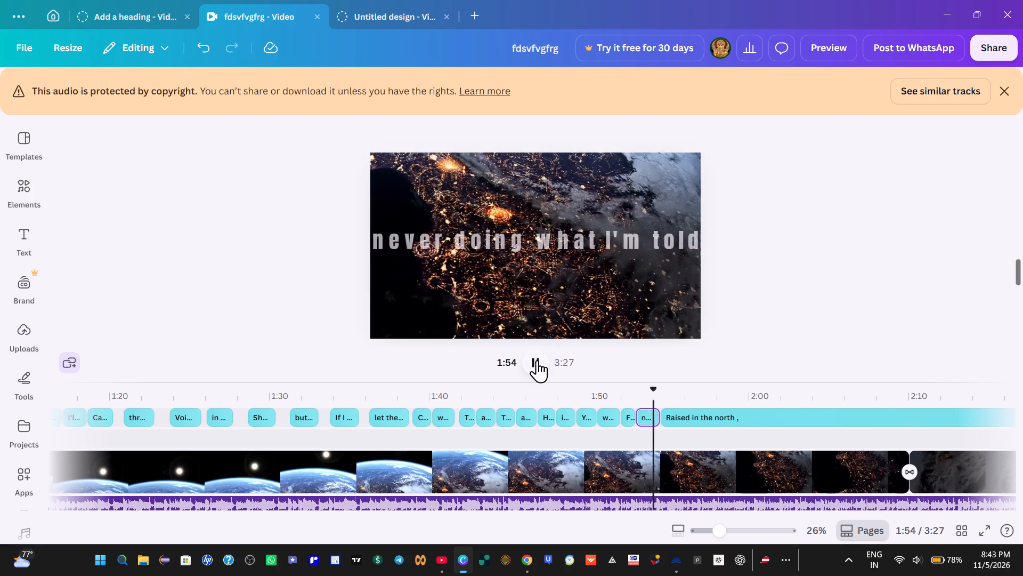
pyautogui.click(537, 360)
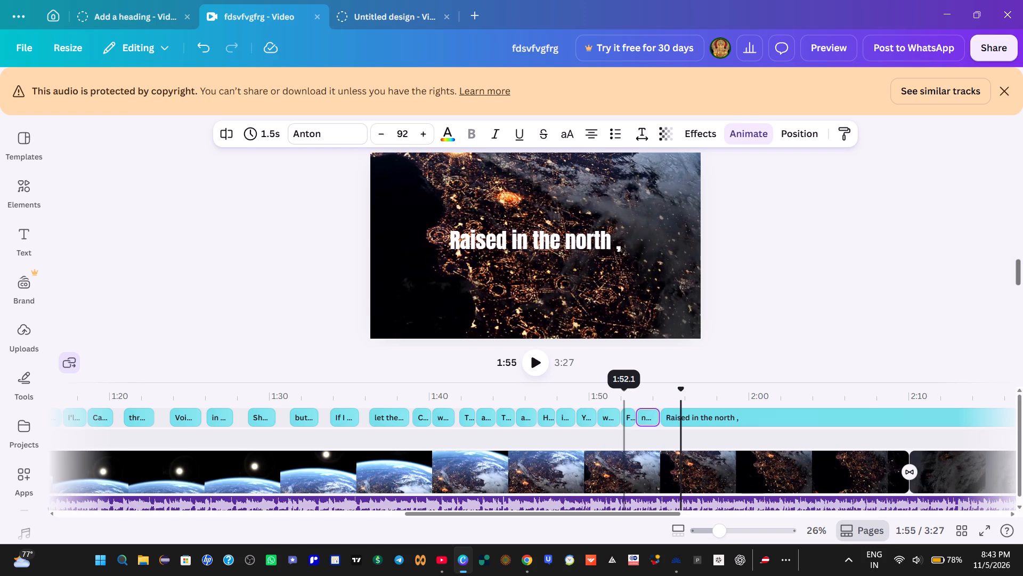
pyautogui.press('Left')
pyautogui.press('Left')
pyautogui.press('Left')
pyautogui.press('Left')
pyautogui.press('Left')
pyautogui.press('Left')
pyautogui.press('Left')
pyautogui.press('Left')
pyautogui.press('Left')
pyautogui.press('Left')
pyautogui.press('Left')
pyautogui.press('Left')
pyautogui.press('Left')
pyautogui.press('Left')
pyautogui.press('Left')
pyautogui.press('Left')
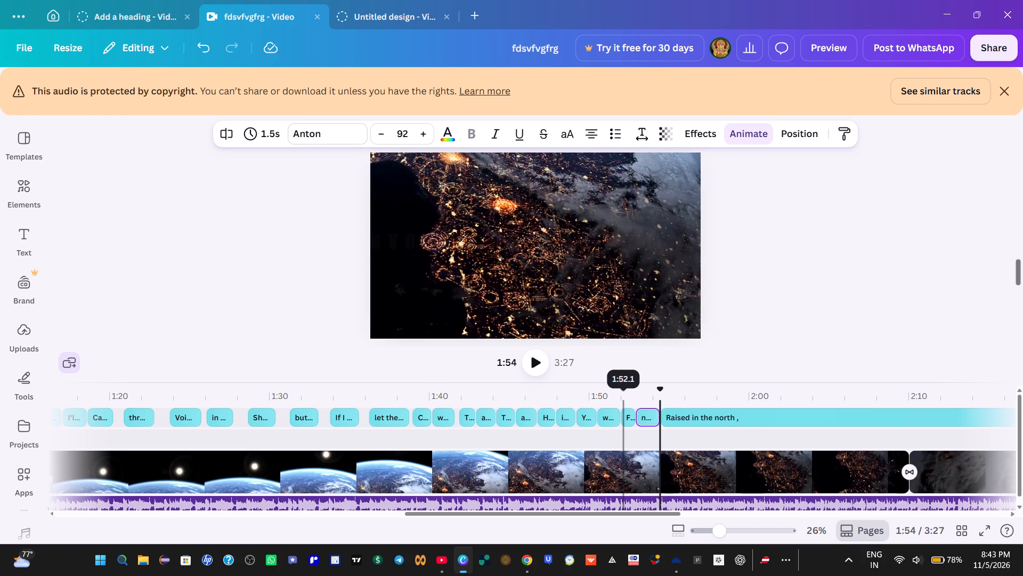
pyautogui.click(534, 362)
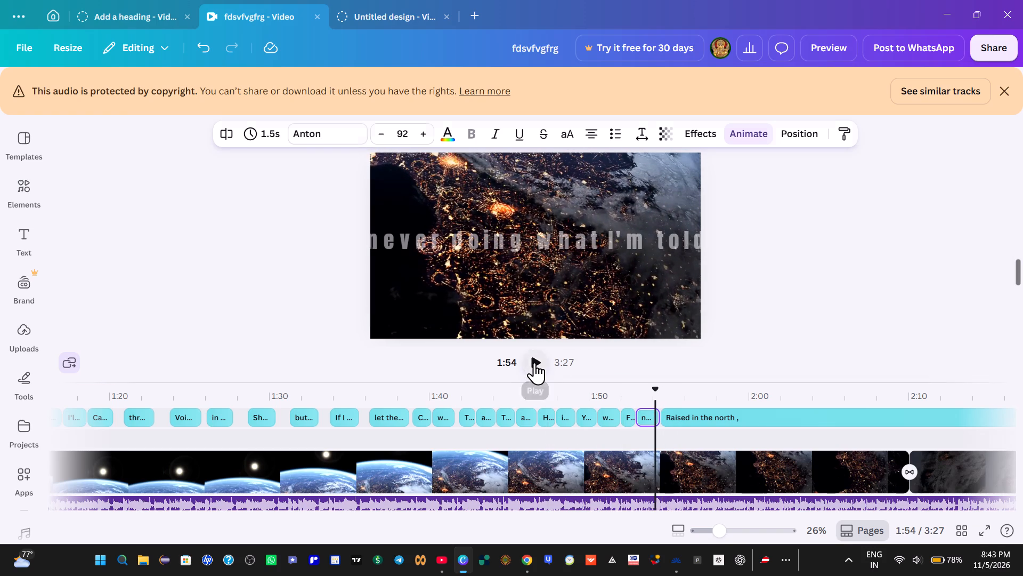
pyautogui.click(534, 362)
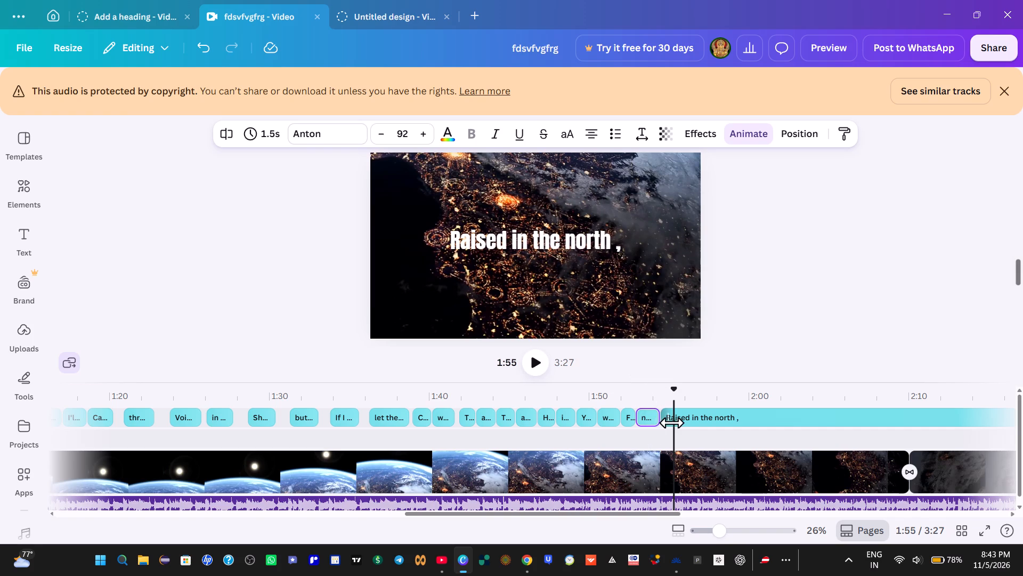
pyautogui.press('Right')
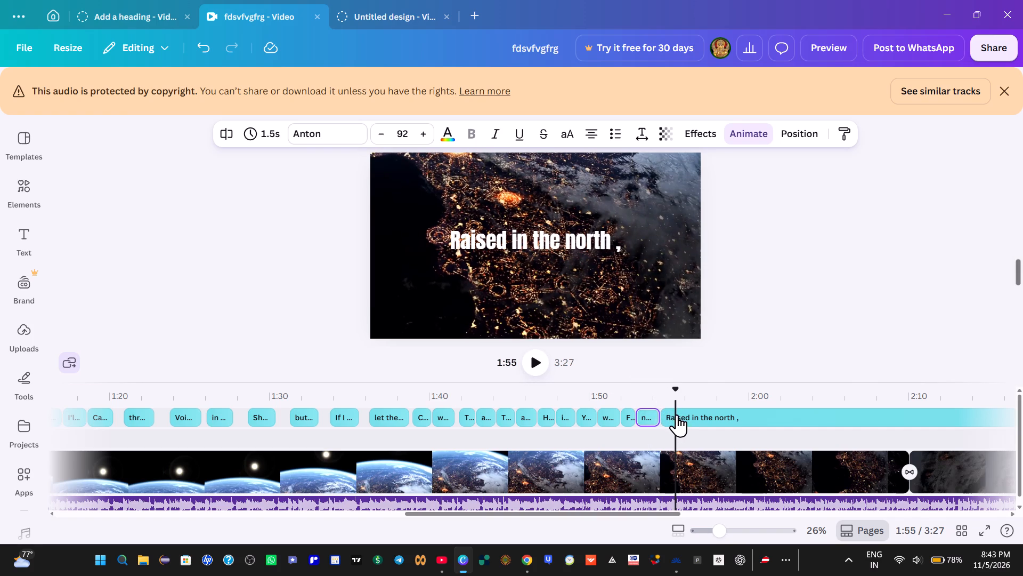
pyautogui.rightClick(677, 414)
pyautogui.click(714, 361)
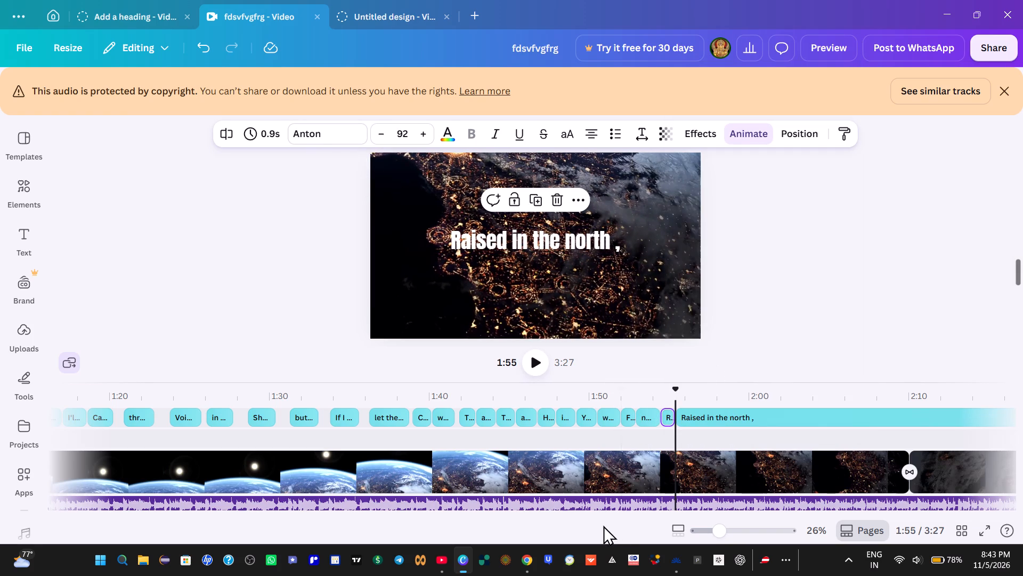
# Copy the words "where the warriors grow" from the lyrics page in Chrome.
pyautogui.click(529, 562)
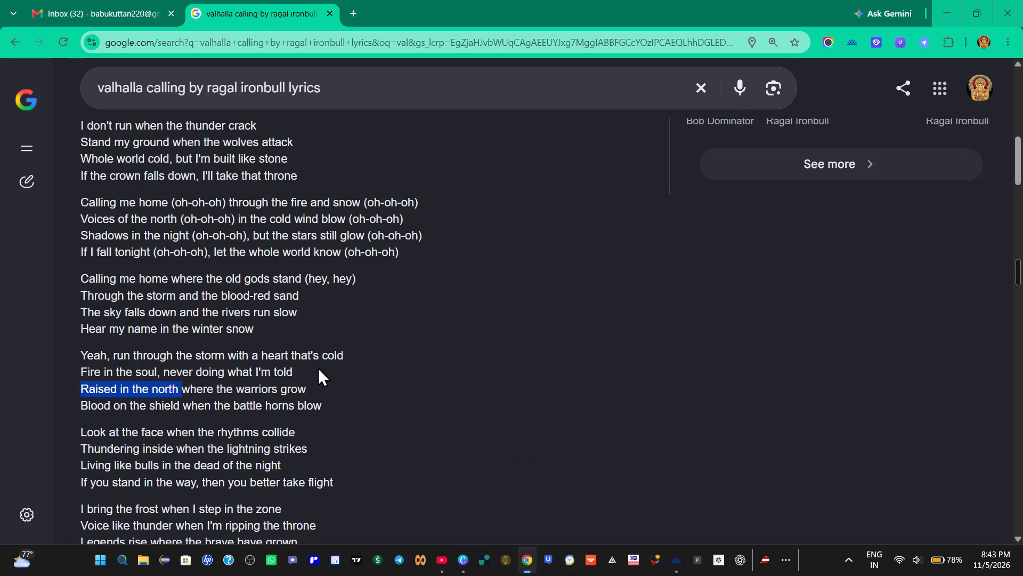
pyautogui.click(353, 390)
pyautogui.moveTo(184, 387); pyautogui.dragTo(315, 380)
pyautogui.moveTo(315, 380); pyautogui.dragTo(319, 390)
pyautogui.rightClick(297, 391)
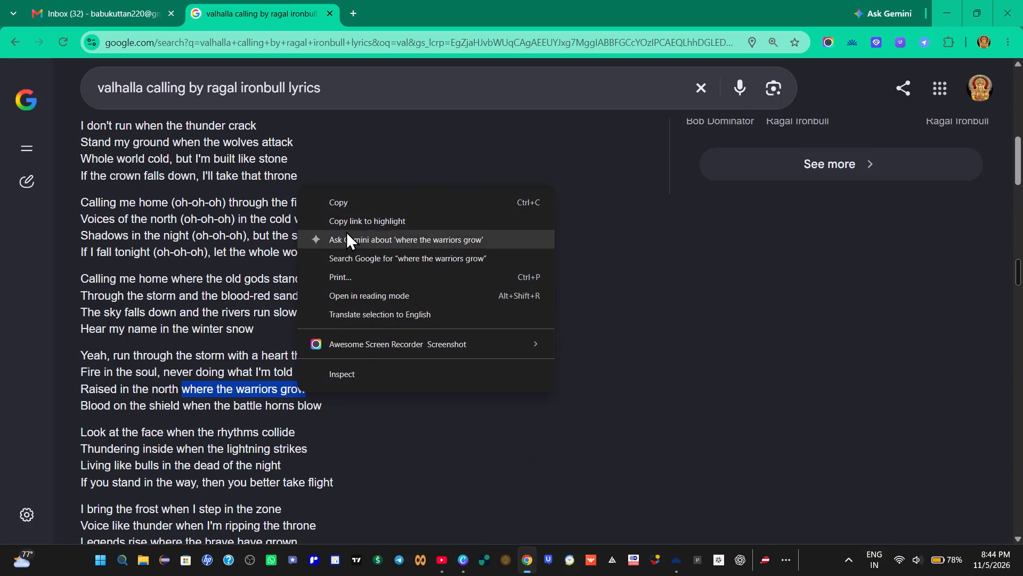
pyautogui.click(345, 200)
# Back in Canva, replace the text of the long second "Raised in the north ," clip with the copied line "where the warriors grow".
pyautogui.click(463, 557)
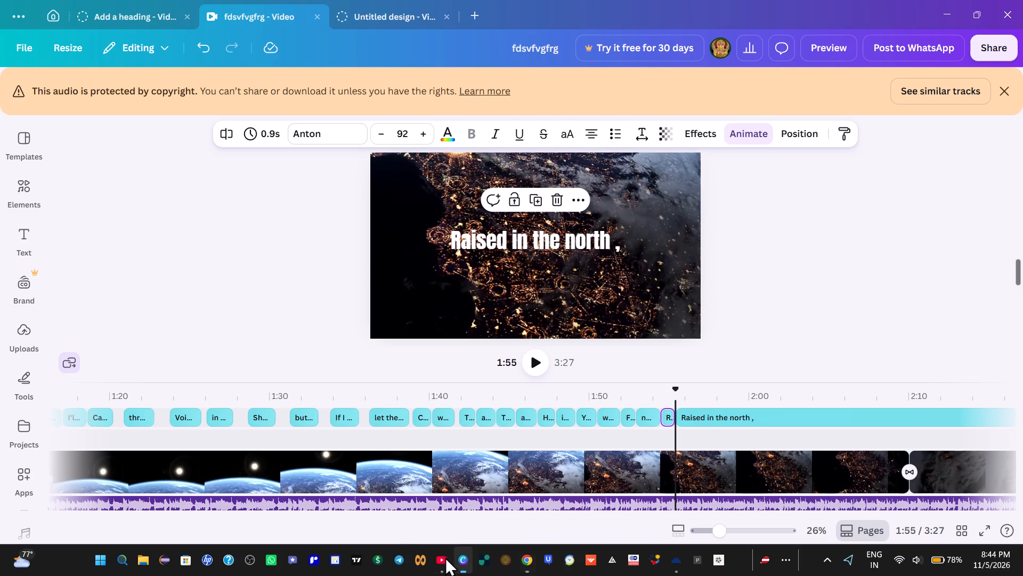
pyautogui.click(561, 244)
pyautogui.click(561, 244)
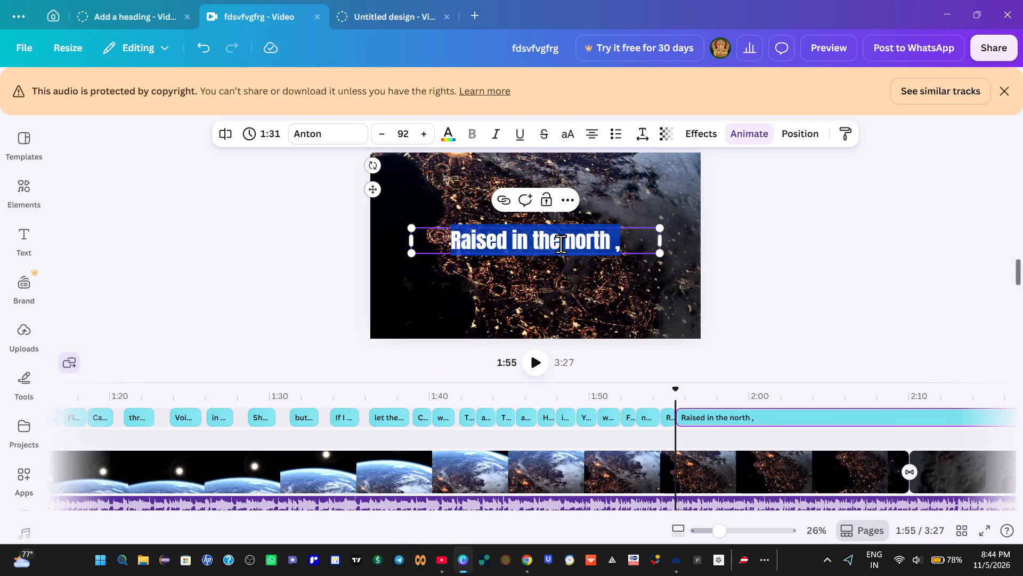
pyautogui.press('BackSpace')
pyautogui.hotkey('ctrl', 'v')
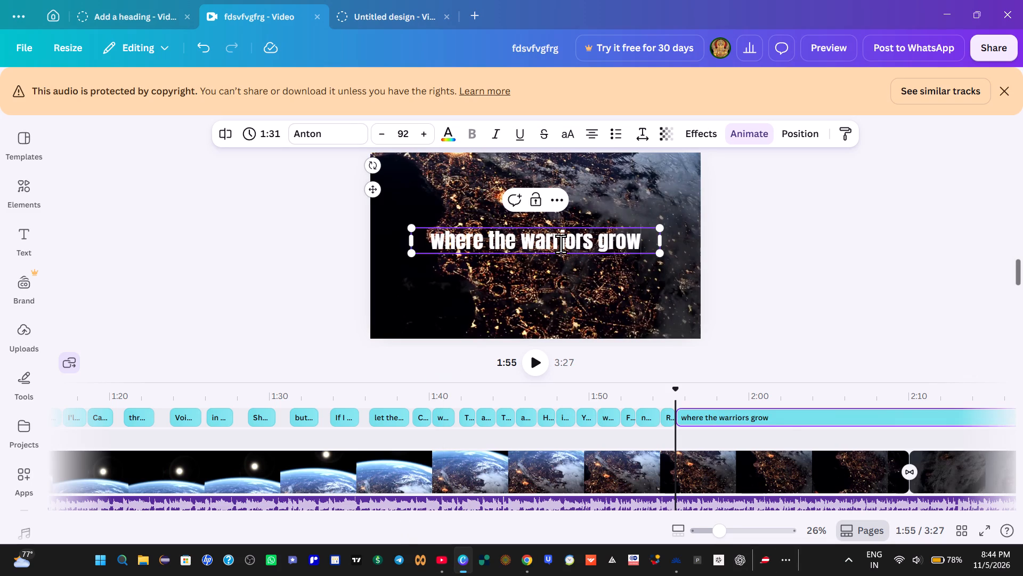
# Play from 1:55 to the end of the sung line, and split the long "where the warriors grow" clip at about 1:56.
pyautogui.click(535, 366)
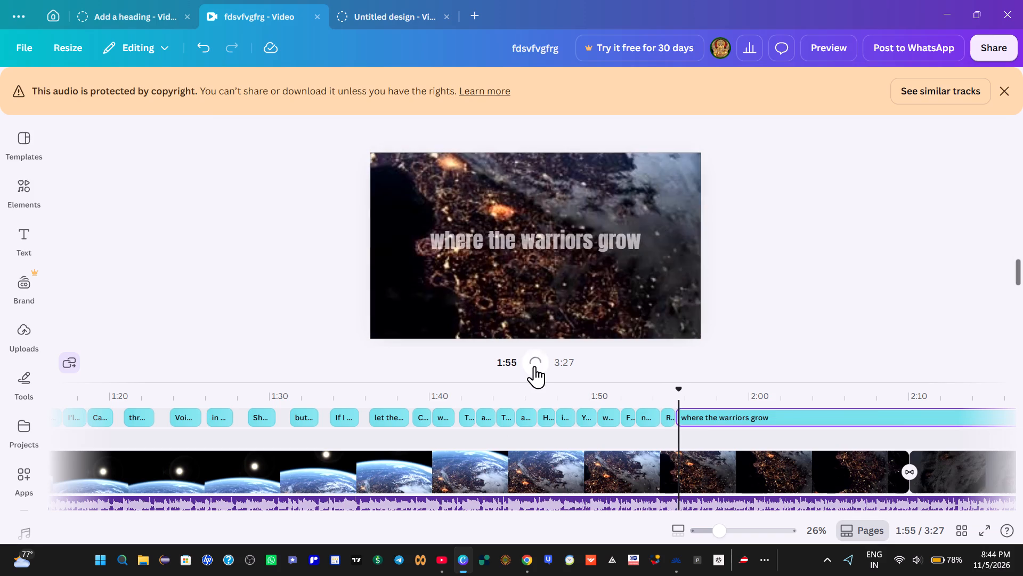
pyautogui.click(534, 366)
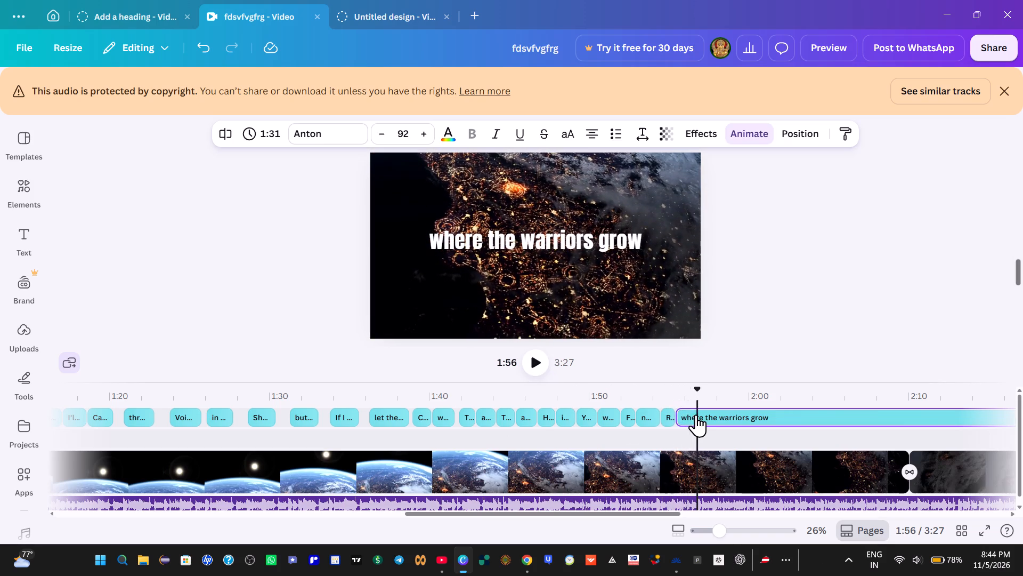
pyautogui.rightClick(697, 415)
pyautogui.click(730, 356)
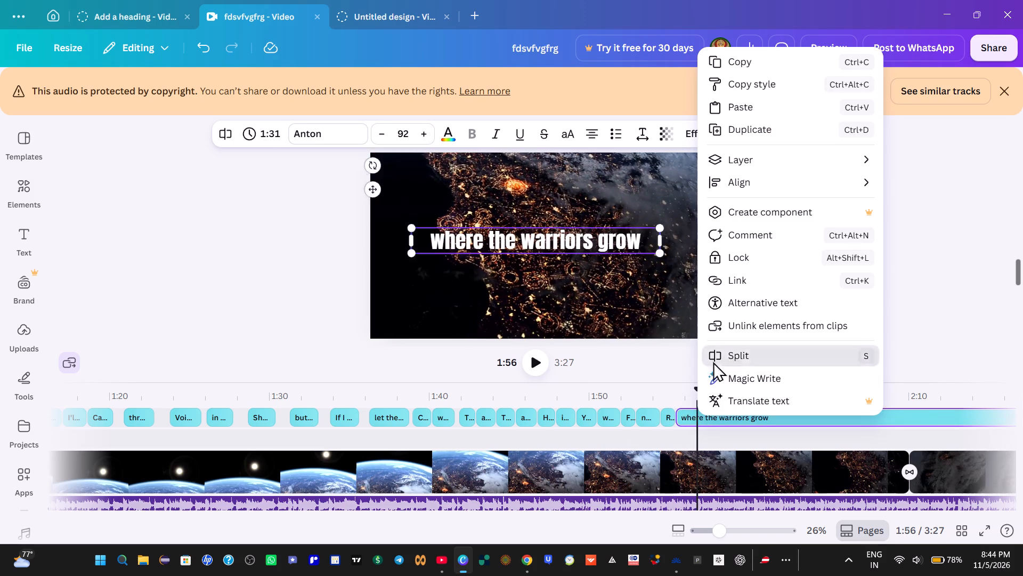
# Play on from the new split to 1:57, and replay twice from about 1:55 to check the timing of the two newest short lyric clips.
pyautogui.click(531, 360)
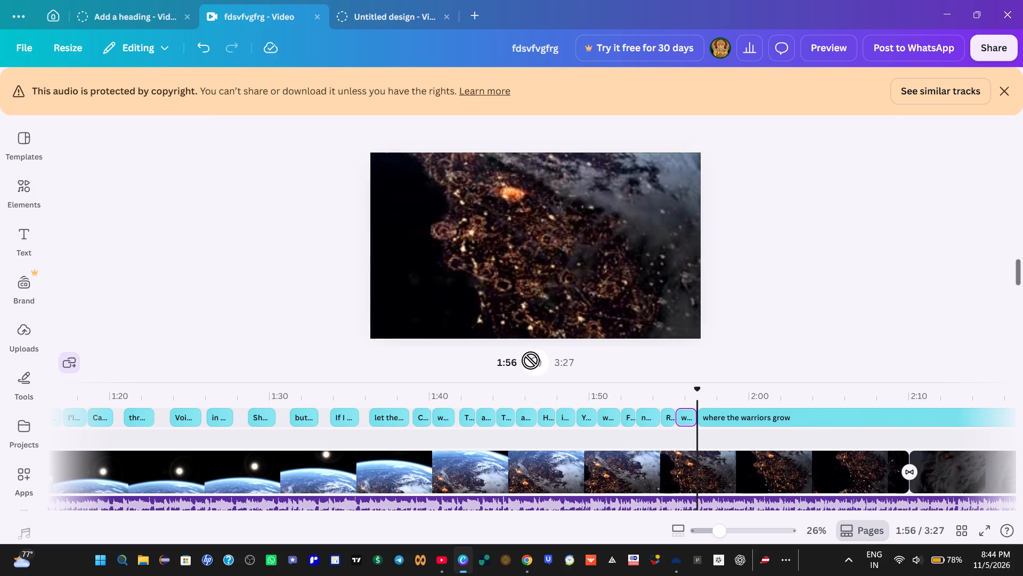
pyautogui.click(531, 360)
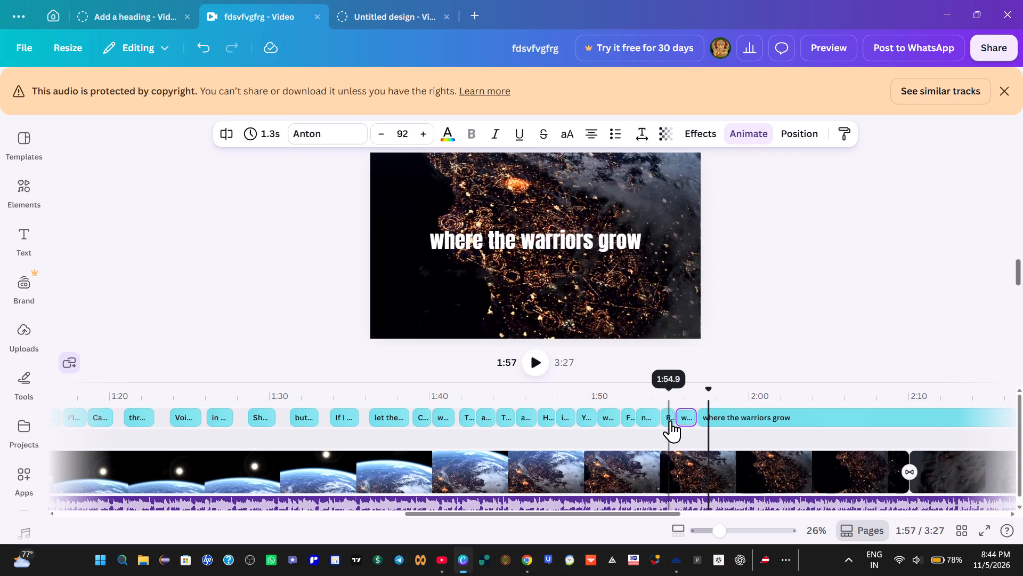
pyautogui.click(671, 421)
pyautogui.click(540, 361)
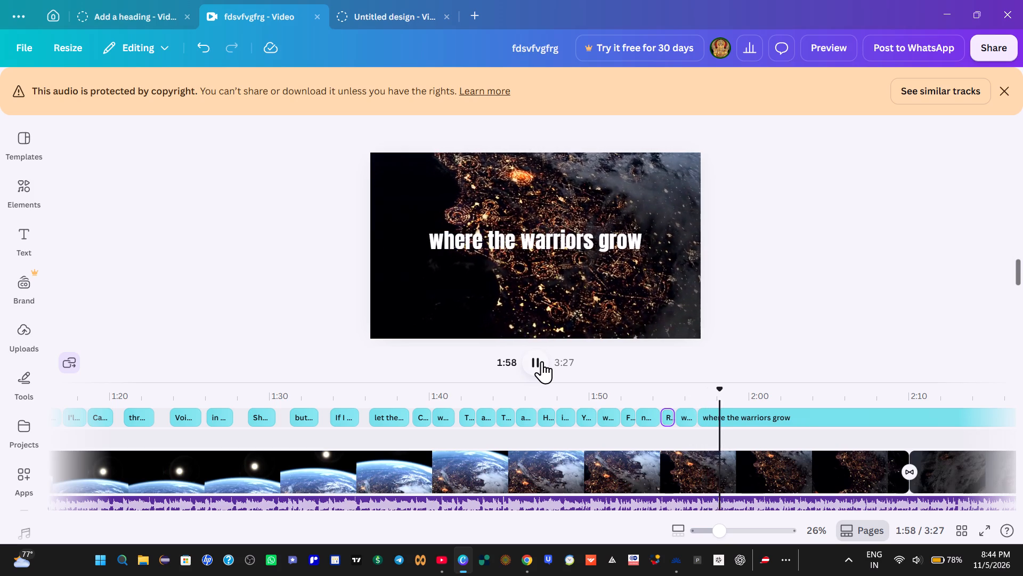
pyautogui.click(542, 361)
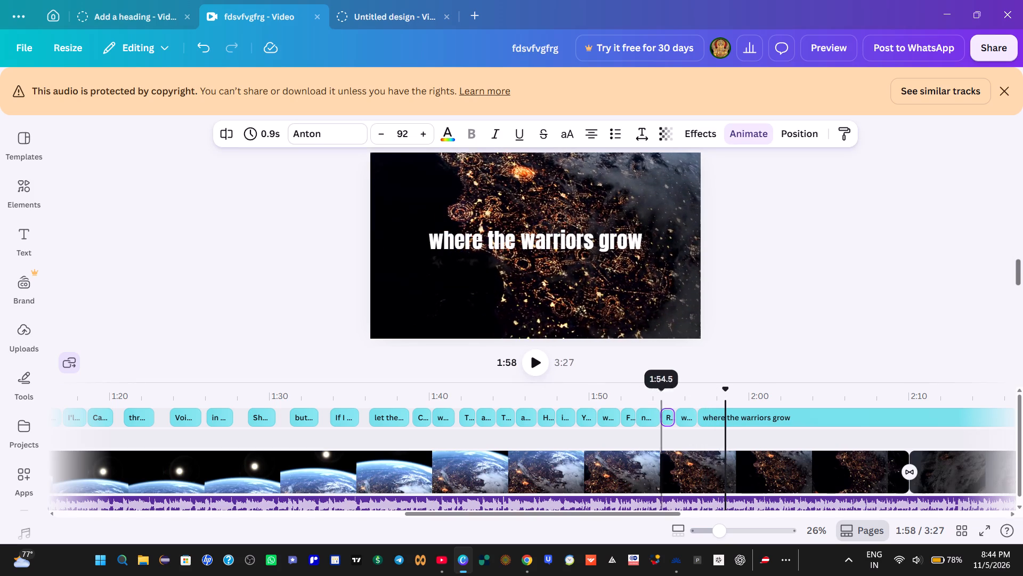
pyautogui.click(671, 388)
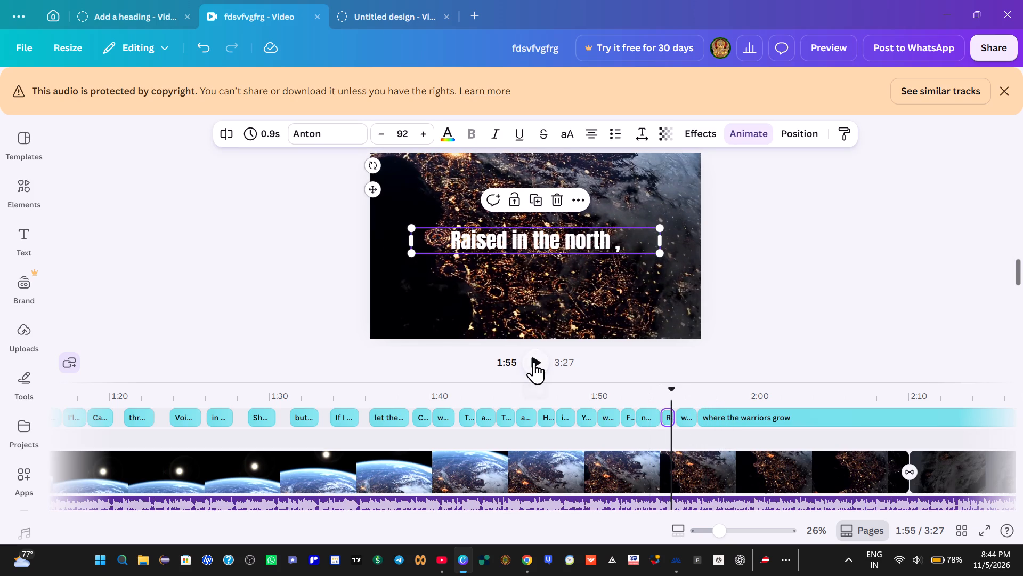
pyautogui.click(534, 361)
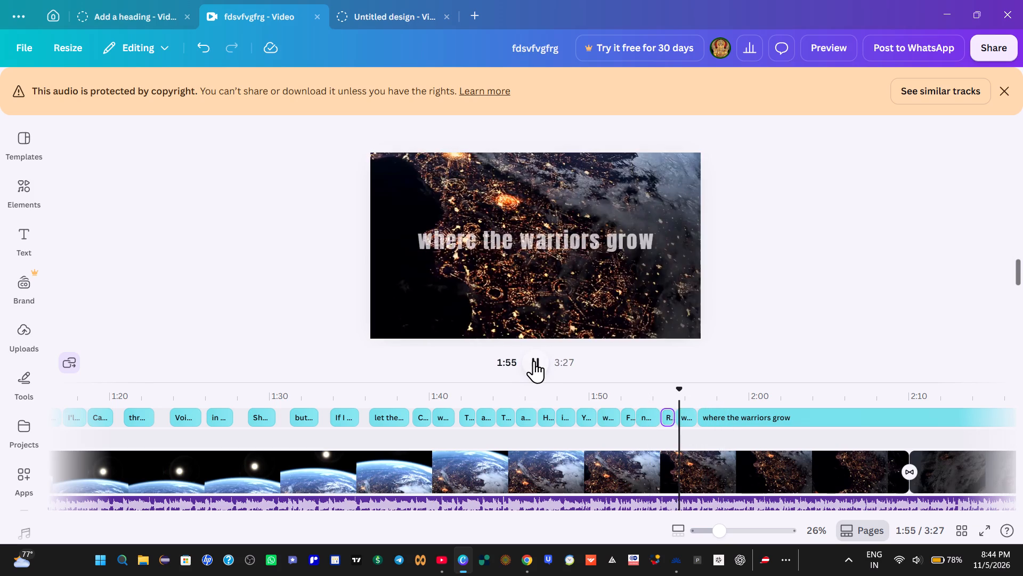
pyautogui.click(534, 361)
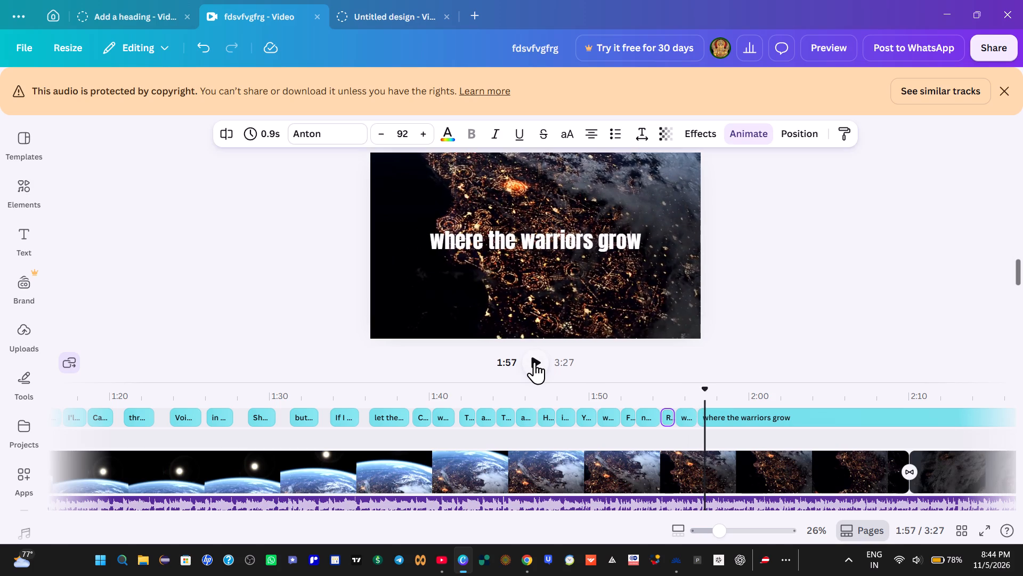
# Replay from about 1:55 to 1:57, shift the start of the long "where the warriors grow" clip to about 1:57, and play on briefly.
pyautogui.click(671, 402)
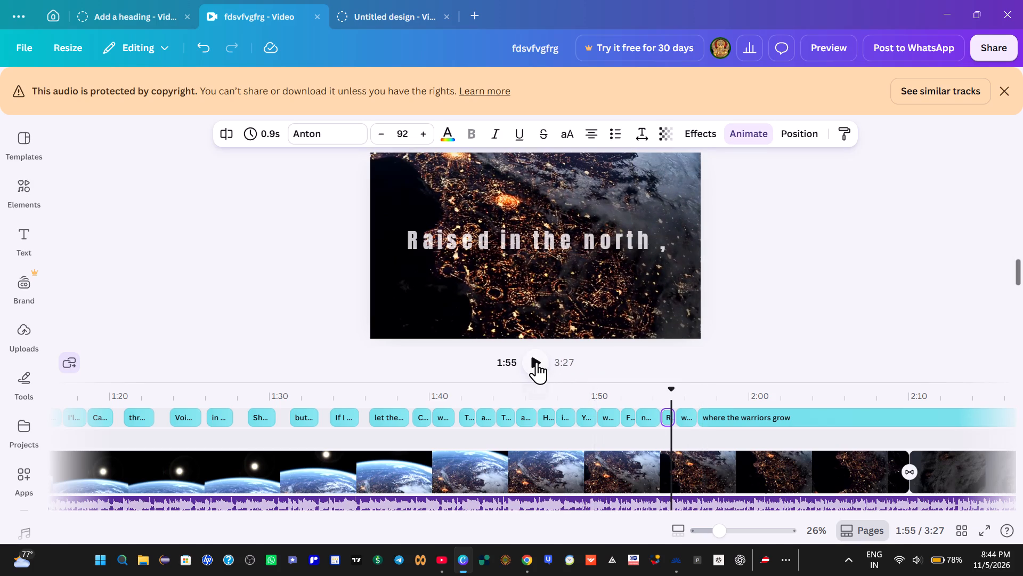
pyautogui.click(536, 362)
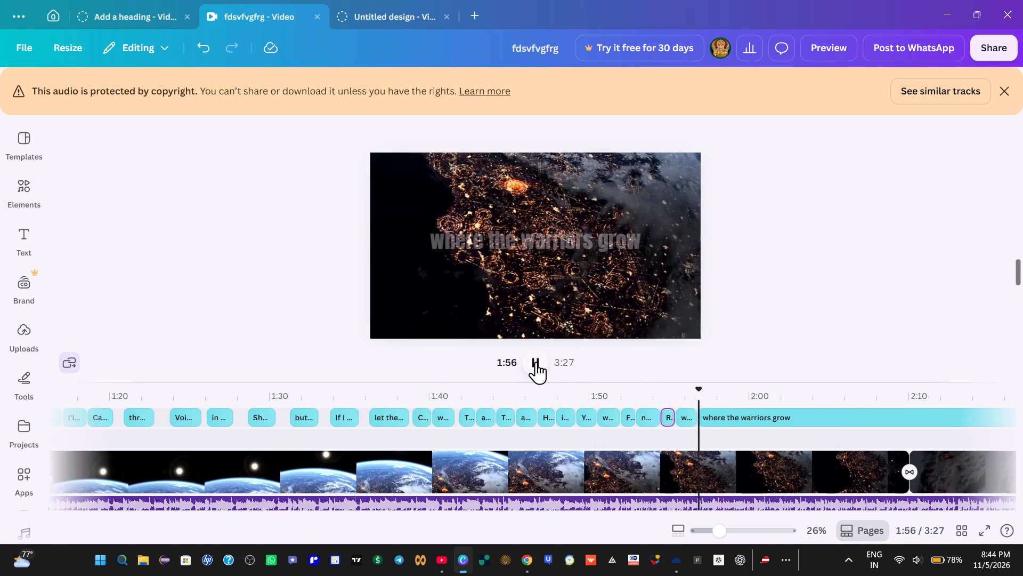
pyautogui.click(536, 362)
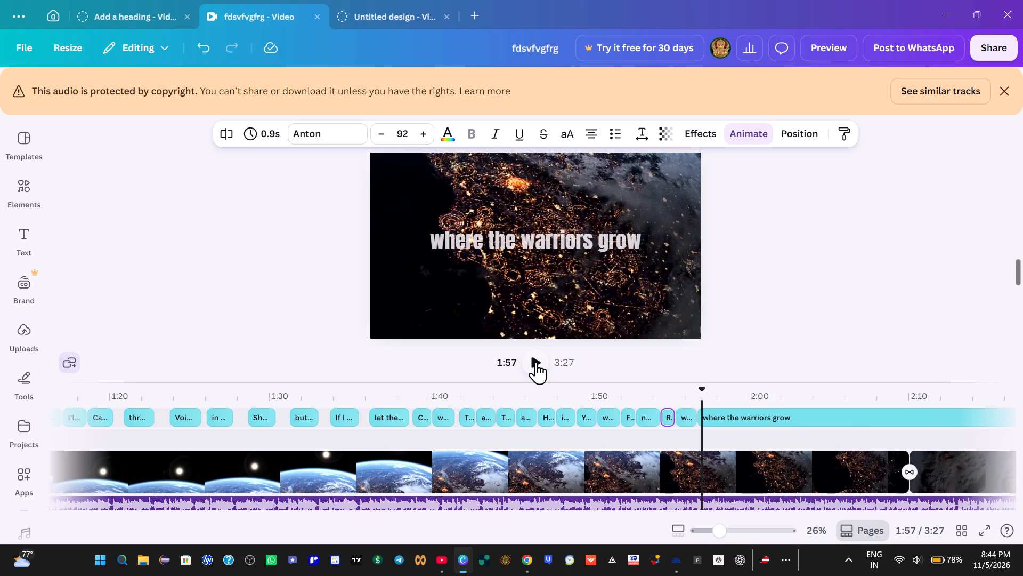
pyautogui.moveTo(740, 416); pyautogui.dragTo(745, 413)
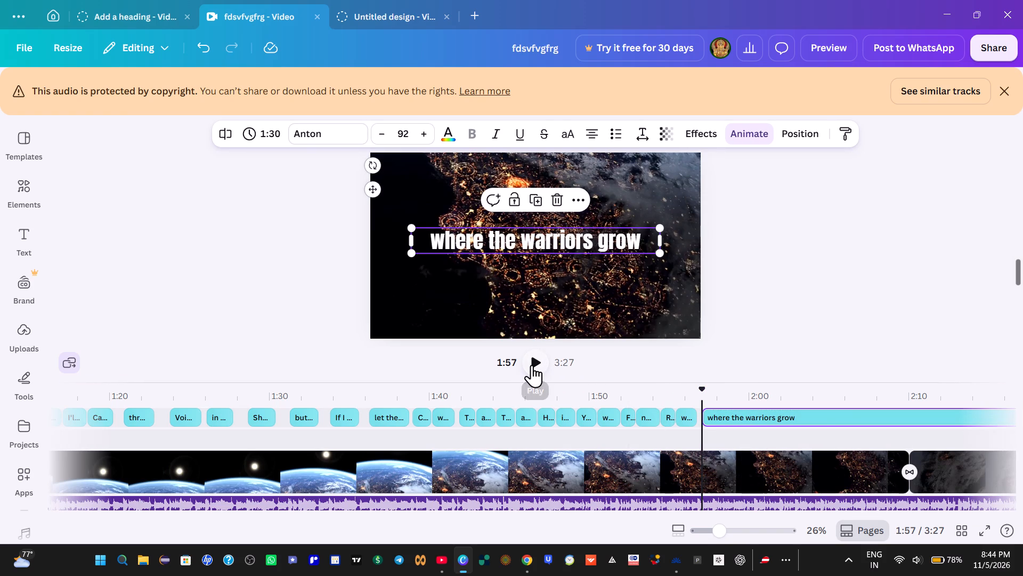
pyautogui.click(532, 365)
pyautogui.click(532, 365)
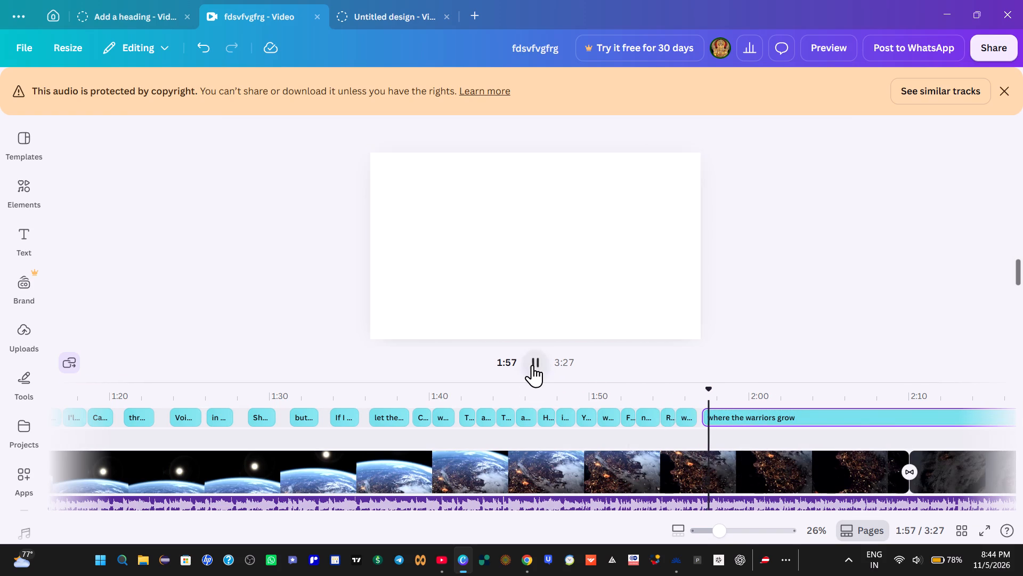
# Copy "Blood on the shield" from the lyrics page in Chrome and, back in Canva, replace the long "where the warriors grow" clip's text with it.
pyautogui.click(522, 559)
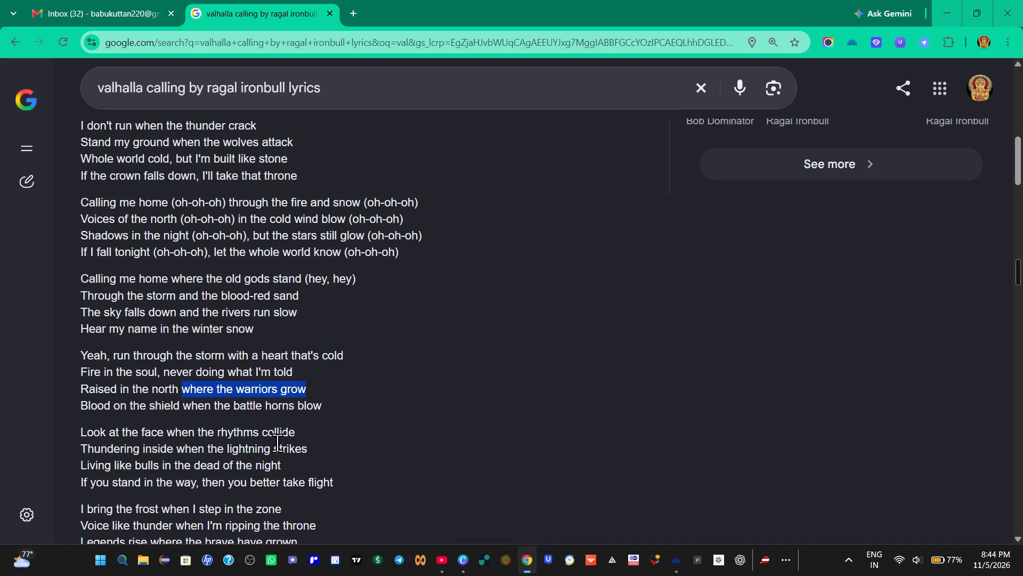
pyautogui.moveTo(71, 401); pyautogui.dragTo(181, 408)
pyautogui.rightClick(166, 411)
pyautogui.click(225, 225)
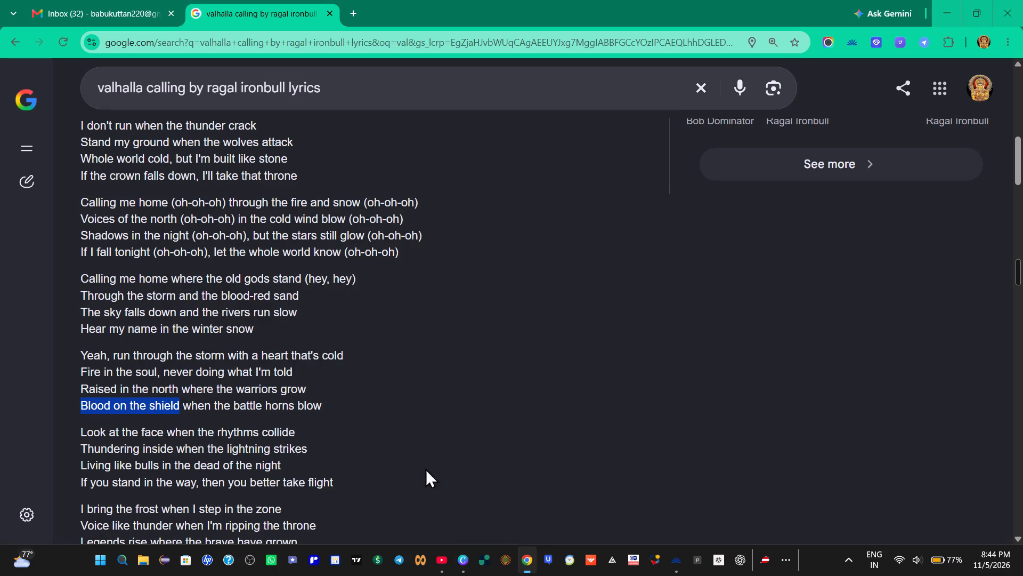
pyautogui.click(460, 561)
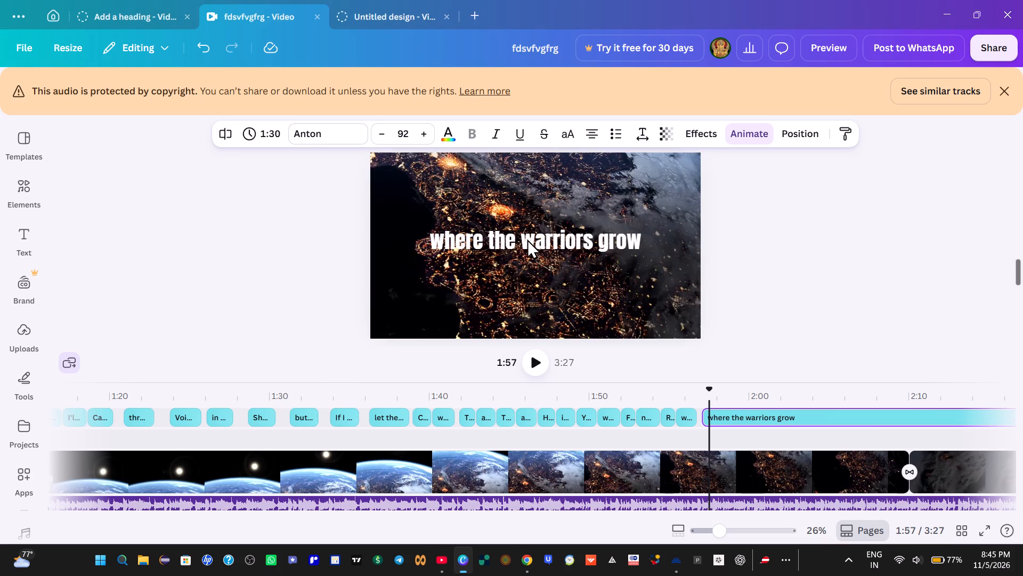
pyautogui.click(527, 245)
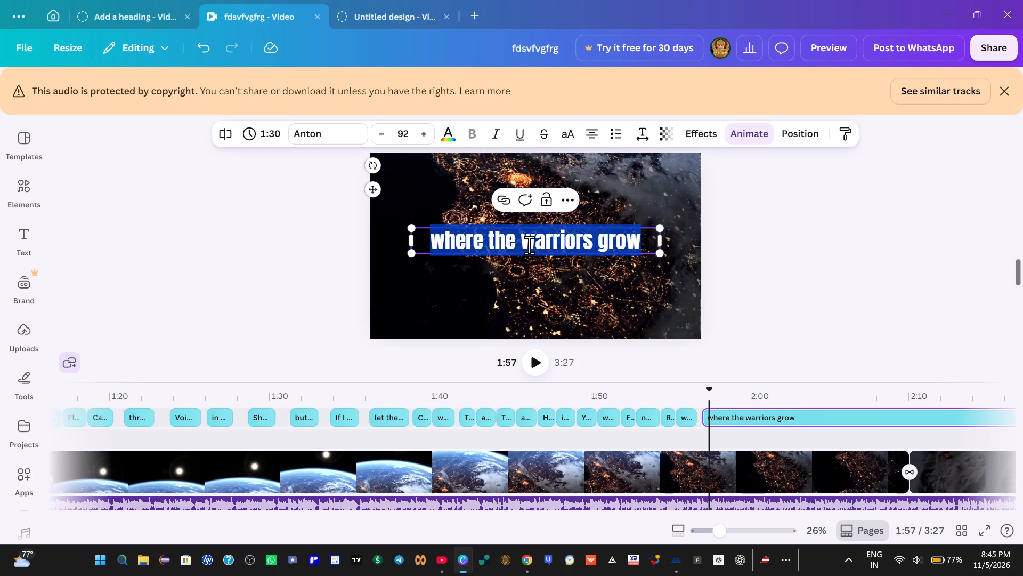
pyautogui.press('BackSpace')
pyautogui.hotkey('ctrl', 'v')
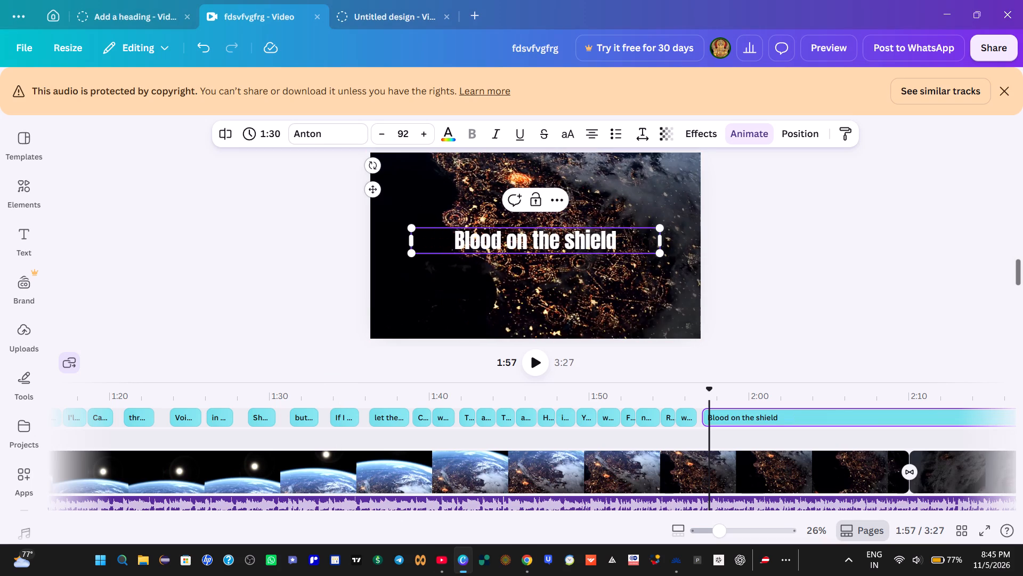
# Replay from about 1:54 to the end of the sung line, and split the long "Blood on the shield" clip at about 1:58.
pyautogui.click(669, 395)
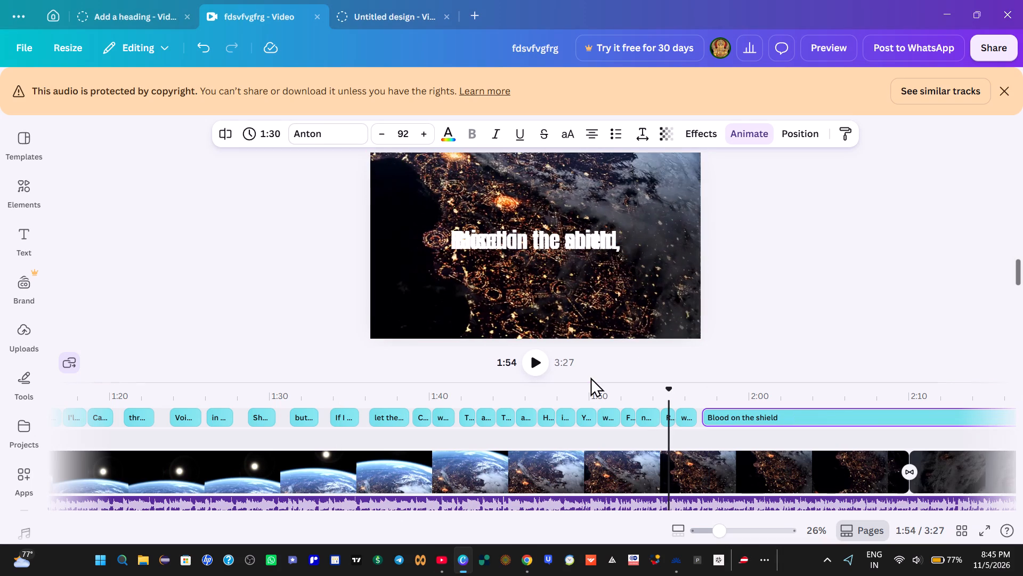
pyautogui.click(536, 363)
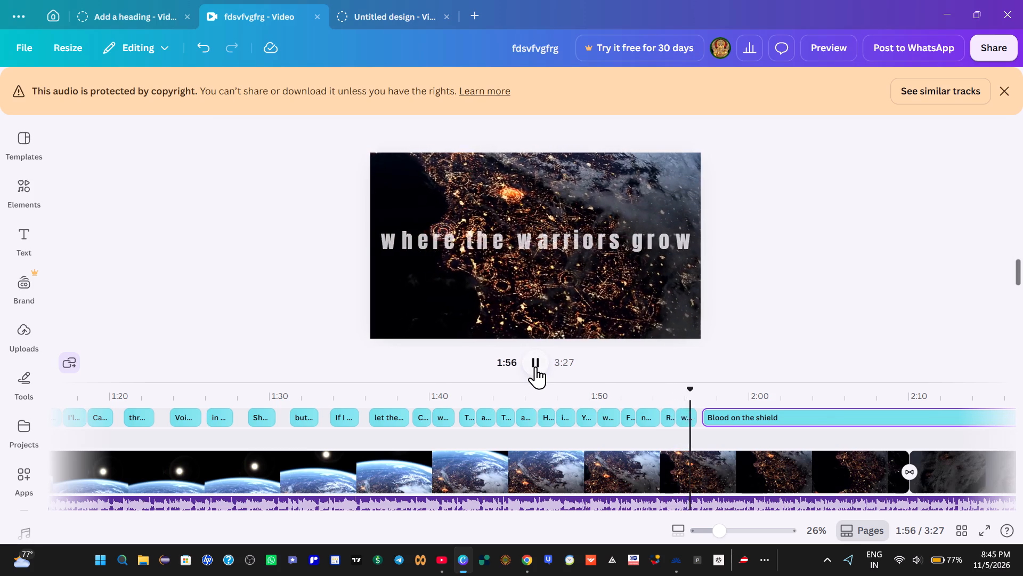
pyautogui.click(535, 367)
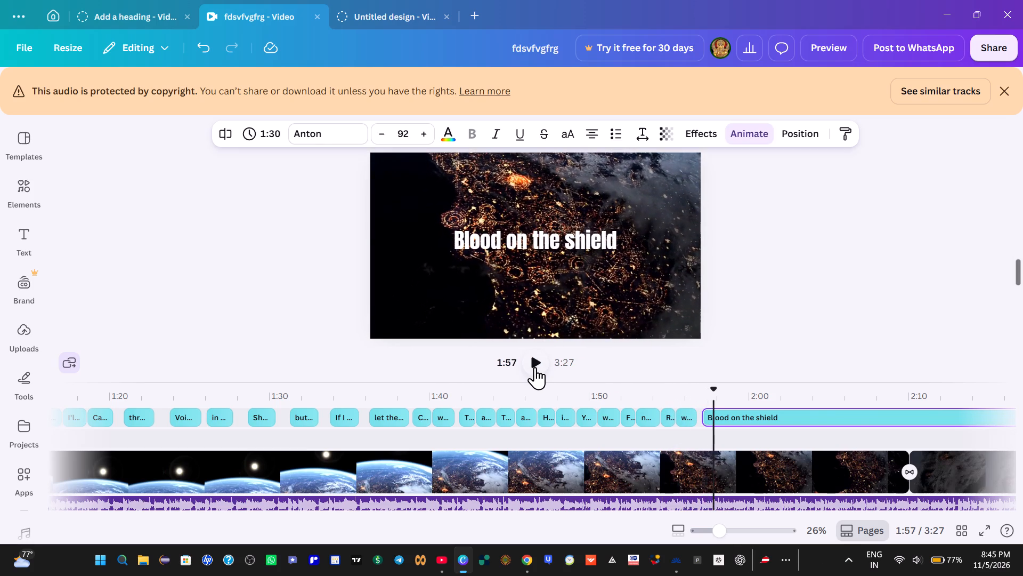
pyautogui.click(682, 406)
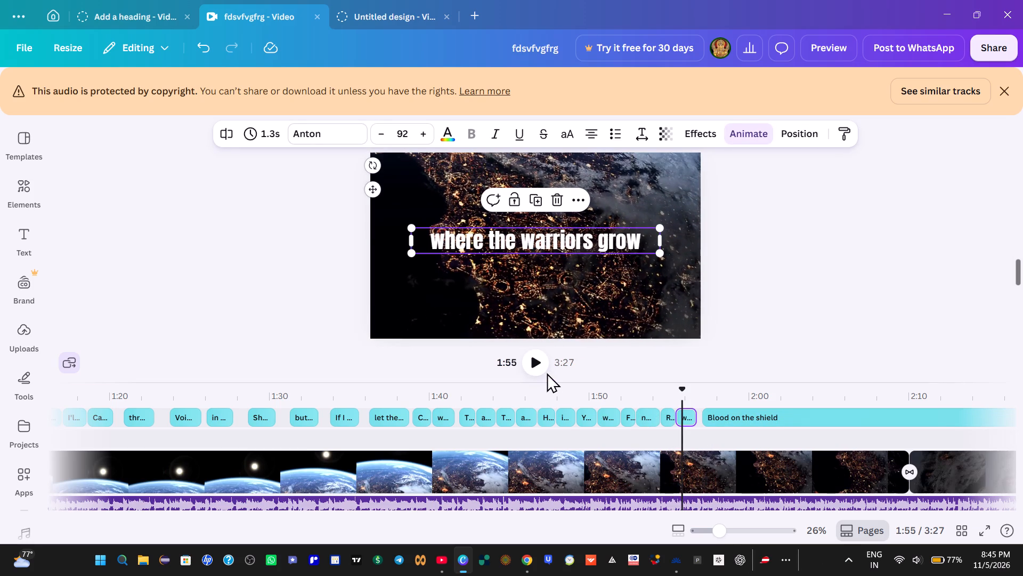
pyautogui.click(538, 362)
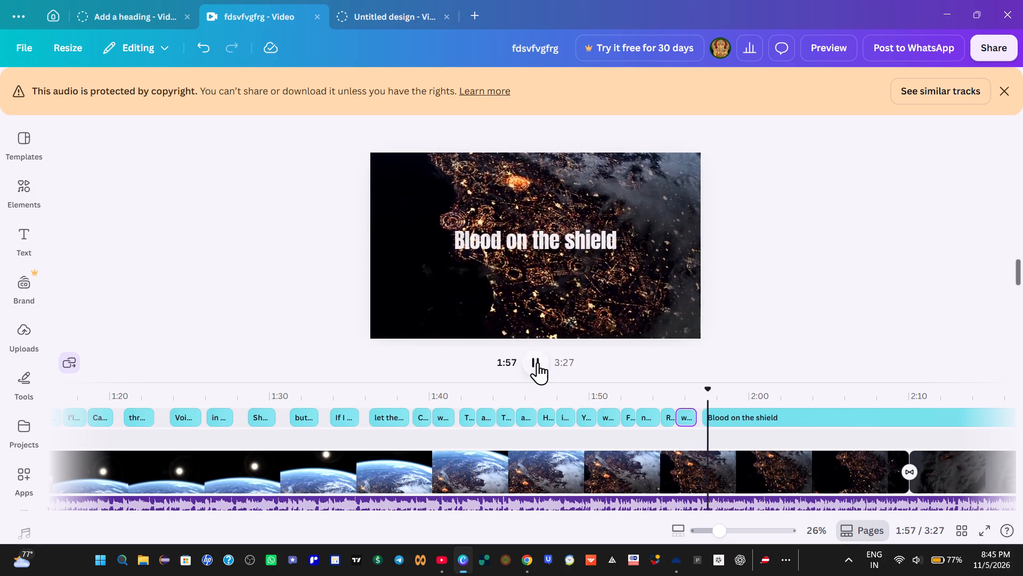
pyautogui.click(538, 362)
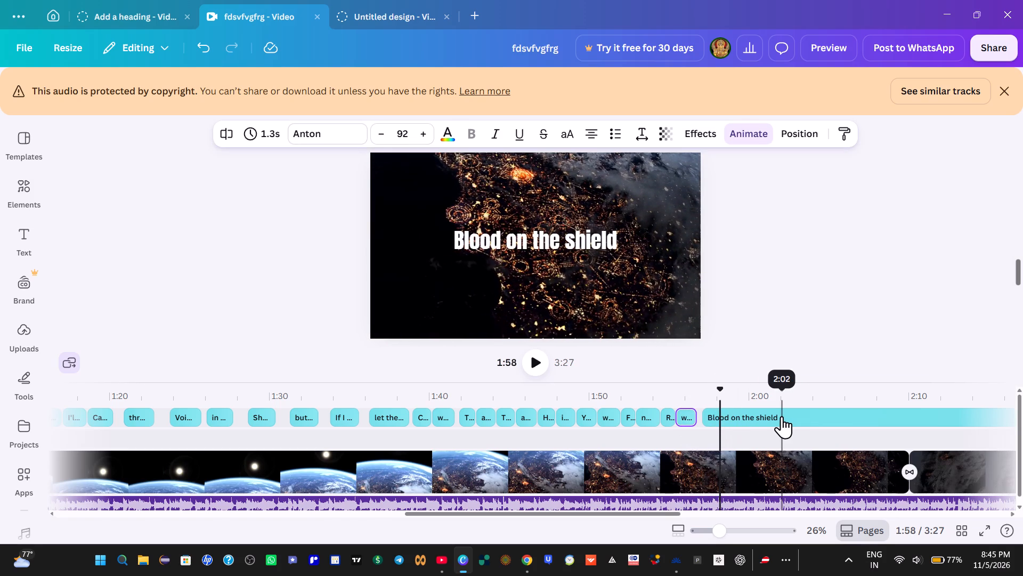
pyautogui.press('Left')
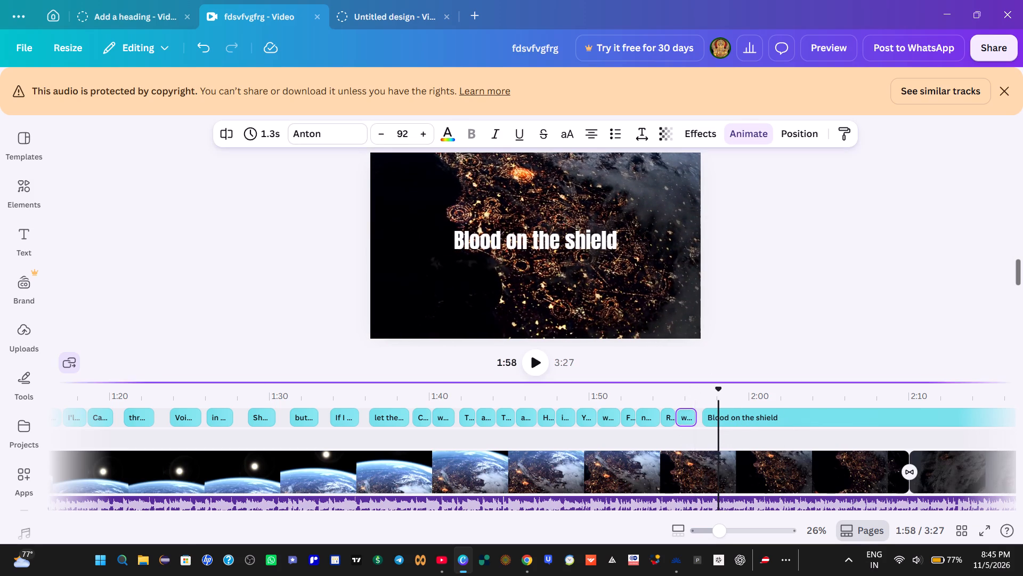
pyautogui.rightClick(718, 415)
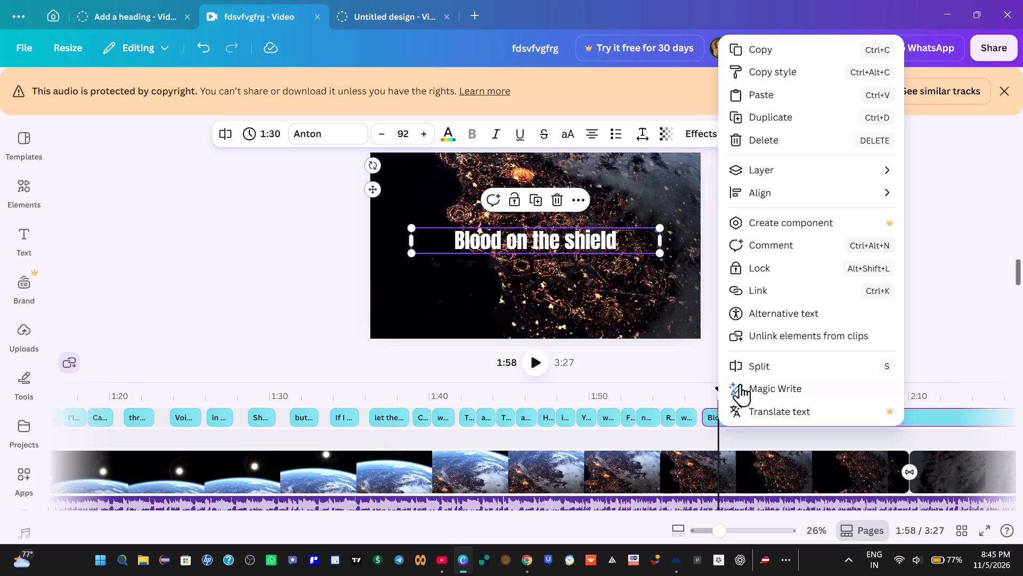
pyautogui.click(754, 366)
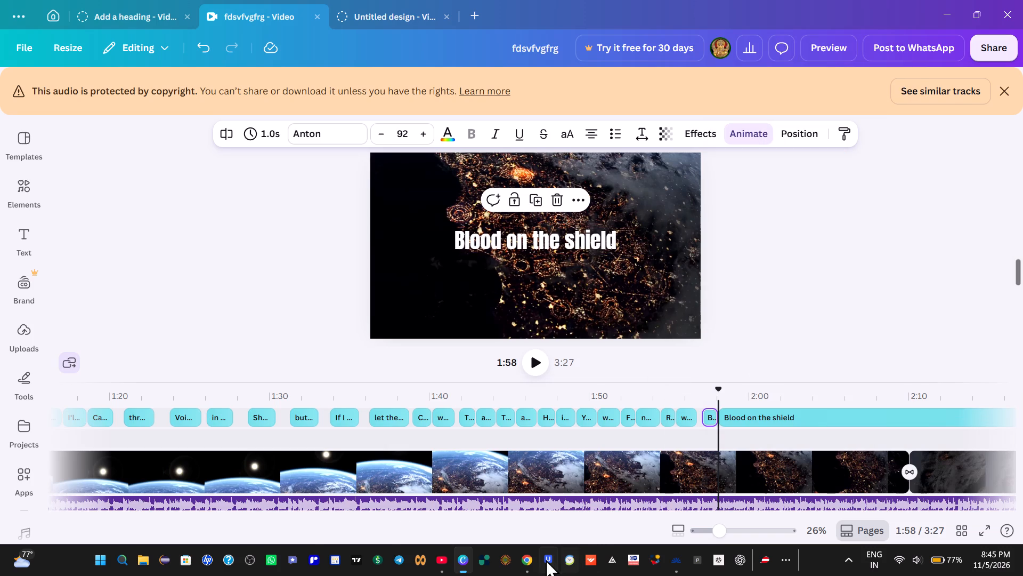
# Using the lyrics page in Chrome, replace the text of Canva's long second "Blood on the shield" clip with "when the battle horns blow".
pyautogui.click(527, 561)
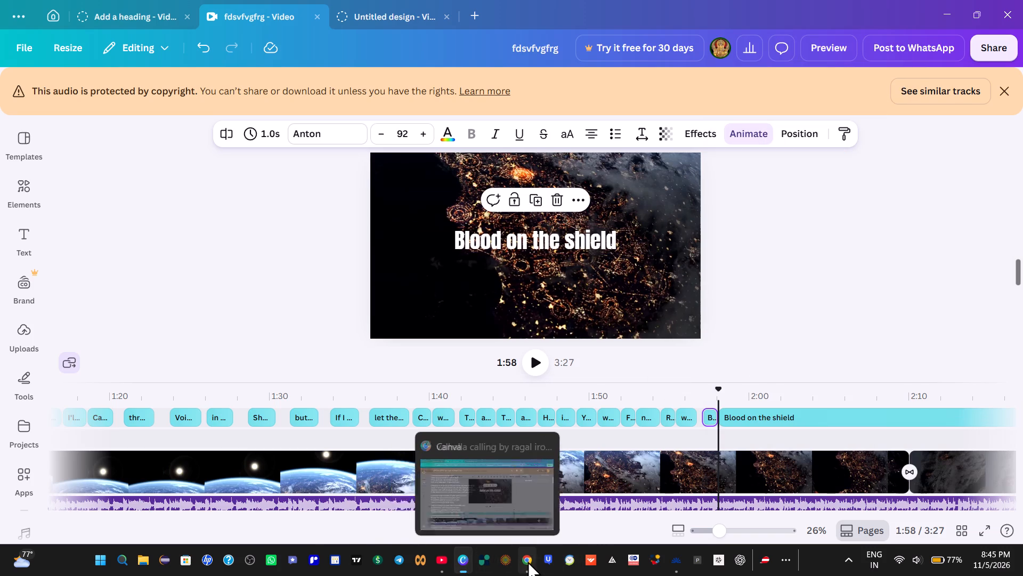
pyautogui.click(366, 419)
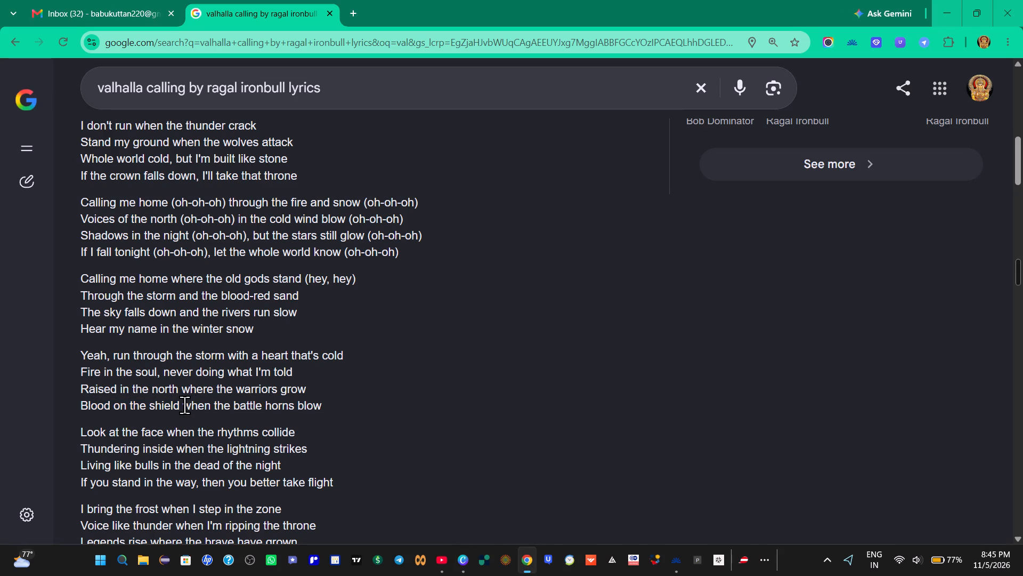
pyautogui.moveTo(190, 405); pyautogui.dragTo(377, 399)
pyautogui.rightClick(281, 408)
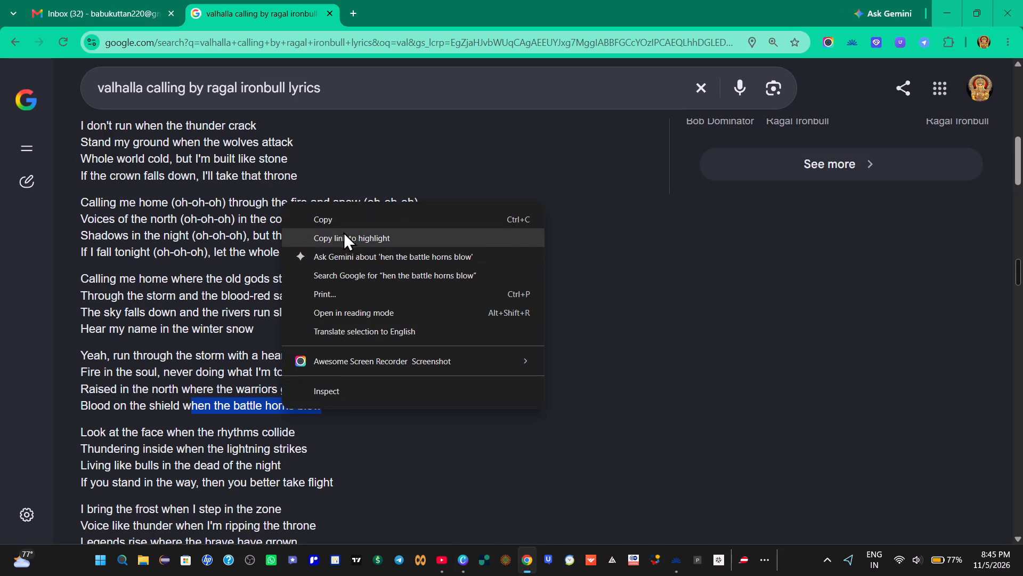
pyautogui.click(334, 218)
pyautogui.click(460, 563)
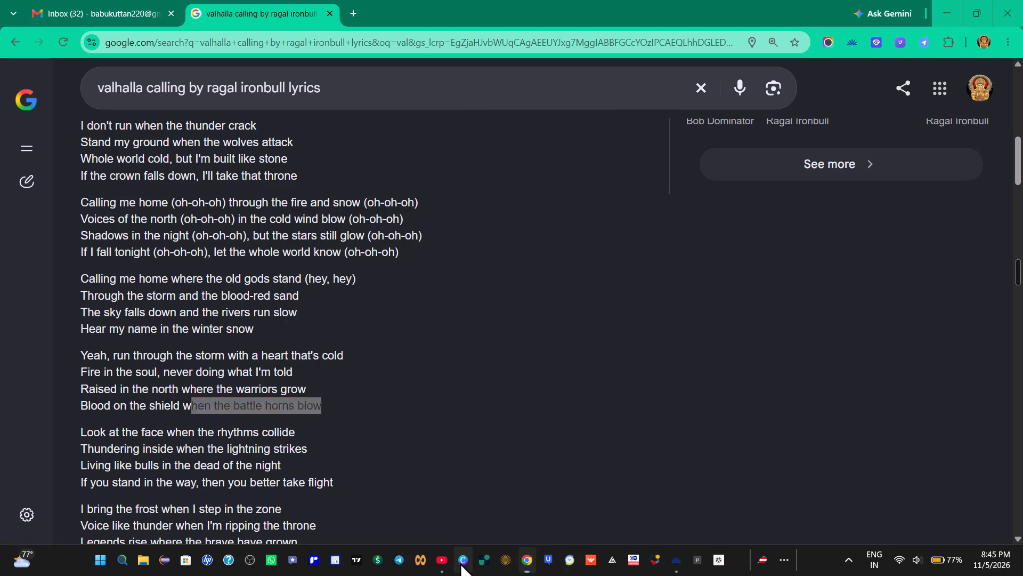
pyautogui.click(547, 241)
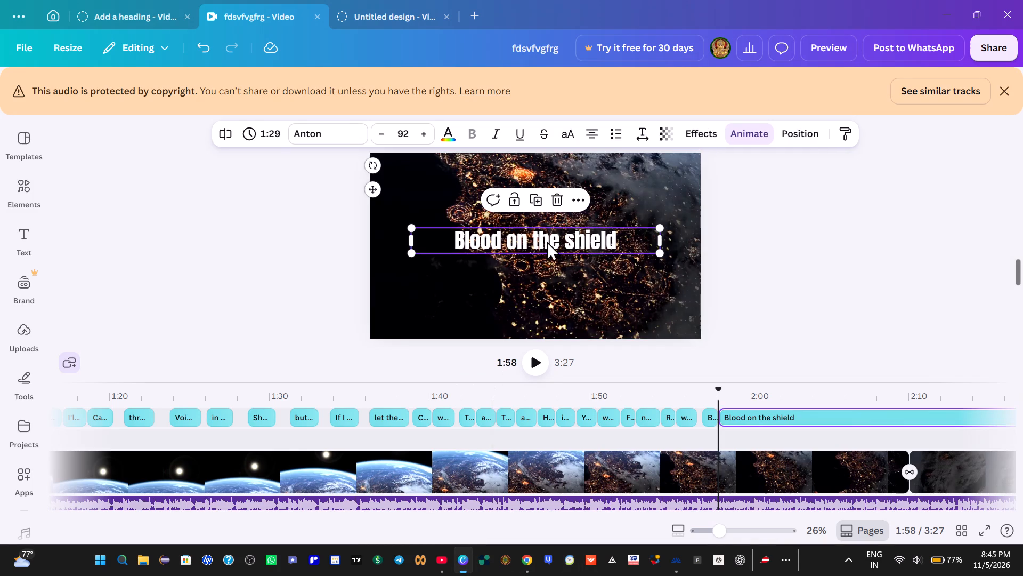
pyautogui.click(547, 241)
pyautogui.press('BackSpace')
pyautogui.hotkey('ctrl', 'v')
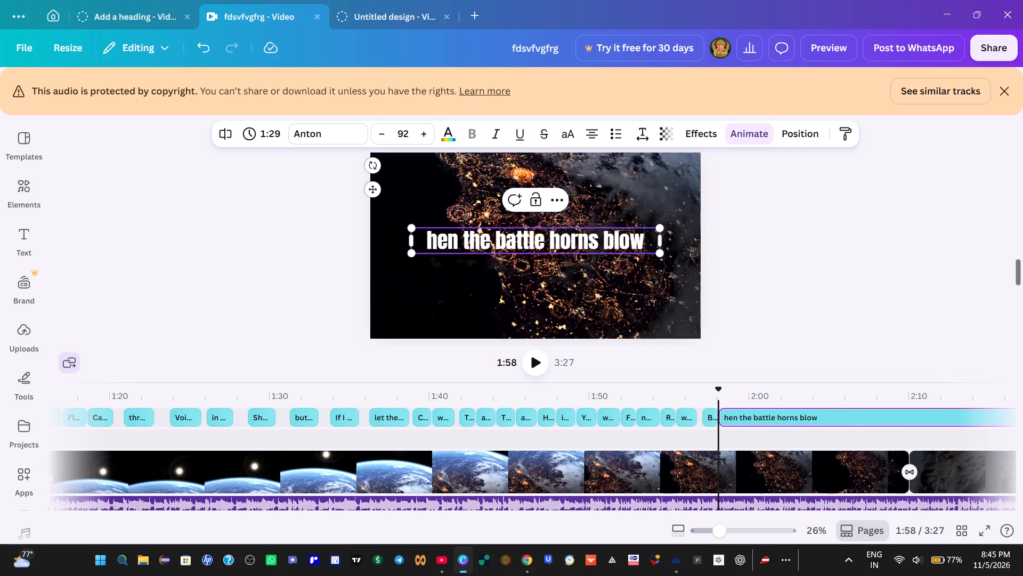
pyautogui.click(428, 240)
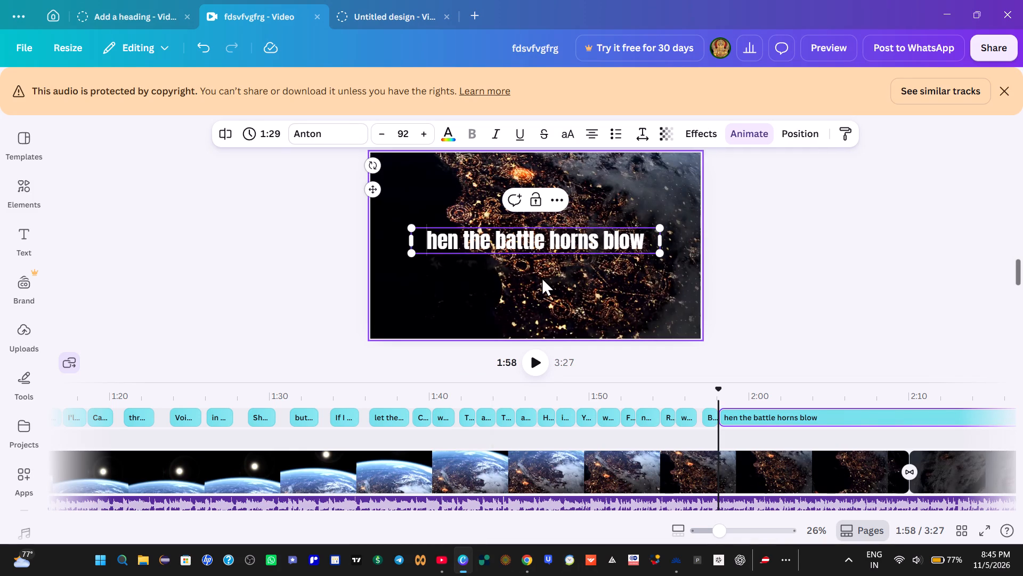
pyautogui.press('w')
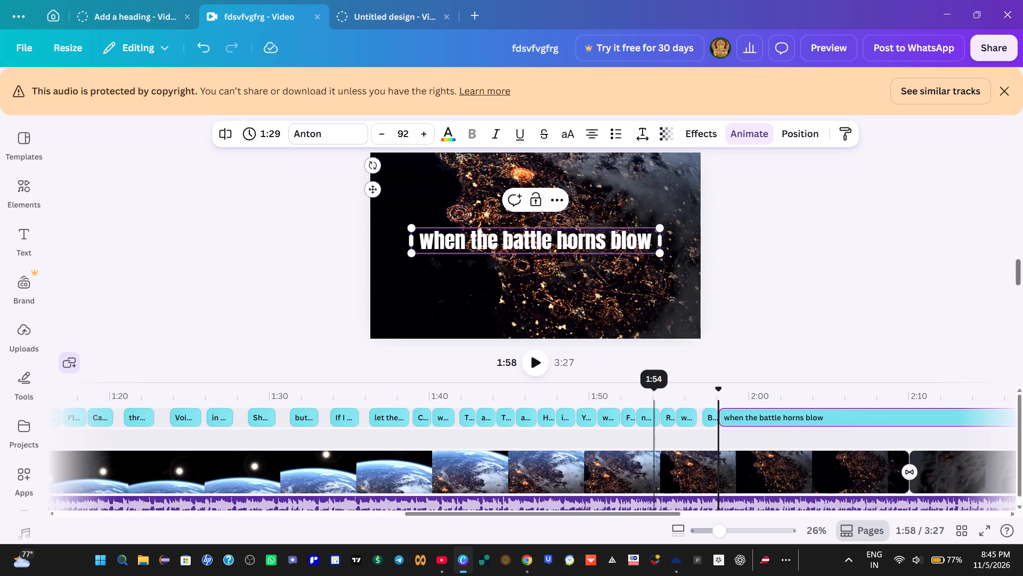
# Play through the newest lyric clips, replay from about 1:57, and split the long "when the battle horns blow" clip at about 1:59.
pyautogui.click(663, 408)
pyautogui.click(532, 362)
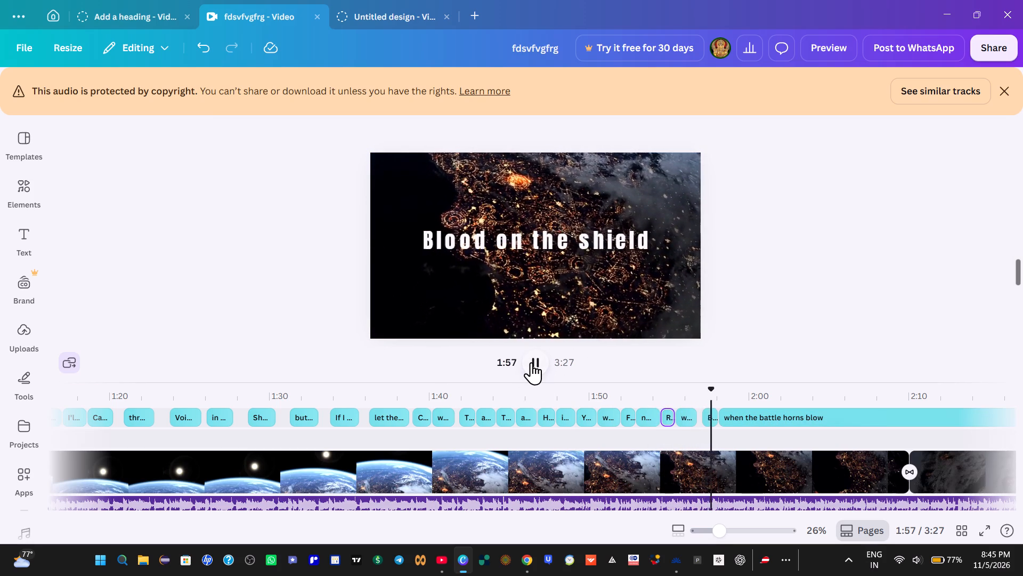
pyautogui.click(531, 362)
pyautogui.click(531, 365)
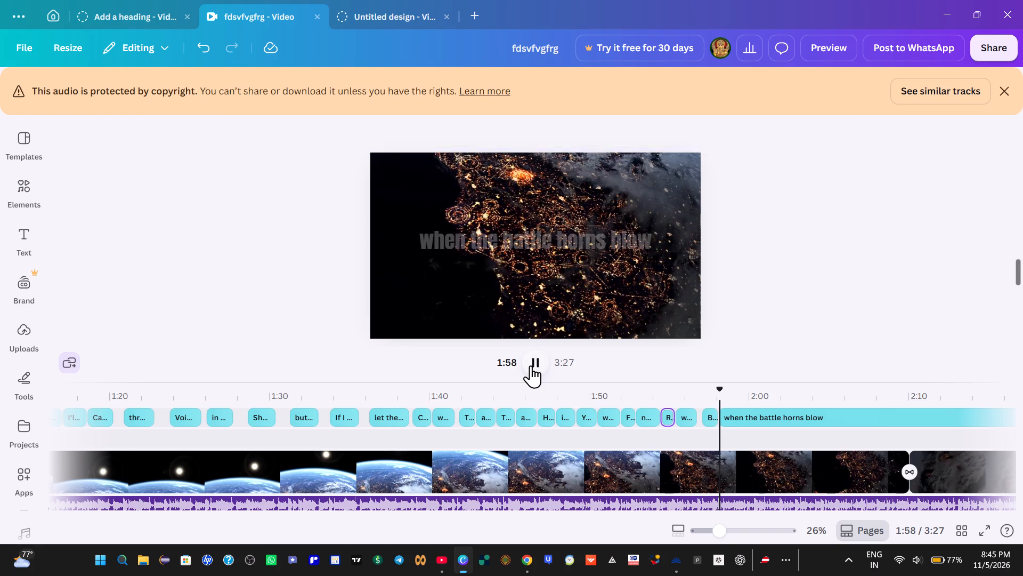
pyautogui.click(531, 365)
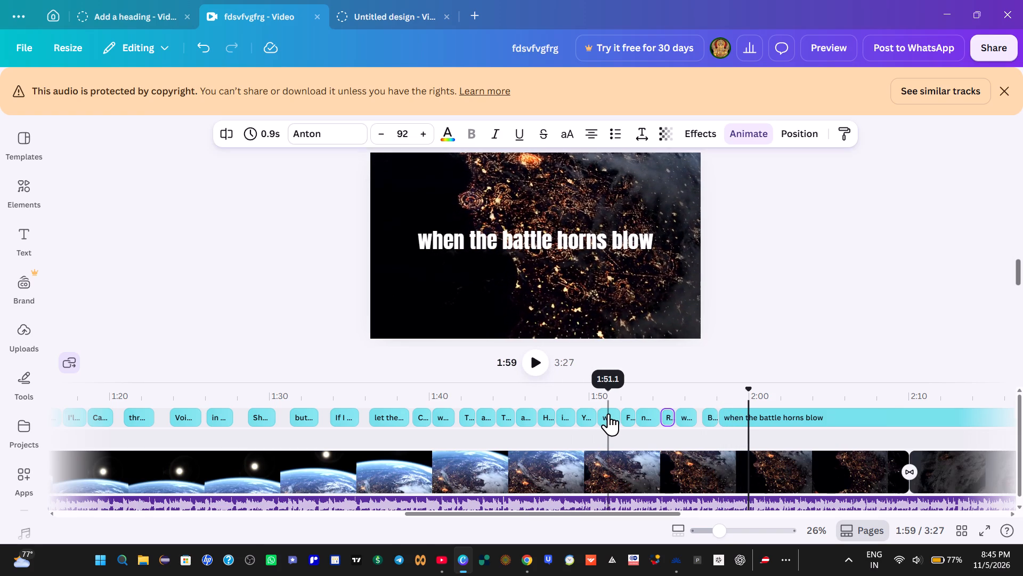
pyautogui.press('Left')
pyautogui.press('Left')
pyautogui.press('Left')
pyautogui.press('Left')
pyautogui.press('Left')
pyautogui.press('Left')
pyautogui.press('Left')
pyautogui.press('Left')
pyautogui.press('Left')
pyautogui.press('Left')
pyautogui.press('Left')
pyautogui.press('Left')
pyautogui.press('Left')
pyautogui.press('Left')
pyautogui.press('Left')
pyautogui.press('Left')
pyautogui.press('Left')
pyautogui.press('Left')
pyautogui.press('Left')
pyautogui.press('Left')
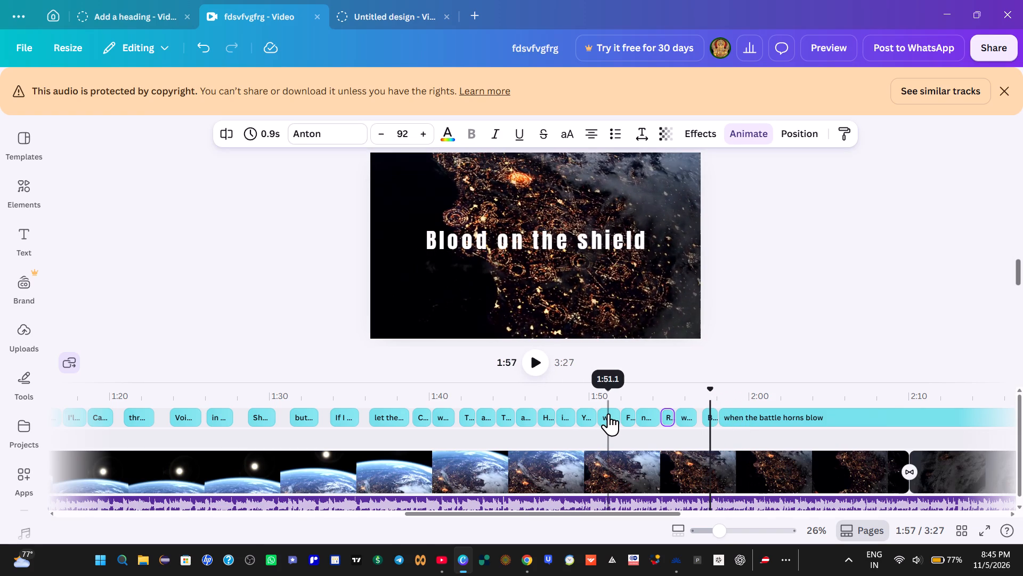
pyautogui.click(532, 364)
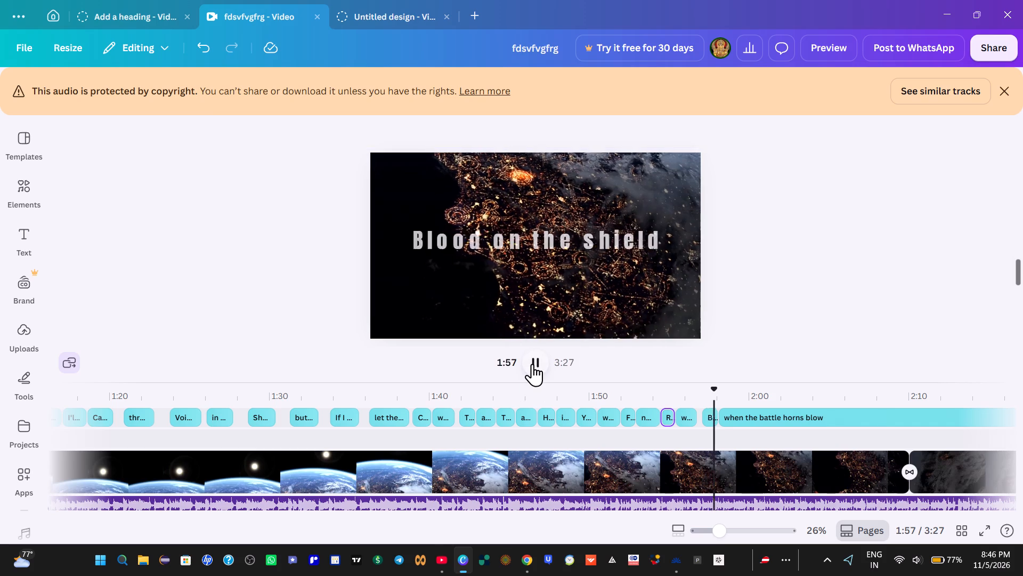
pyautogui.click(532, 365)
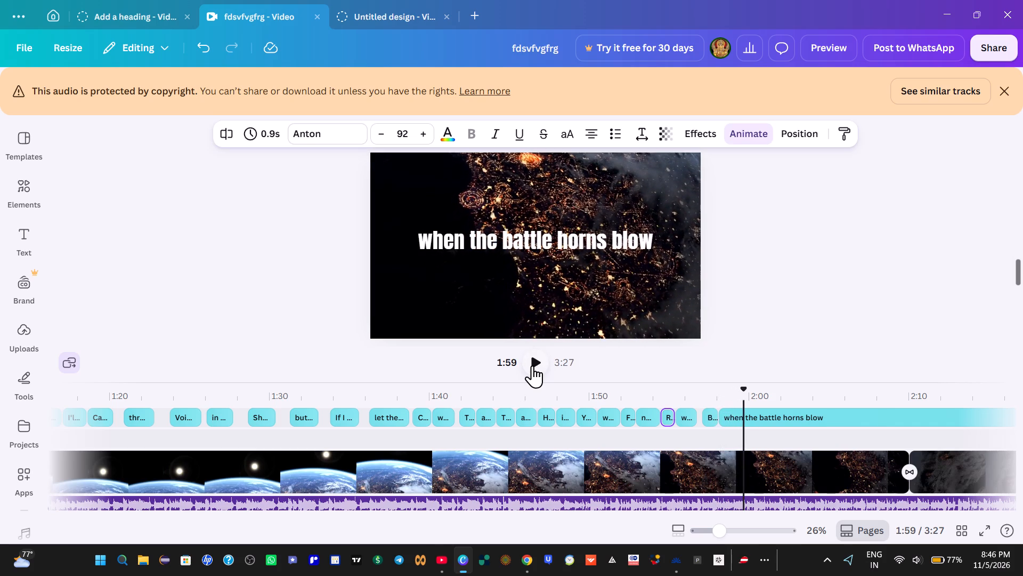
pyautogui.rightClick(744, 415)
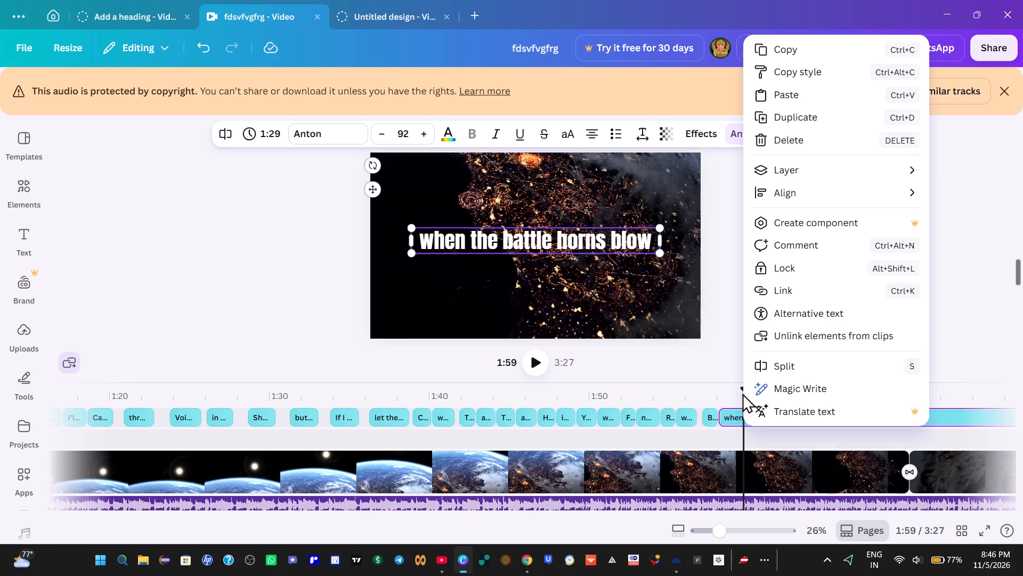
pyautogui.click(767, 368)
# Play briefly past the new split at about 1:59, and check the next sung line in the YouTube lyric video.
pyautogui.click(539, 363)
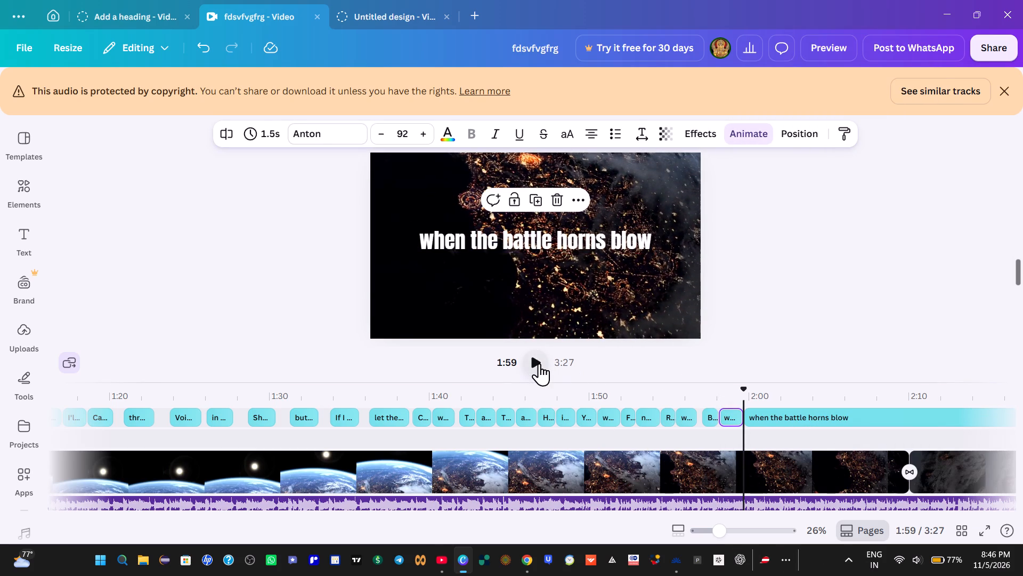
pyautogui.click(539, 363)
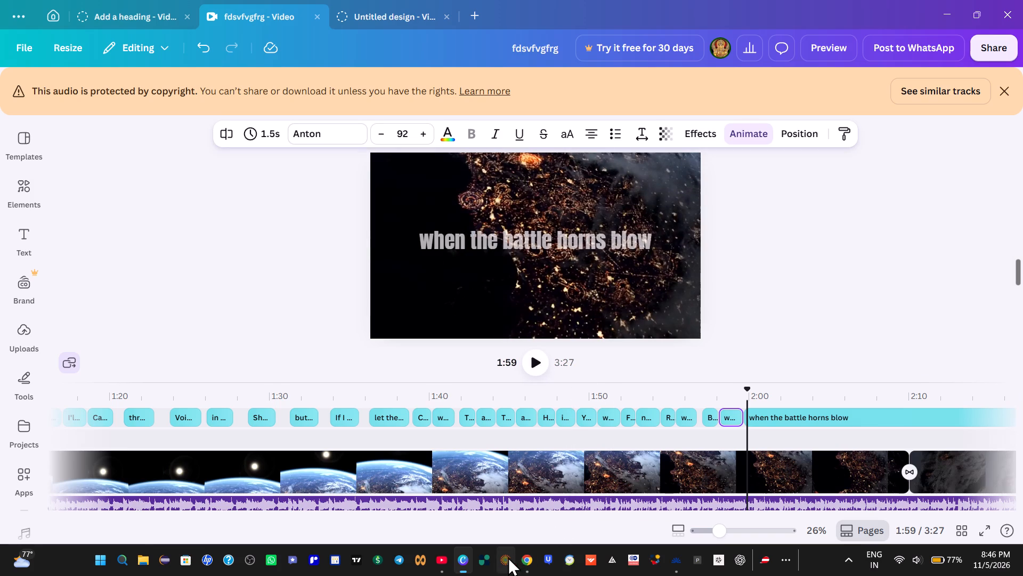
pyautogui.click(526, 563)
pyautogui.scroll(-1, 363, 344)
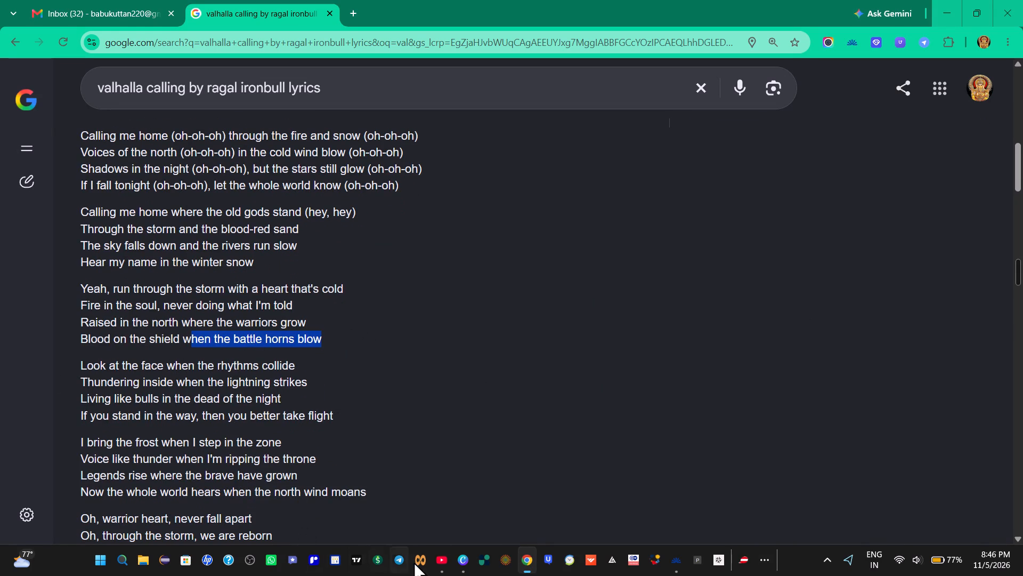
pyautogui.click(437, 564)
pyautogui.click(392, 305)
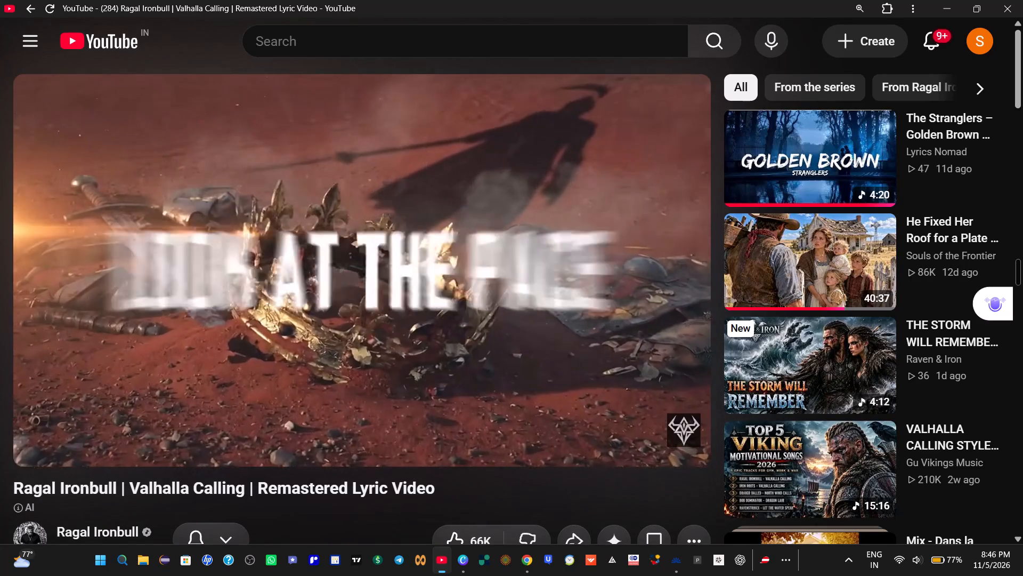
pyautogui.click(392, 304)
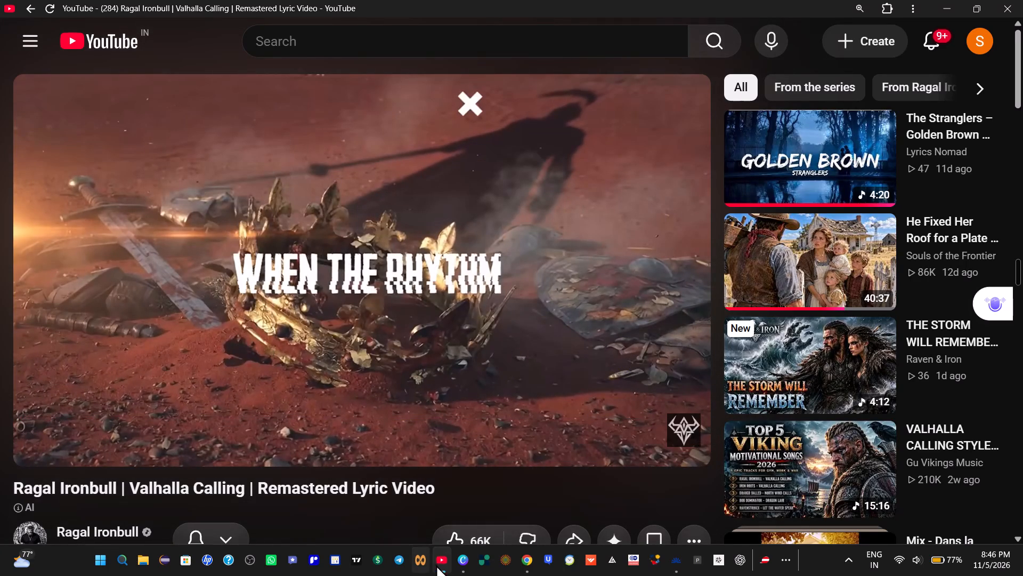
# Copy "Look at the face" from the lyrics page in Chrome and, back in Canva, replace the long second "when the battle horns blow" clip's text with it.
pyautogui.click(524, 561)
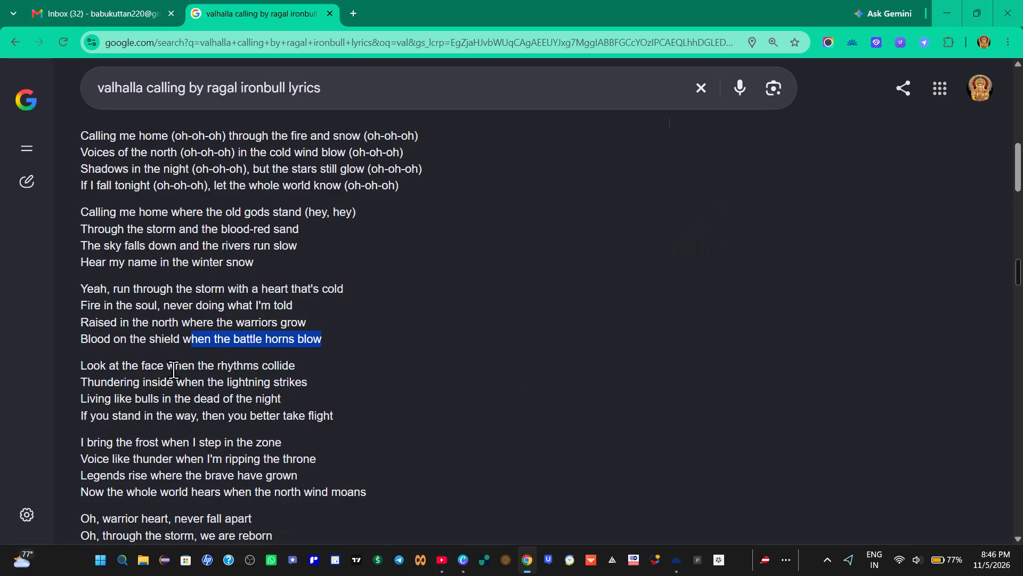
pyautogui.moveTo(74, 365); pyautogui.dragTo(163, 366)
pyautogui.rightClick(145, 366)
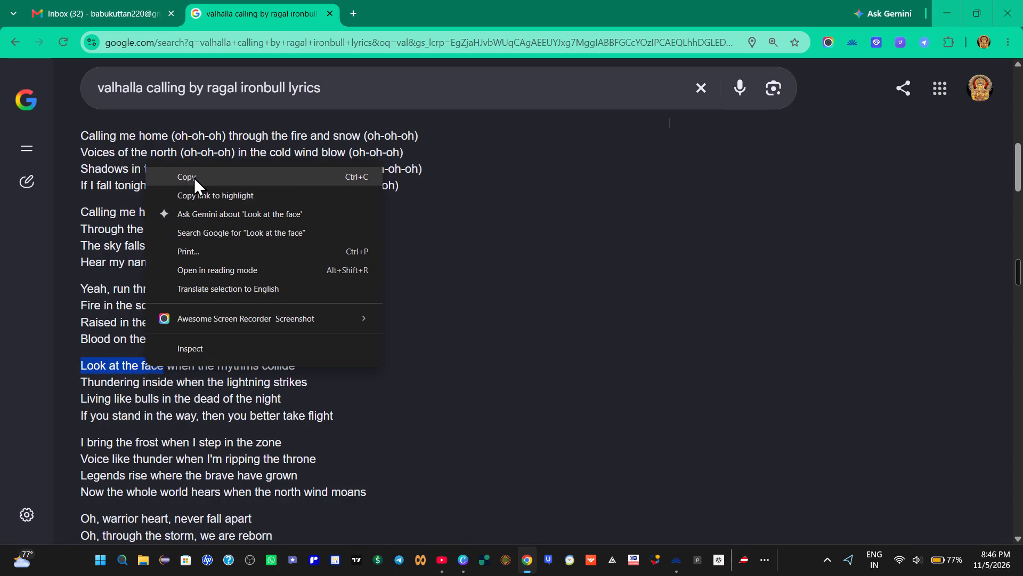
pyautogui.click(192, 177)
pyautogui.click(457, 564)
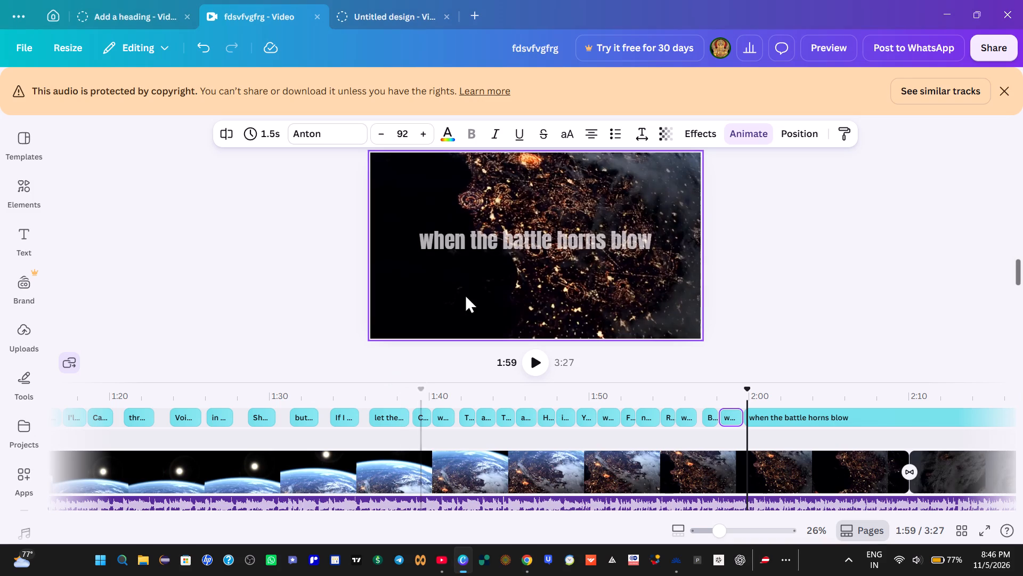
pyautogui.click(510, 246)
pyautogui.click(514, 240)
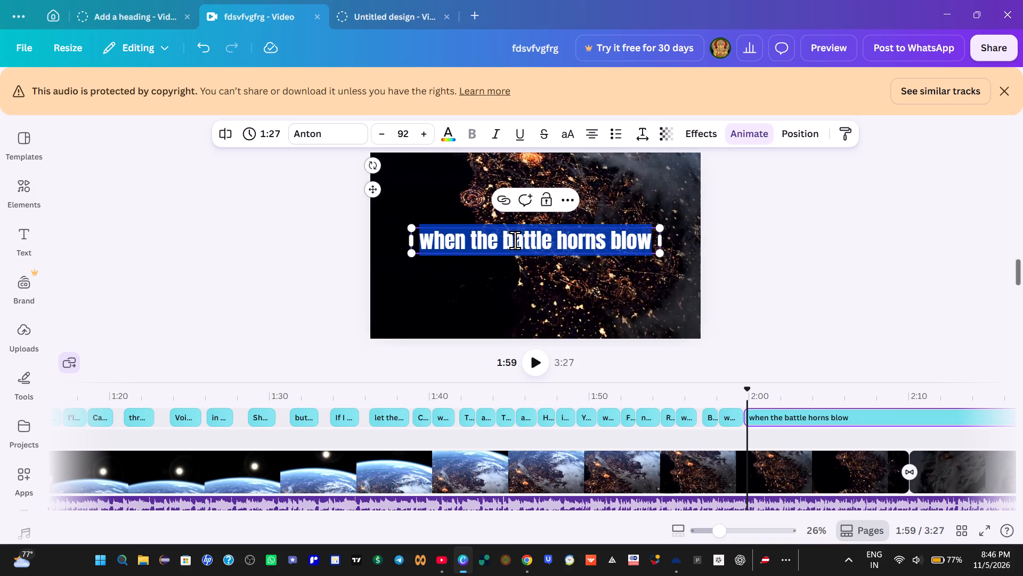
pyautogui.press('BackSpace')
pyautogui.hotkey('ctrl', 'v')
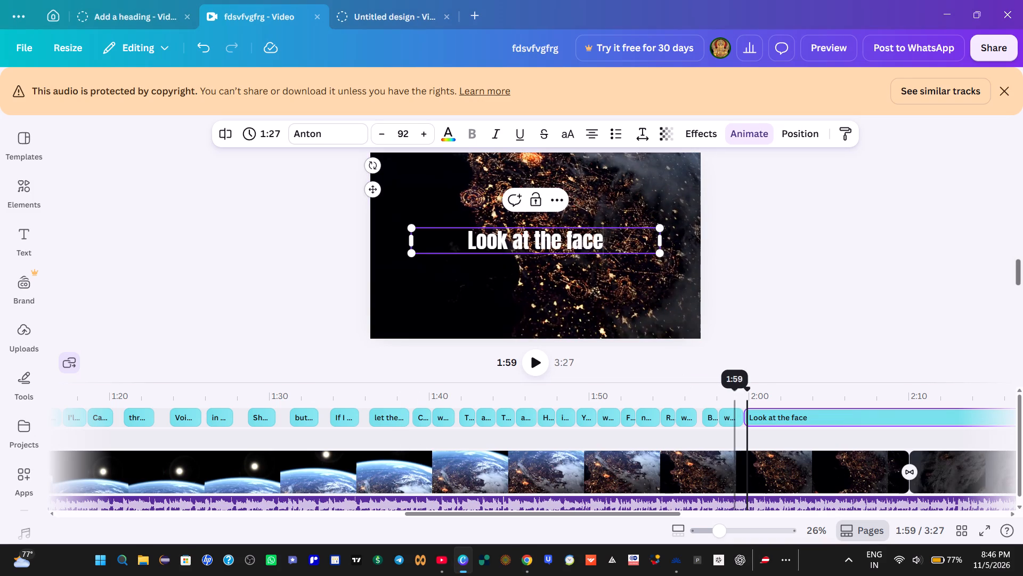
# Replay the passage leading into the new line, and split the long "Look at the face" clip at about 2:00.
pyautogui.click(719, 403)
pyautogui.click(540, 362)
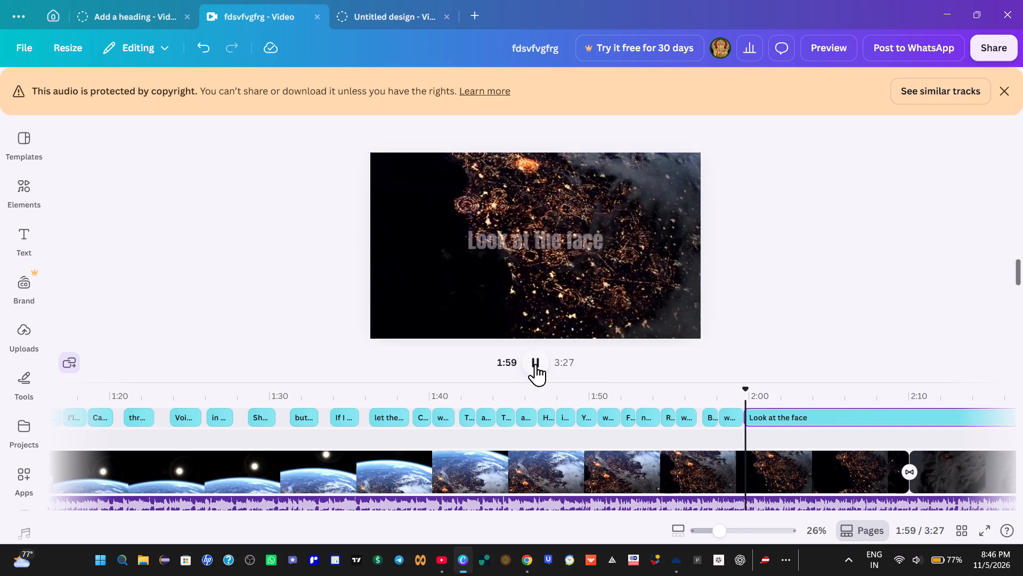
pyautogui.click(535, 364)
pyautogui.click(694, 412)
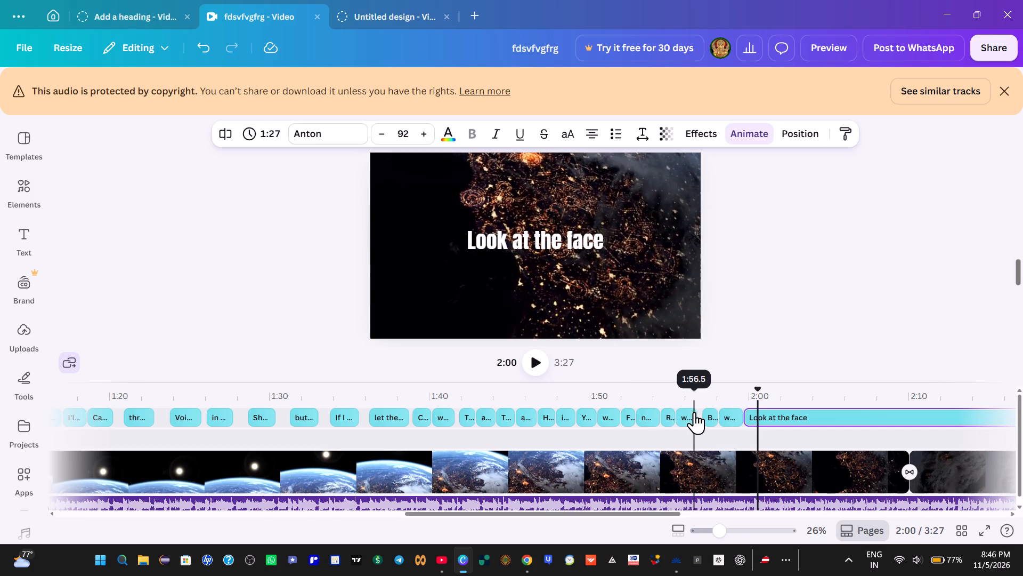
pyautogui.click(534, 363)
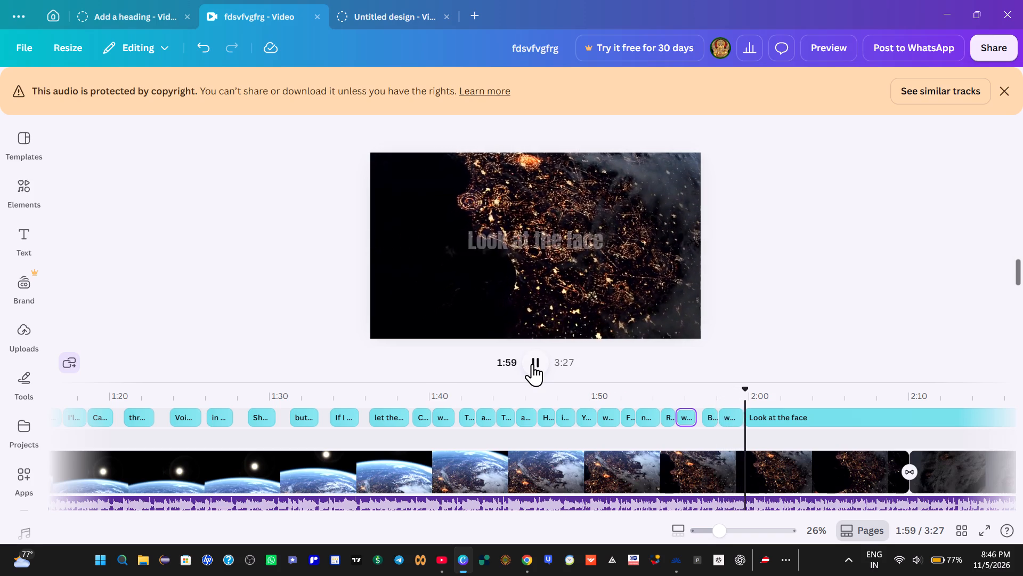
pyautogui.click(532, 364)
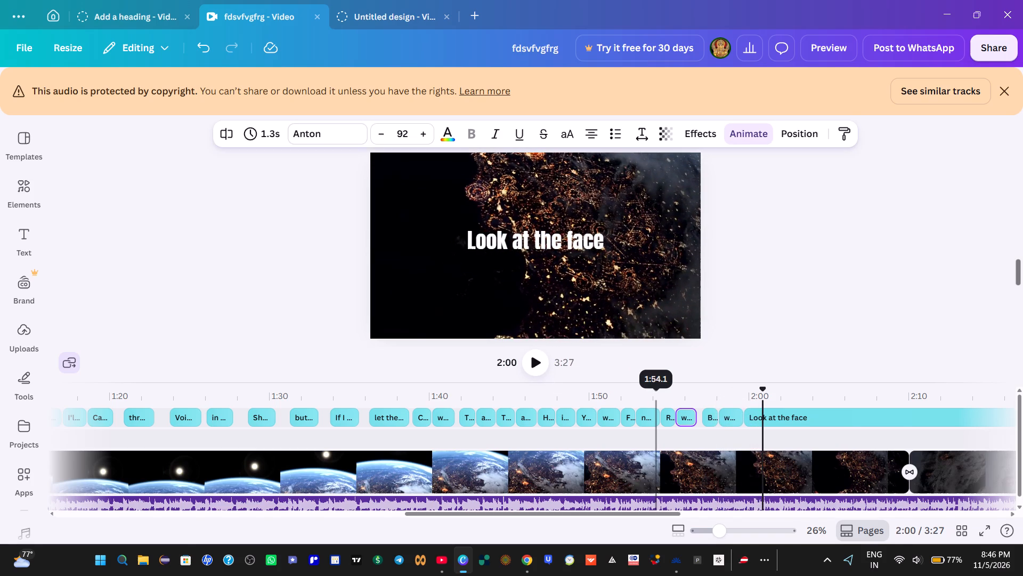
pyautogui.press('Left')
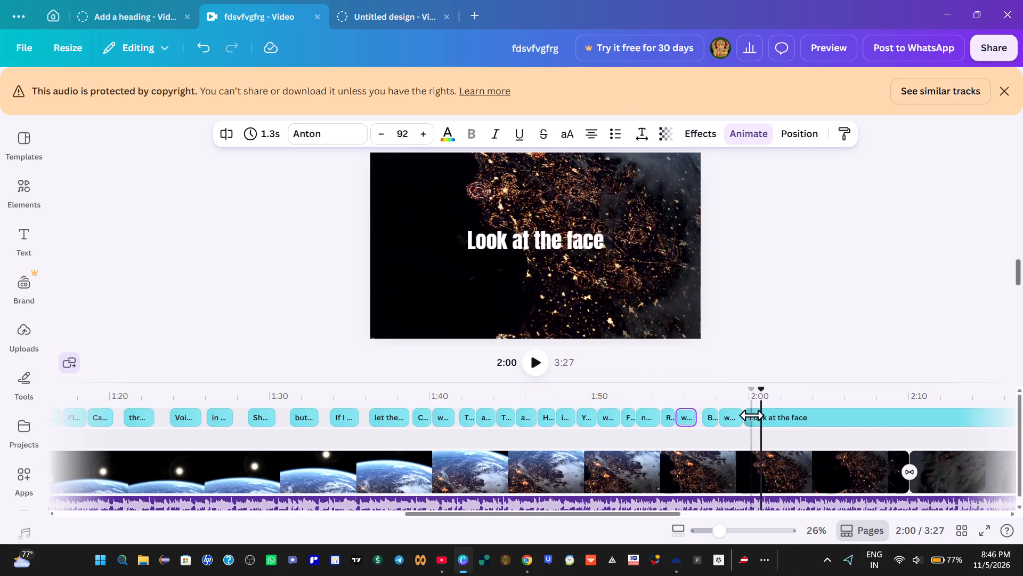
pyautogui.rightClick(761, 417)
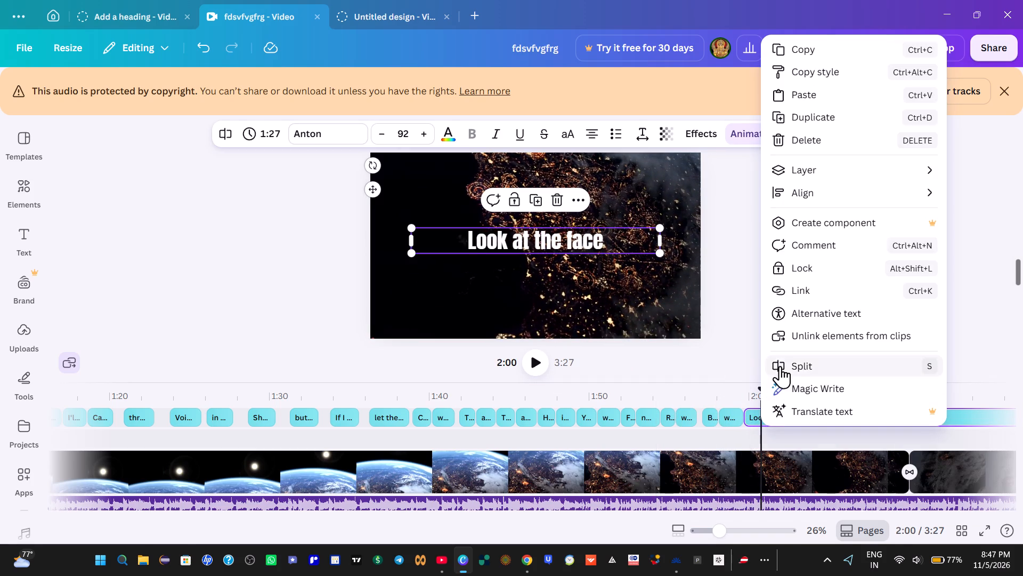
pyautogui.click(781, 365)
# Using the lyrics page in Chrome, replace the text of Canva's long second "Look at the face" clip with "when the rhythms collide".
pyautogui.click(526, 561)
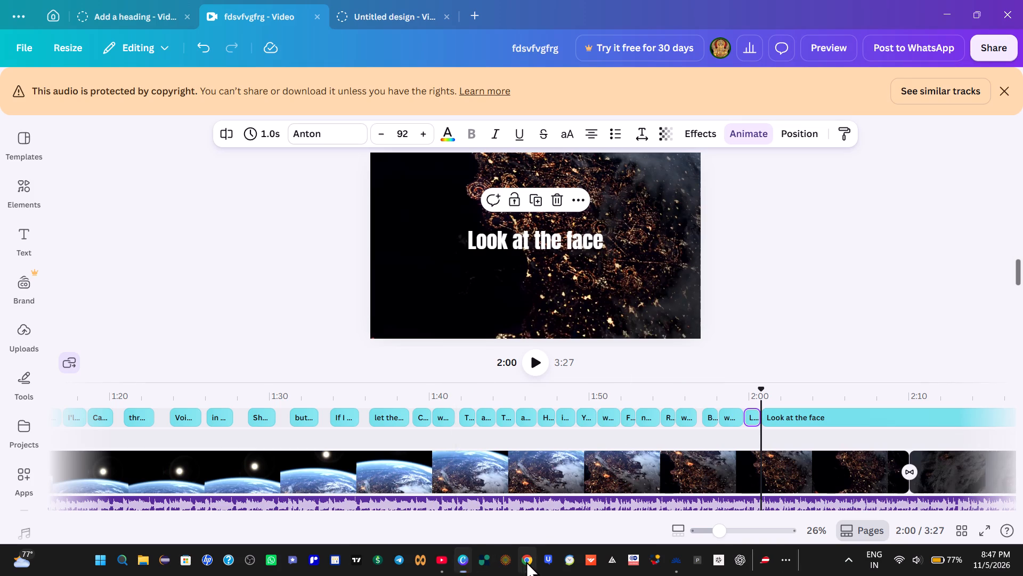
pyautogui.moveTo(166, 367); pyautogui.dragTo(318, 367)
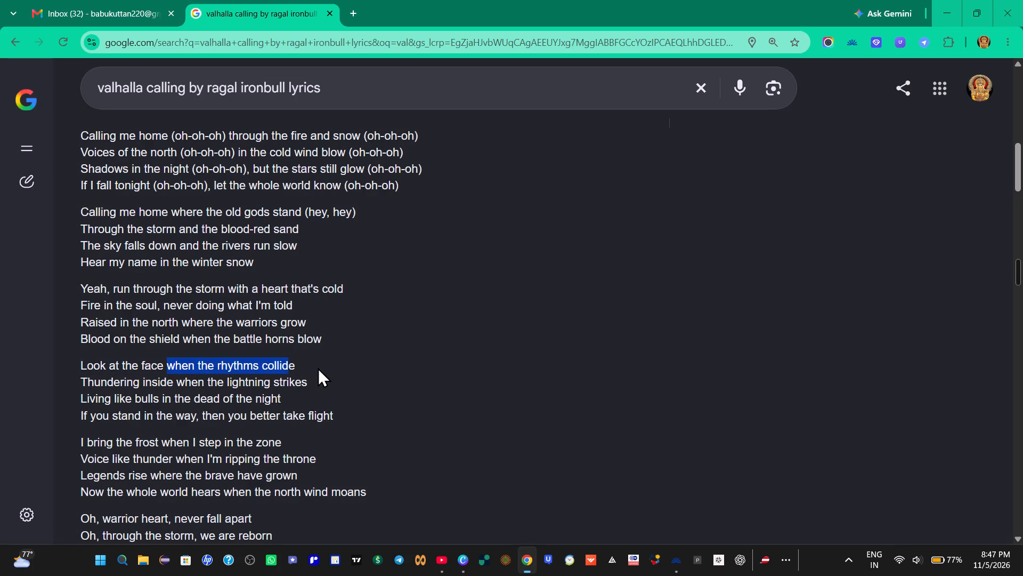
pyautogui.moveTo(318, 367); pyautogui.dragTo(318, 367)
pyautogui.rightClick(254, 366)
pyautogui.click(308, 180)
pyautogui.click(462, 560)
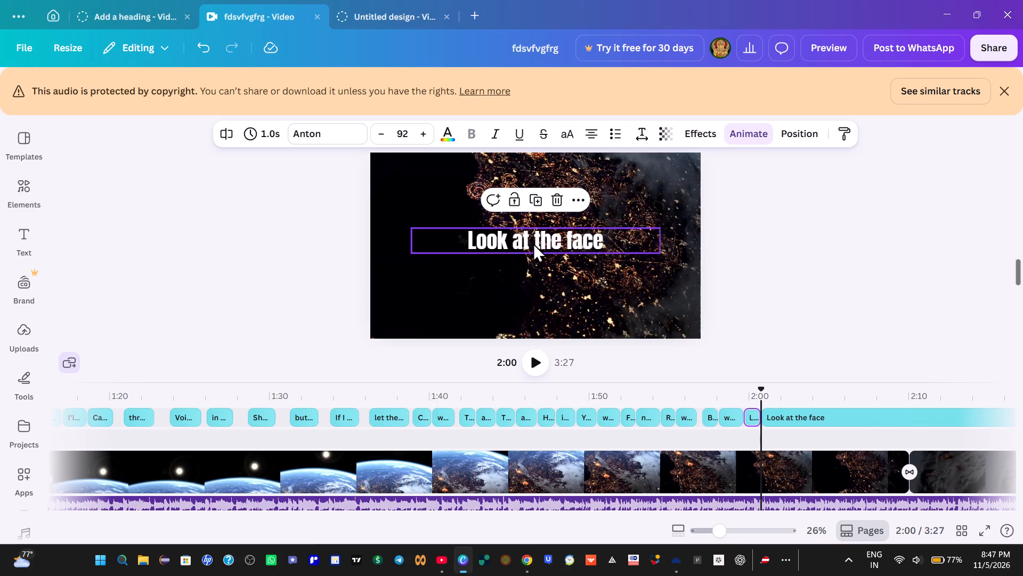
pyautogui.click(533, 243)
pyautogui.click(533, 243)
pyautogui.press('BackSpace')
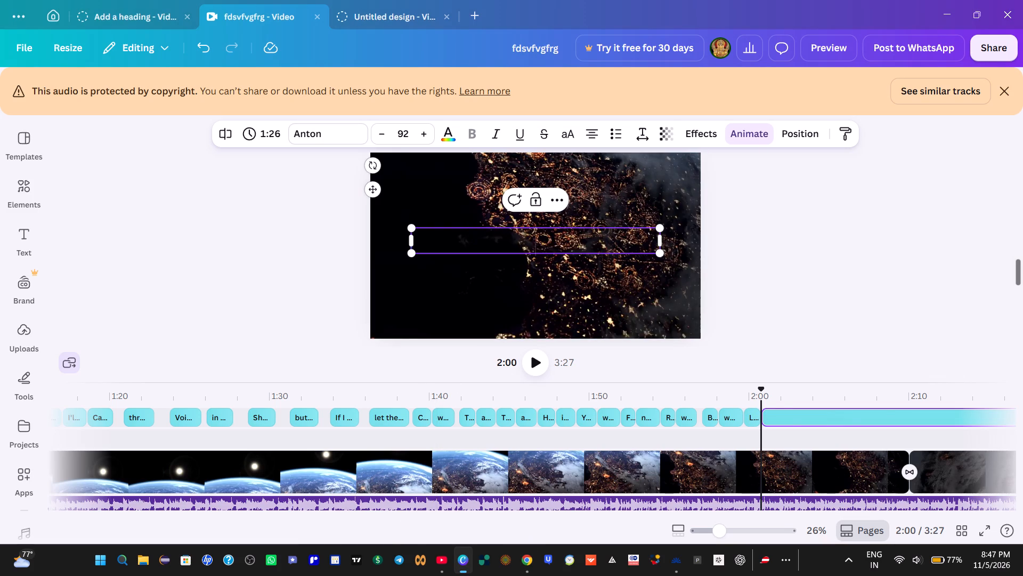
pyautogui.hotkey('ctrl', 'v')
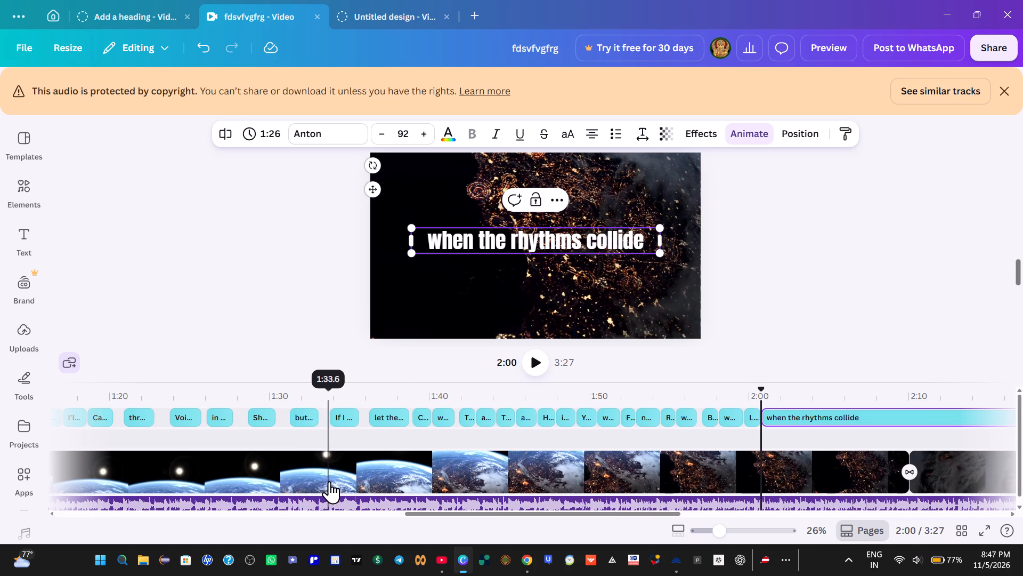
# Replay from about 1:58 to the end of the sung line, and split the long "when the rhythms collide" clip at about 2:02.
pyautogui.click(727, 433)
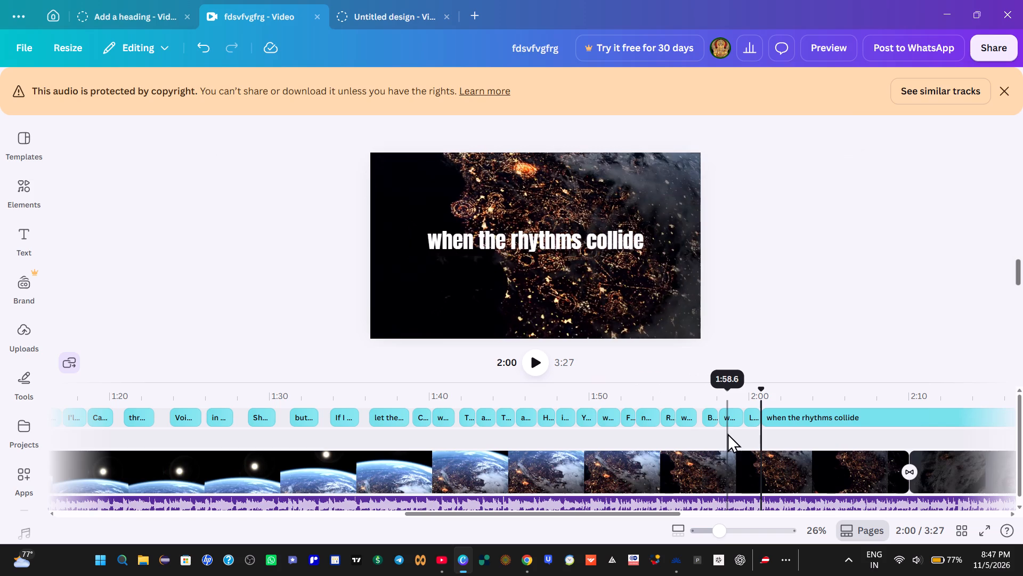
pyautogui.click(539, 364)
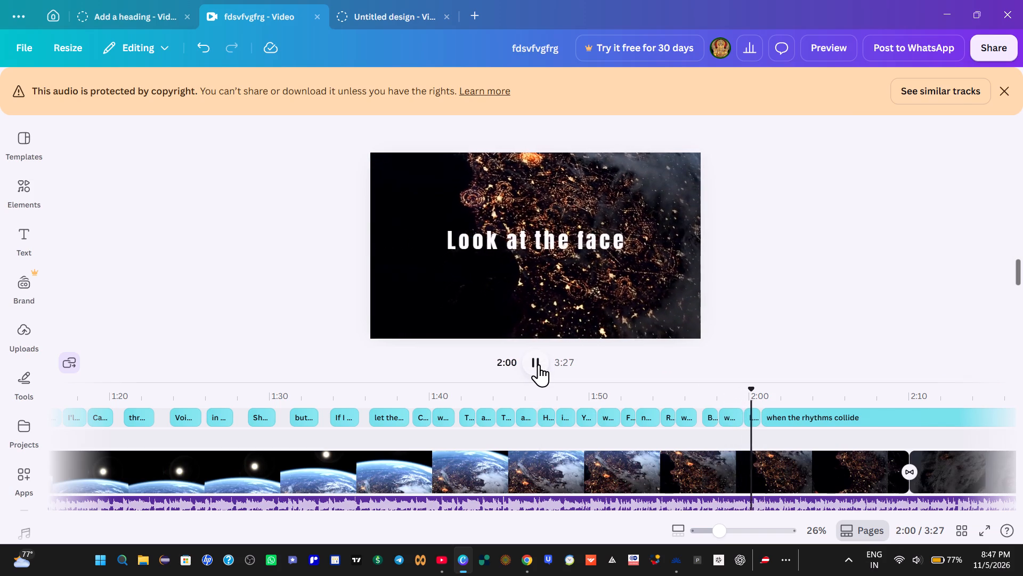
pyautogui.click(539, 364)
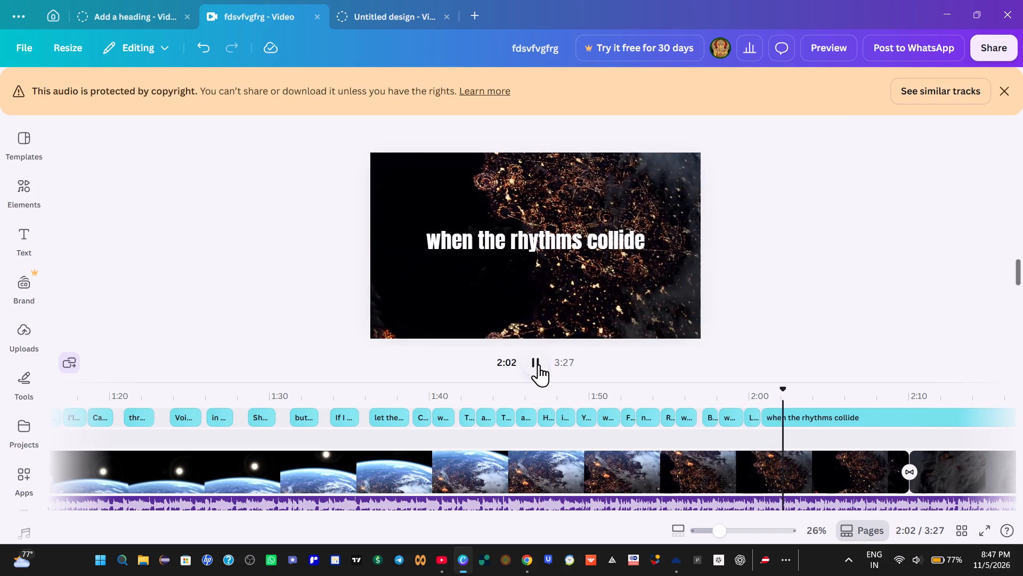
pyautogui.rightClick(788, 412)
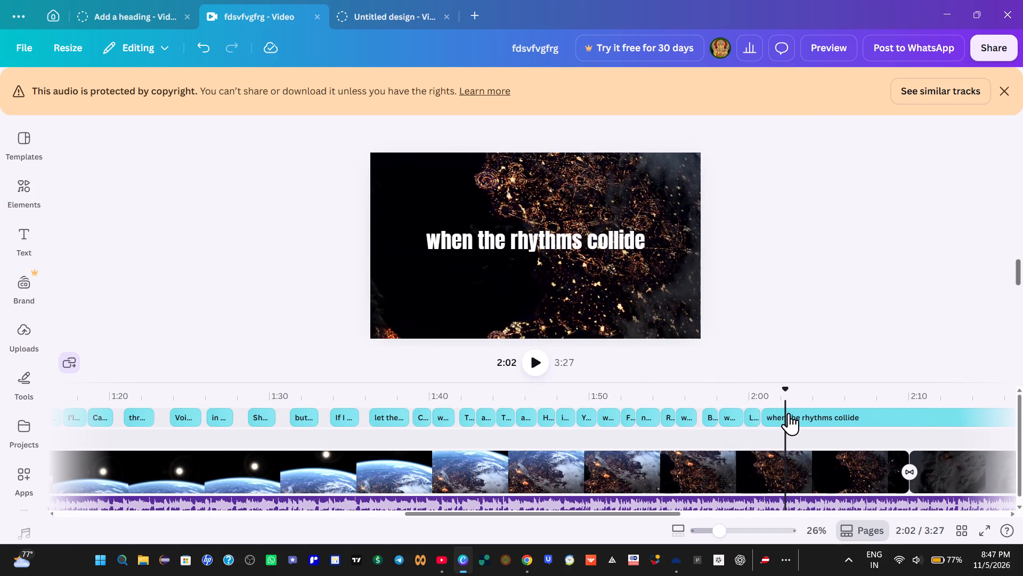
pyautogui.click(823, 370)
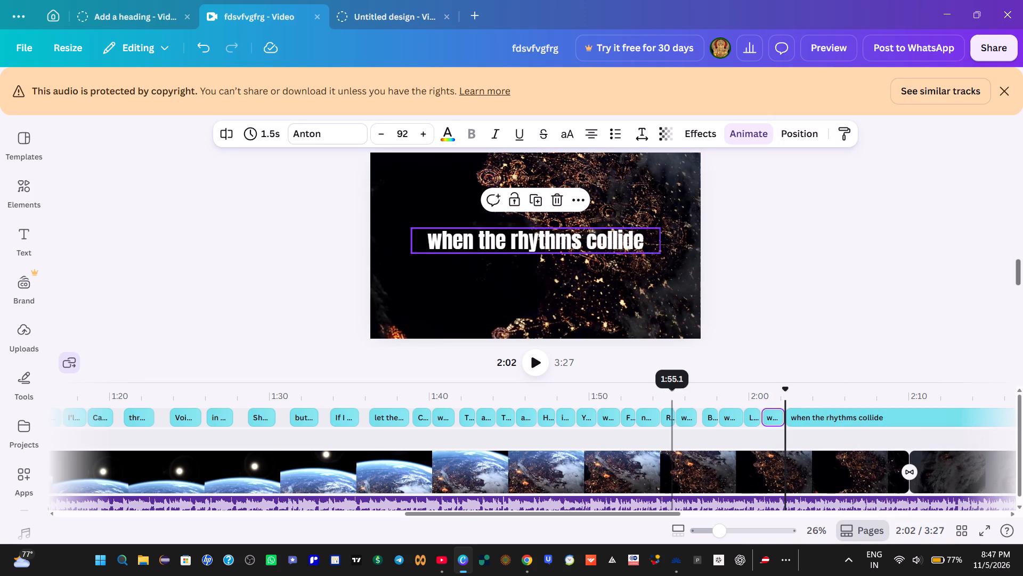
# Copy "Thundering inside" from the lyrics page in Chrome and return to the Canva video for the long second "when the rhythms collide" clip.
pyautogui.click(520, 558)
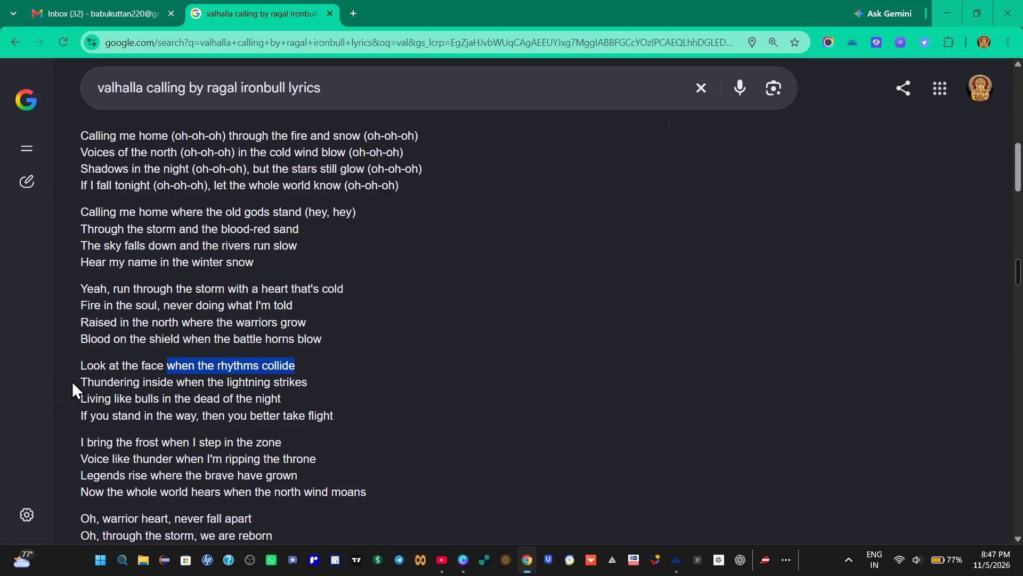
pyautogui.moveTo(75, 378); pyautogui.dragTo(177, 387)
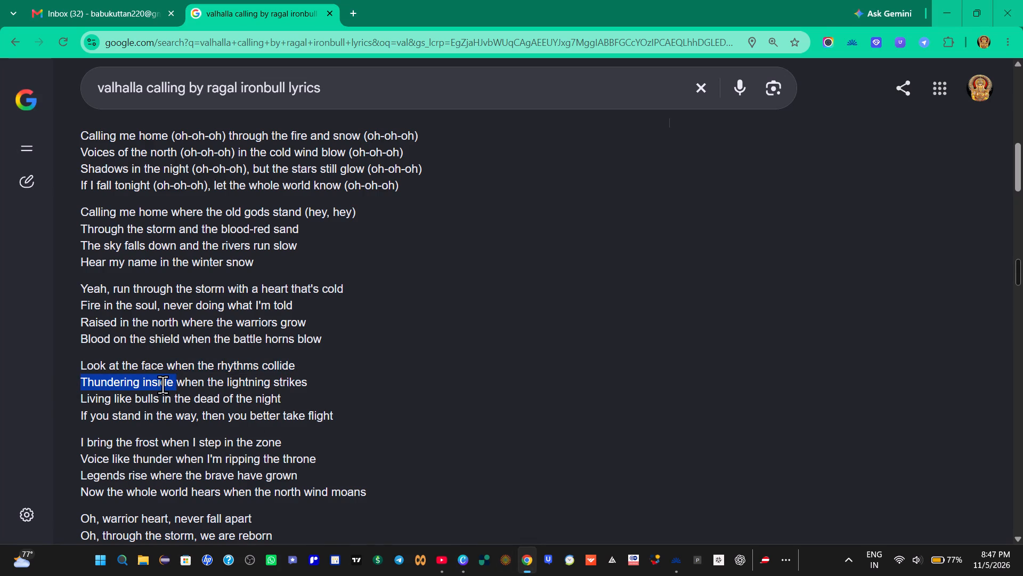
pyautogui.rightClick(161, 385)
pyautogui.click(213, 192)
pyautogui.click(464, 556)
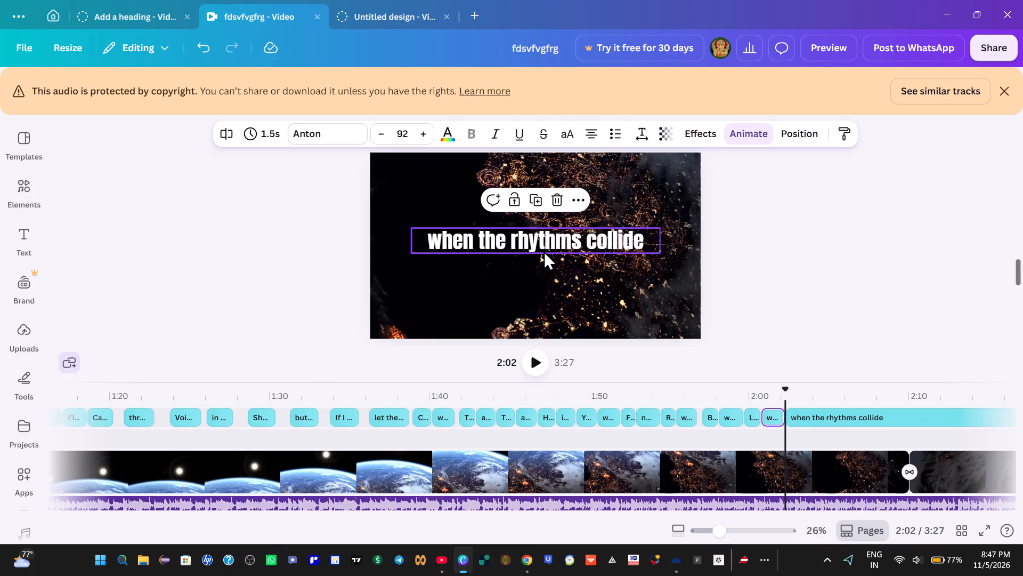
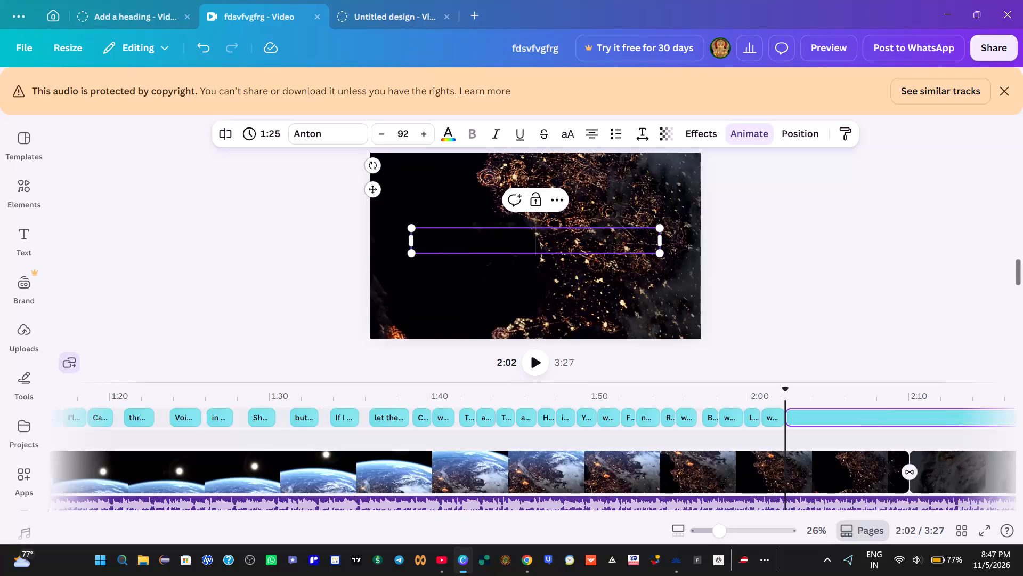
# Insert the copied lyric "Thundering inside" into the emptied caption starting at 2:02.
pyautogui.hotkey('ctrl', 'v')
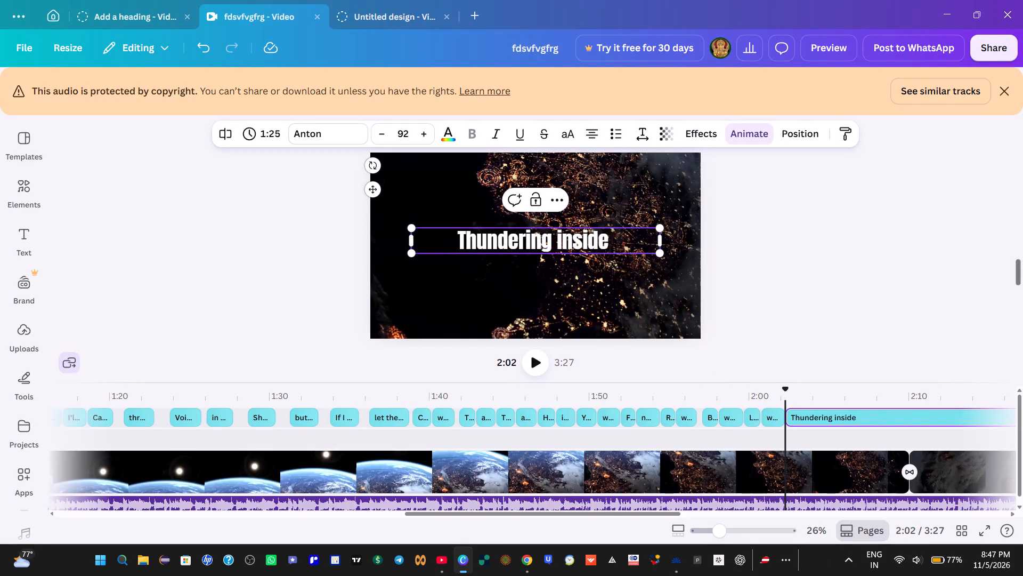
# Play back the audio around 2:00 to find where "Thundering inside" ends, and split its caption at about 2:03.
pyautogui.click(765, 405)
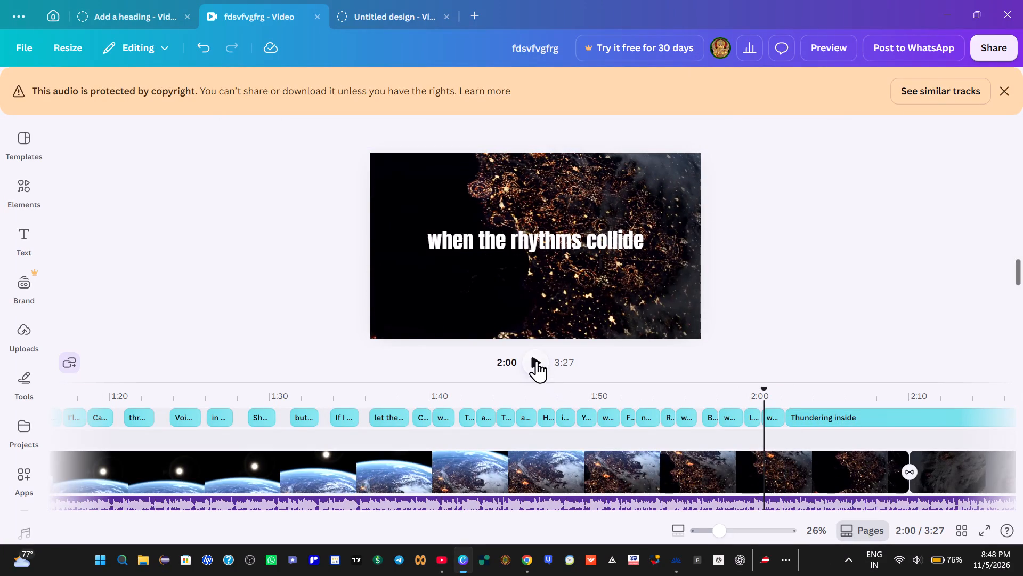
pyautogui.click(535, 360)
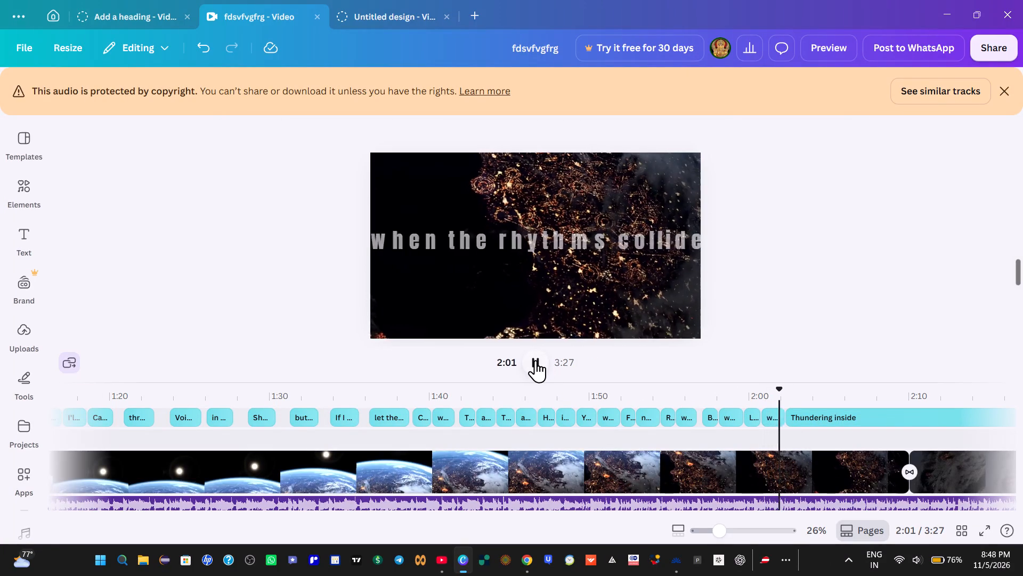
pyautogui.click(536, 360)
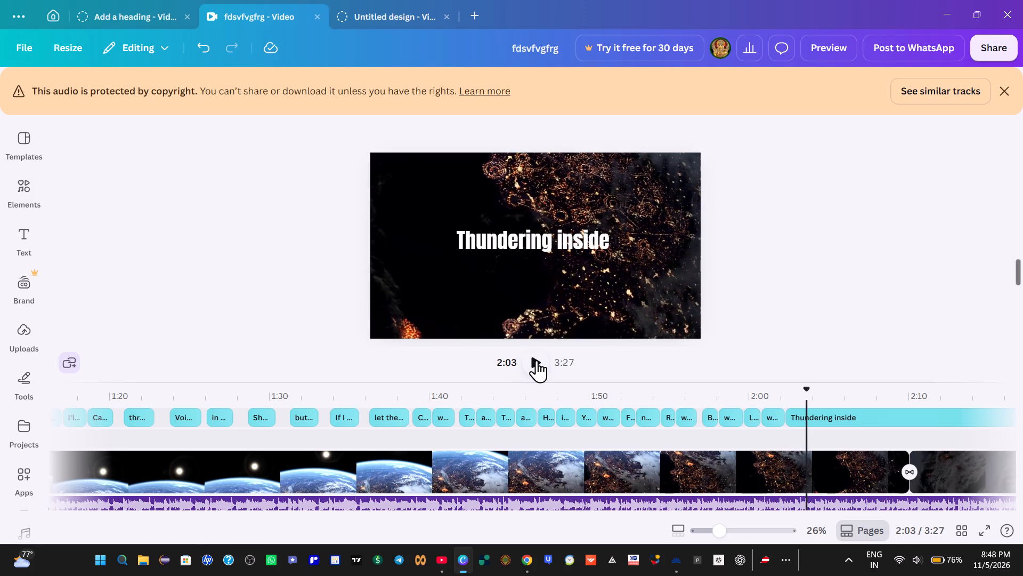
pyautogui.click(537, 360)
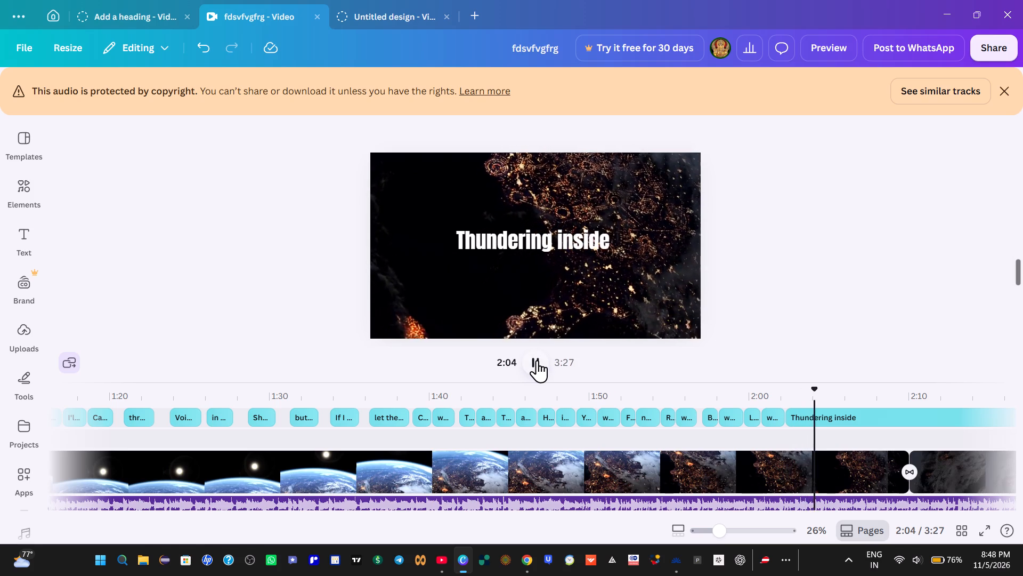
pyautogui.click(537, 360)
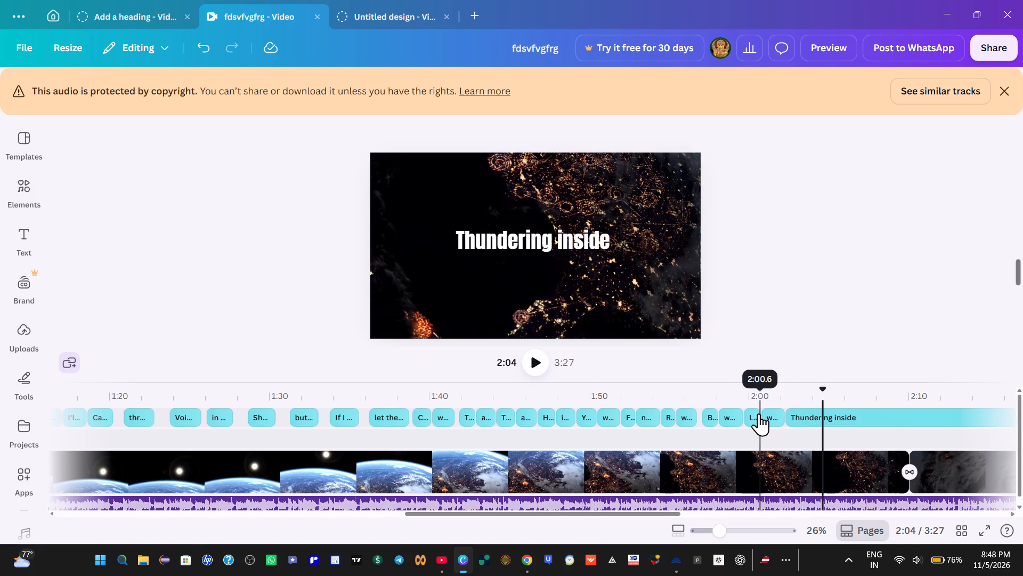
pyautogui.click(758, 413)
pyautogui.click(533, 361)
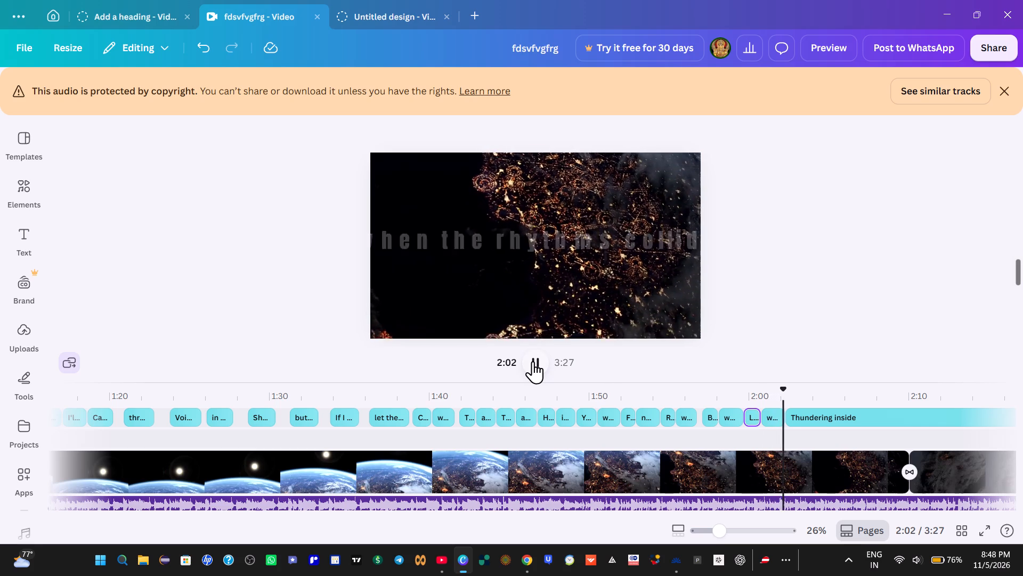
pyautogui.click(533, 361)
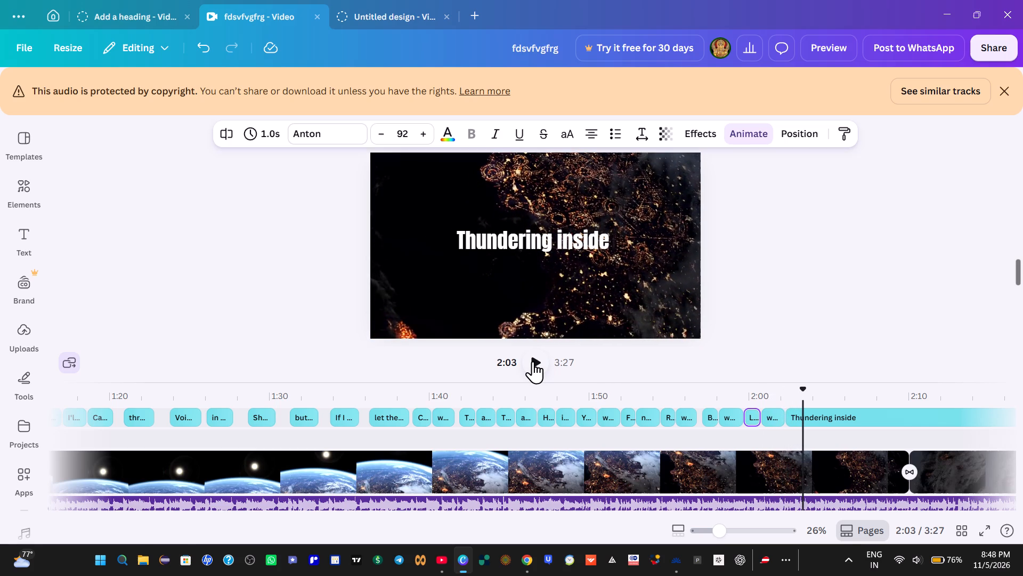
pyautogui.click(755, 397)
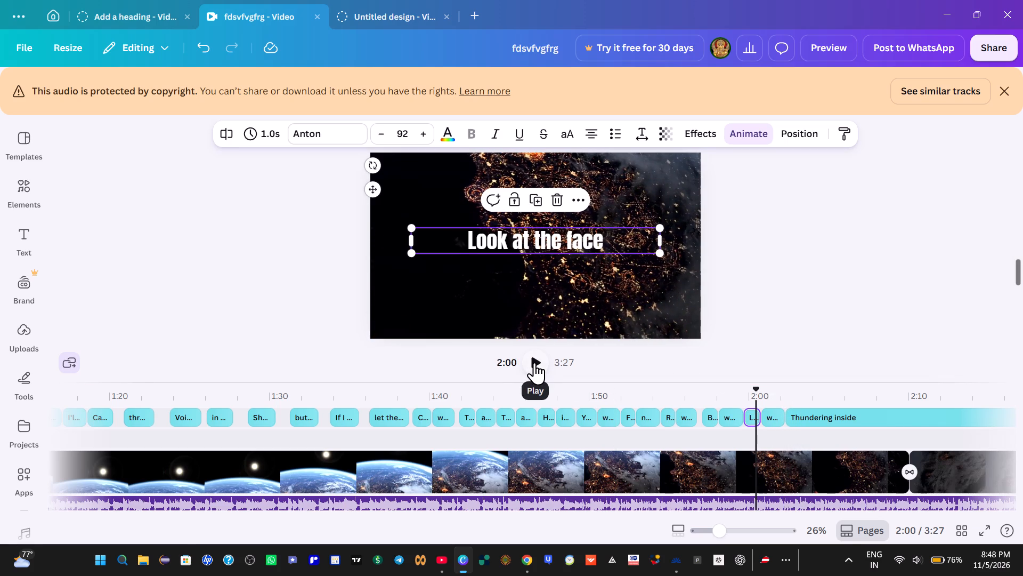
pyautogui.click(534, 362)
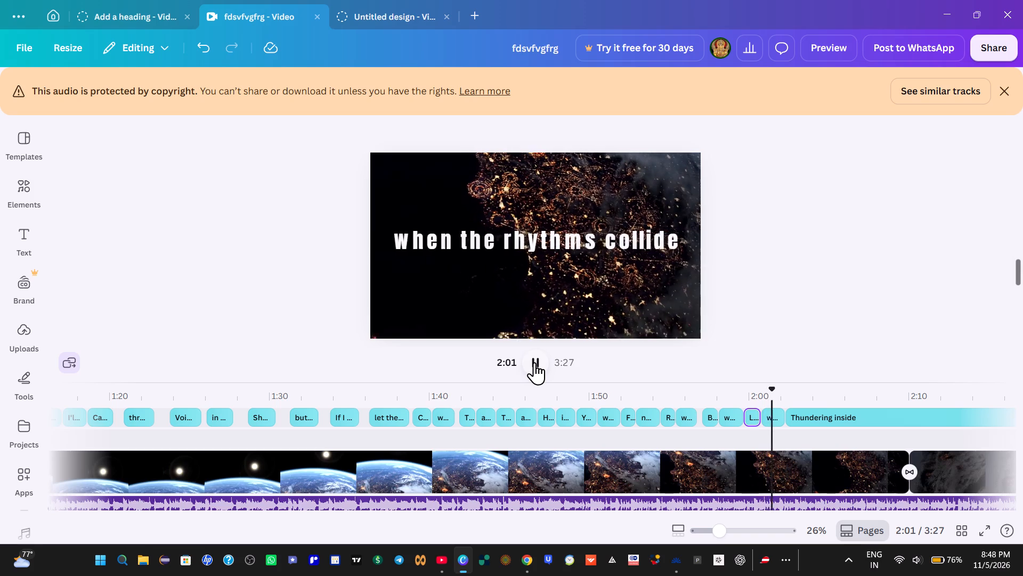
pyautogui.click(534, 362)
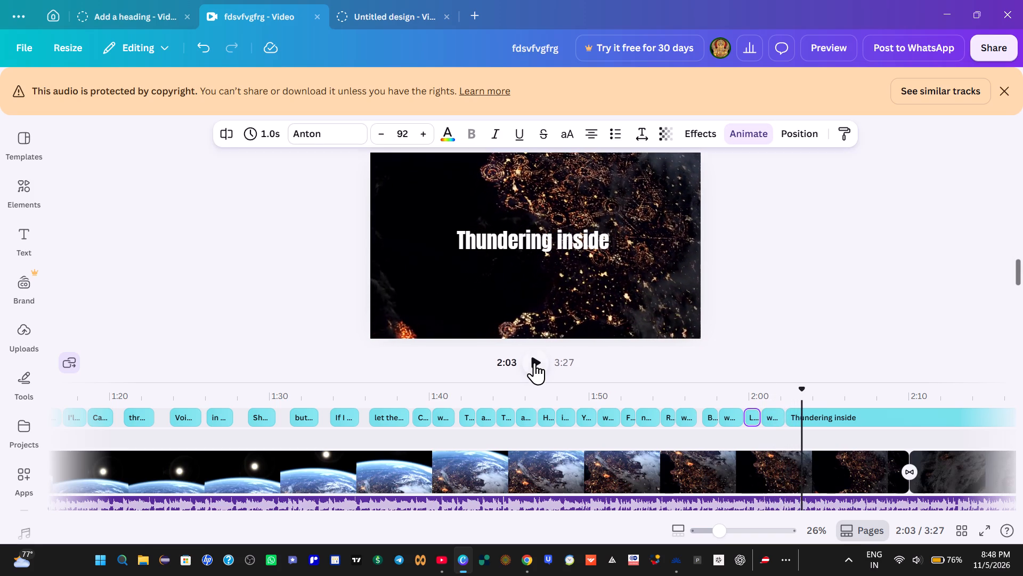
pyautogui.press('Left')
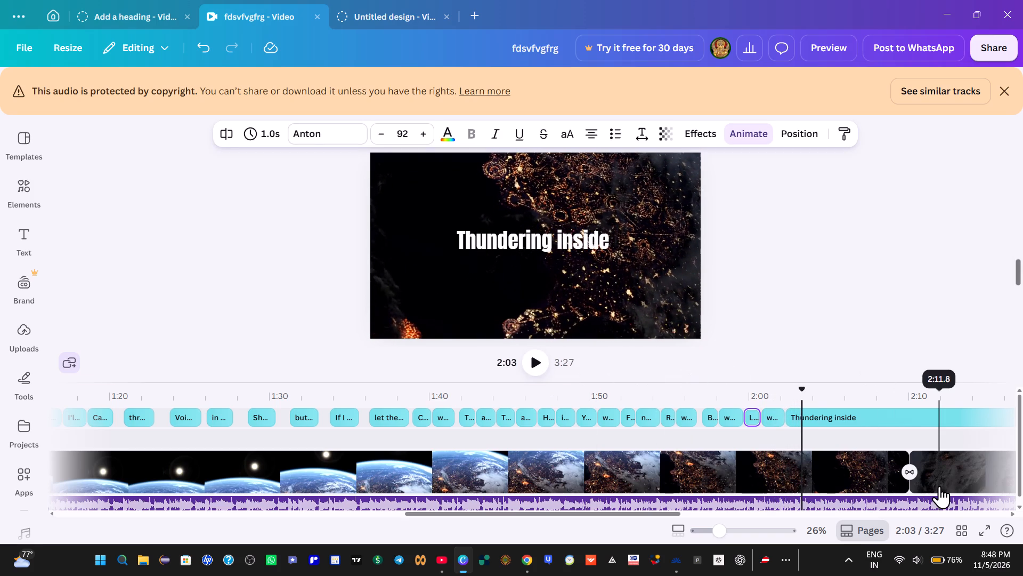
pyautogui.rightClick(801, 413)
pyautogui.click(826, 363)
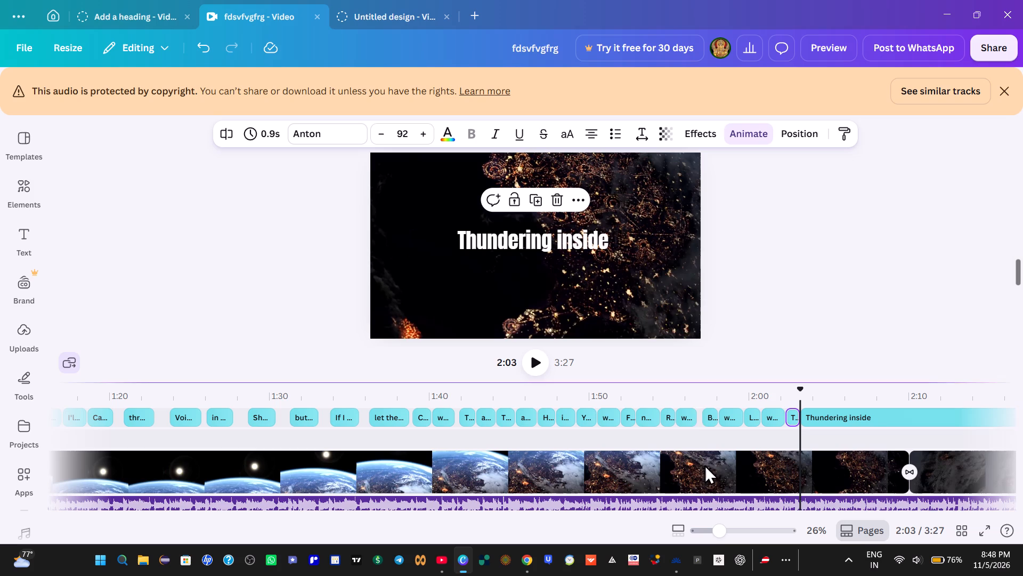
# Copy "when the lightning strikes" from the lyrics in Chrome and replace the text of the Canva caption after the 2:03 split with it.
pyautogui.click(523, 559)
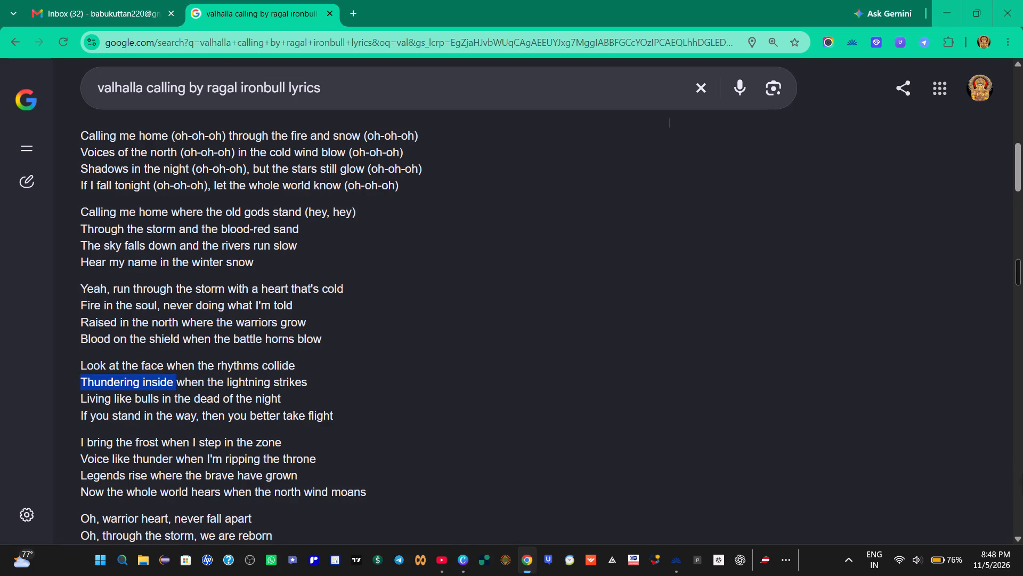
pyautogui.click(180, 385)
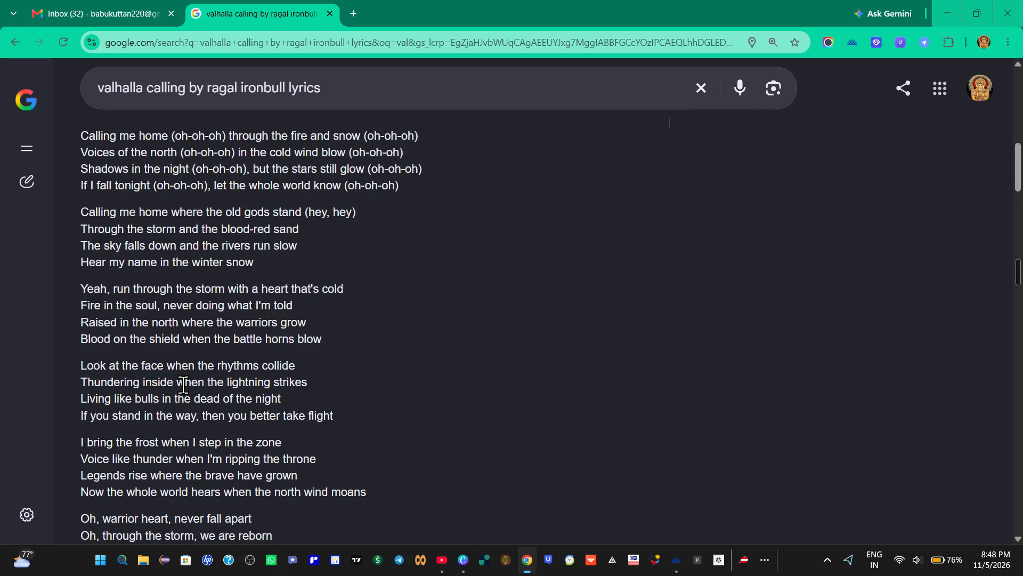
pyautogui.moveTo(180, 383); pyautogui.dragTo(313, 388)
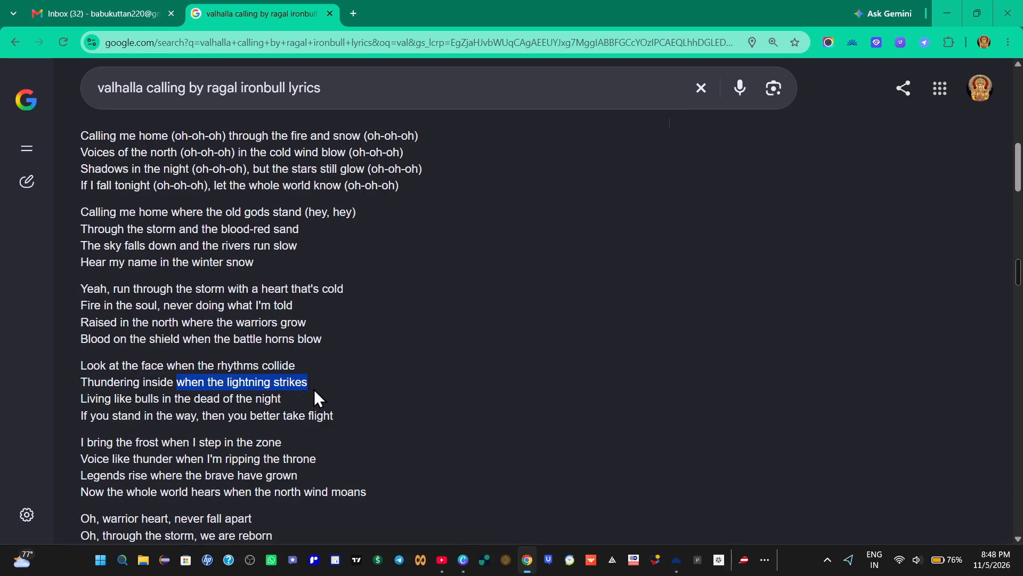
pyautogui.moveTo(313, 388); pyautogui.dragTo(312, 388)
pyautogui.rightClick(284, 384)
pyautogui.click(336, 193)
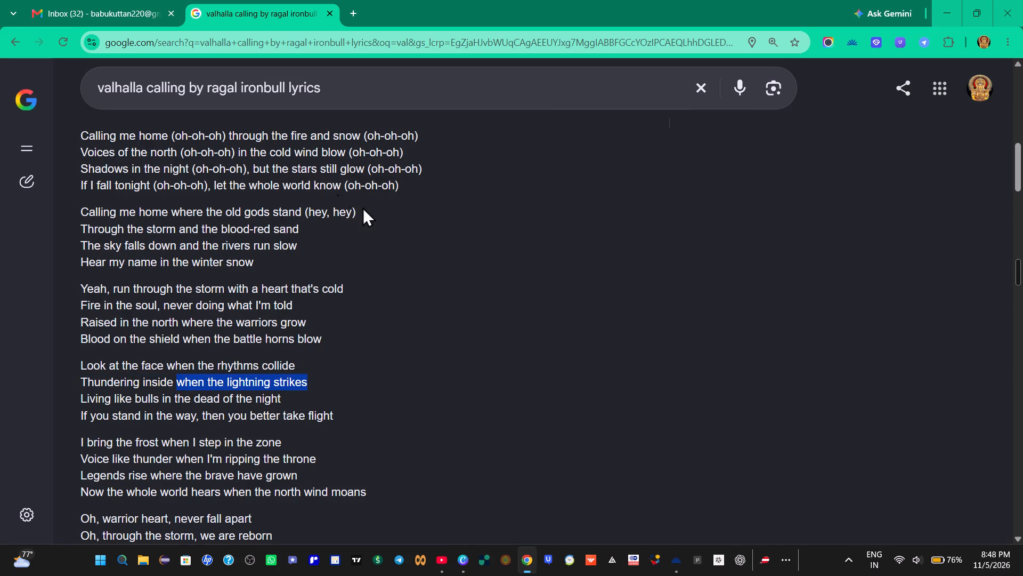
pyautogui.click(465, 553)
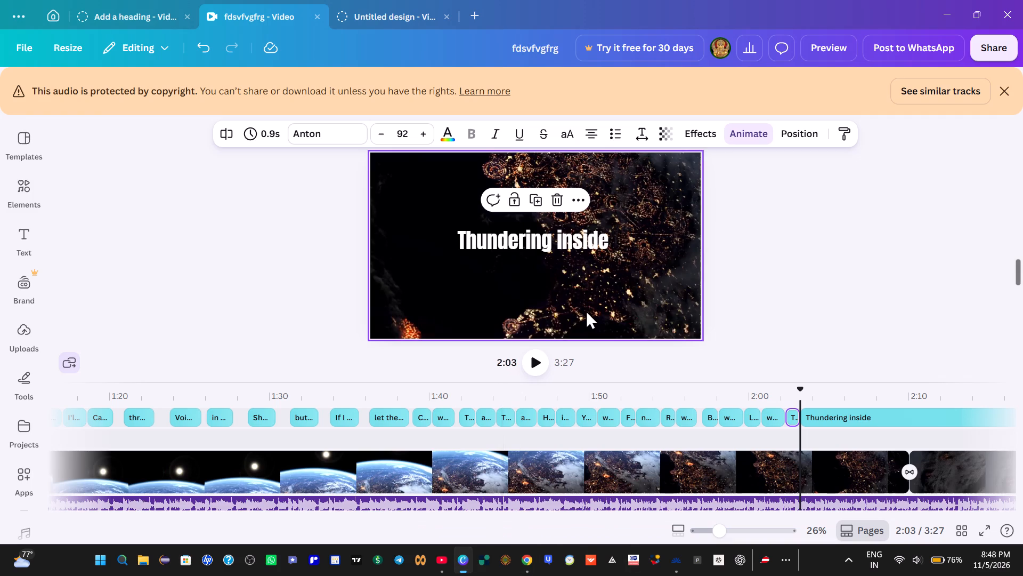
pyautogui.doubleClick(553, 244)
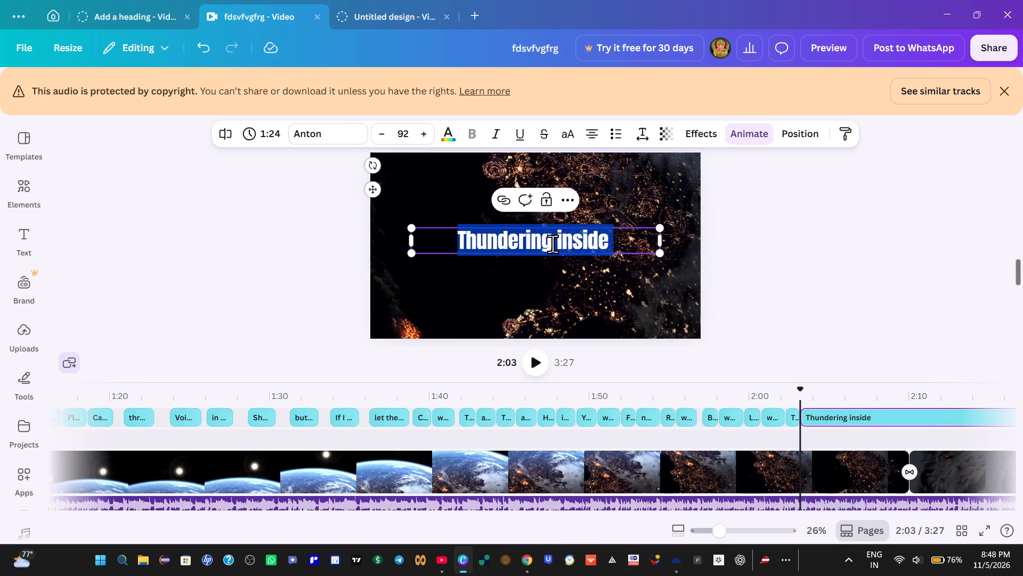
pyautogui.press('BackSpace')
pyautogui.hotkey('ctrl', 'v')
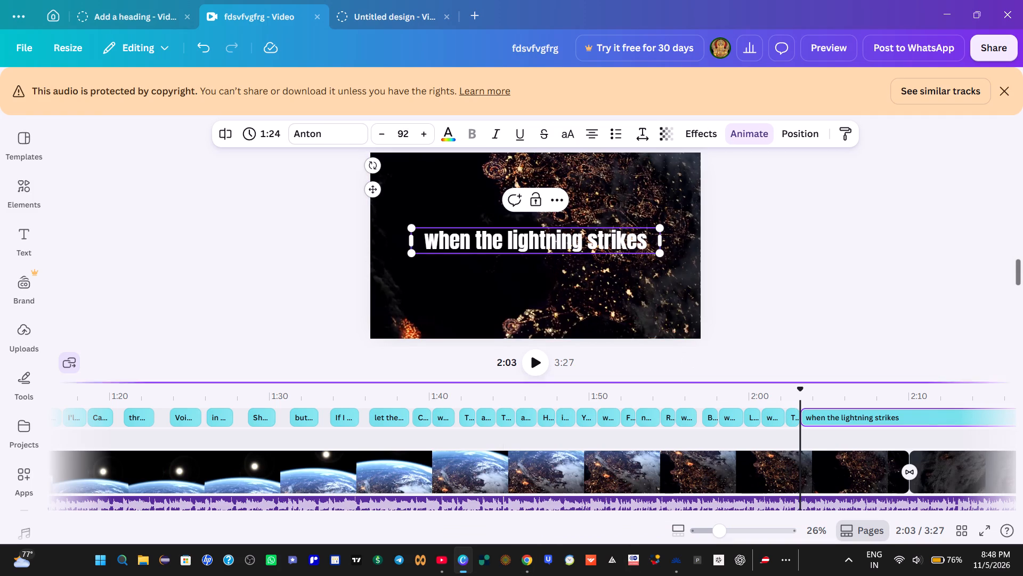
# Play back from about 2:01 to find where the lyric ends, and split the "when the lightning strikes" caption at about 2:04.
pyautogui.click(773, 407)
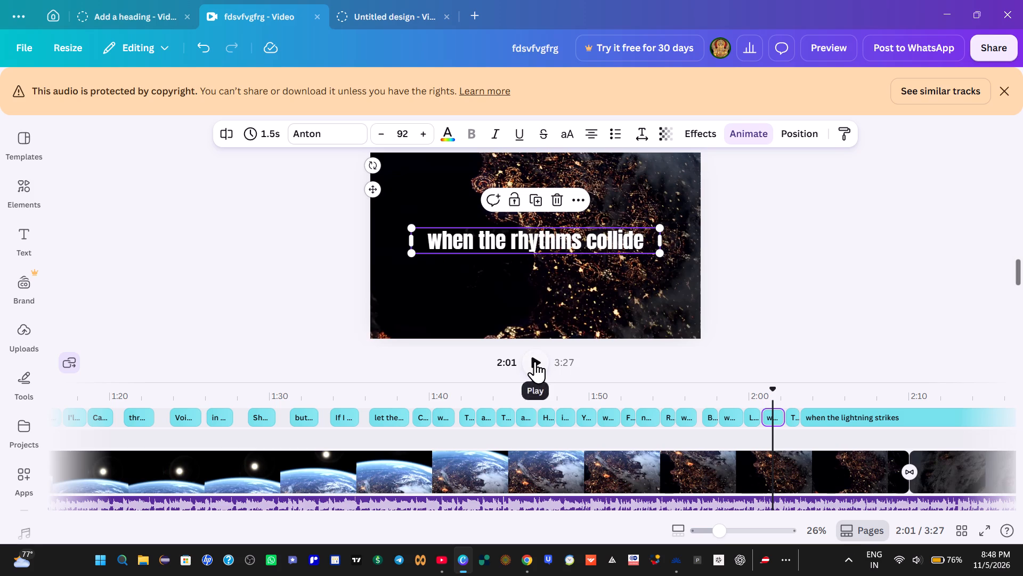
pyautogui.click(535, 361)
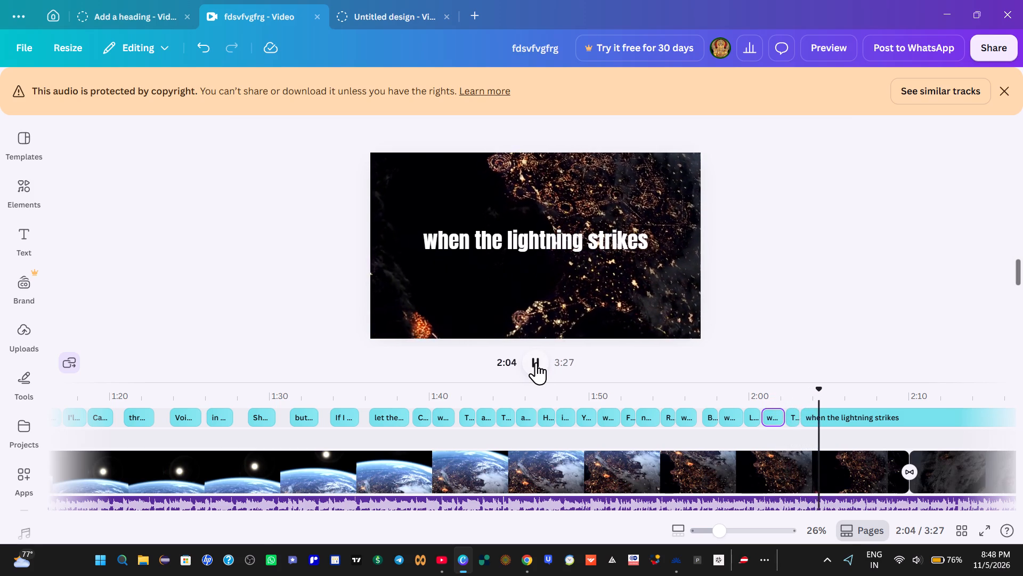
pyautogui.click(536, 362)
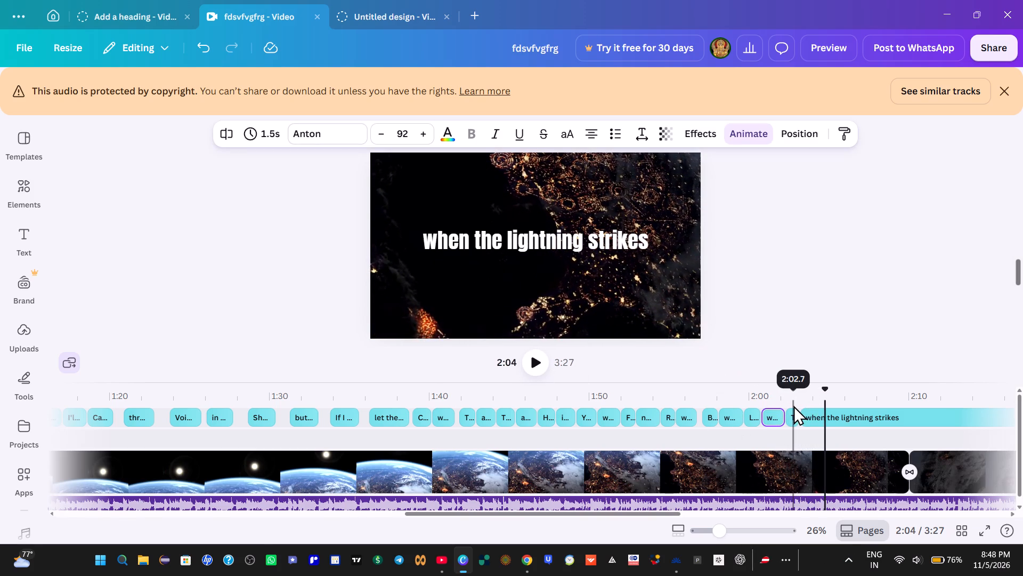
pyautogui.press('Left')
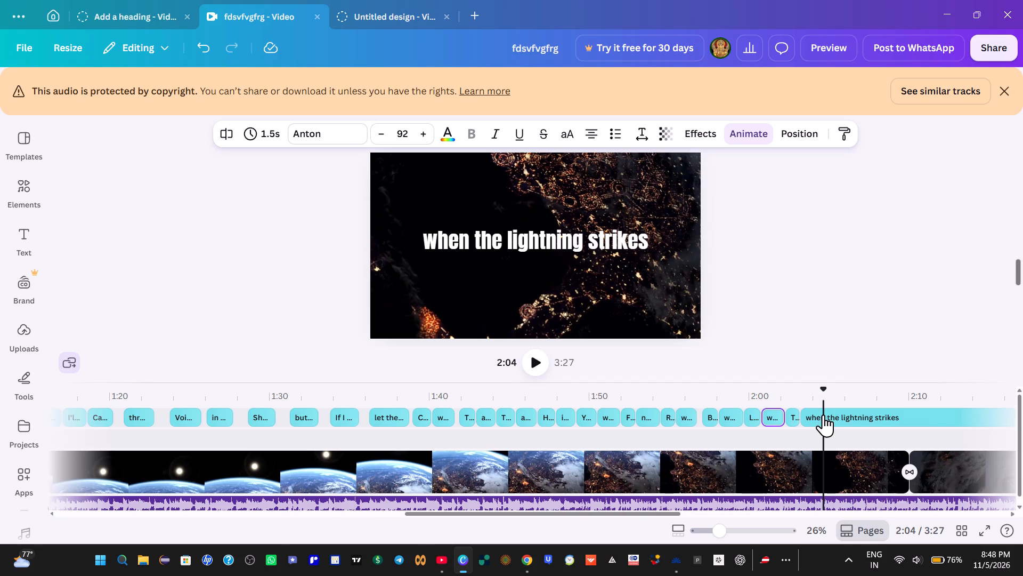
pyautogui.rightClick(823, 414)
pyautogui.click(855, 367)
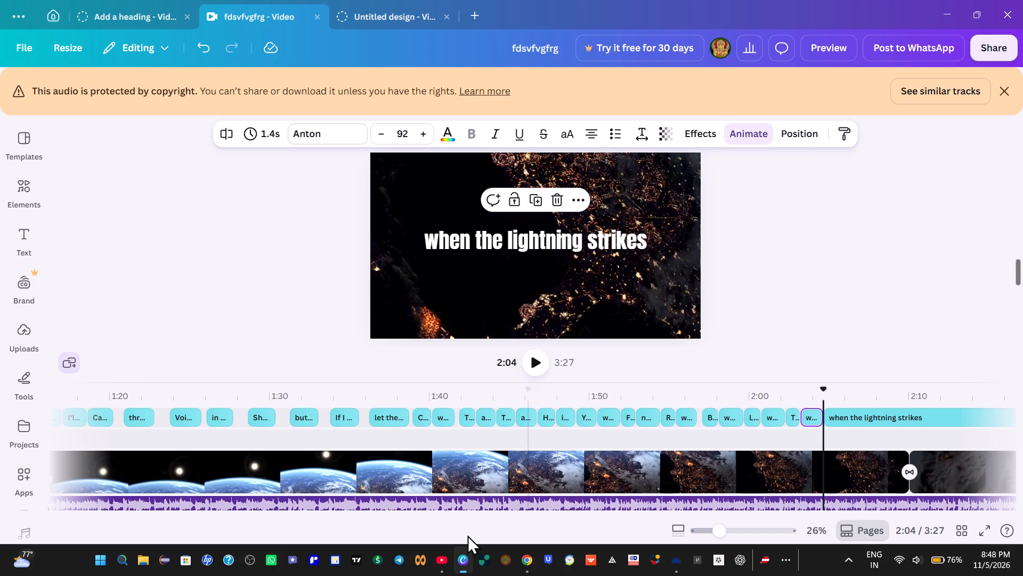
# Copy "Living like bulls" from the lyrics in Chrome and replace the text of the Canva caption after the 2:04 split with it.
pyautogui.click(521, 557)
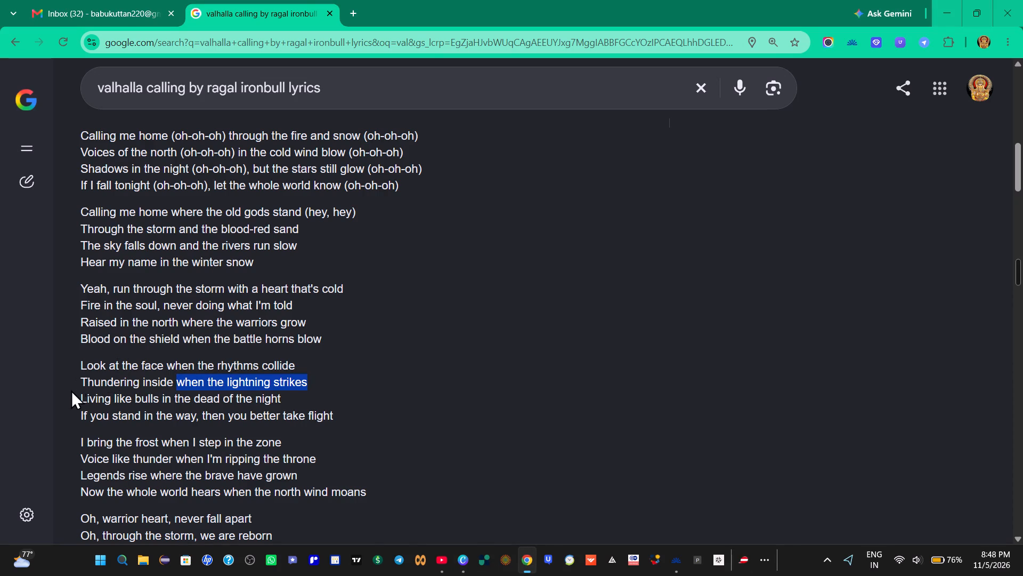
pyautogui.moveTo(72, 397); pyautogui.dragTo(164, 399)
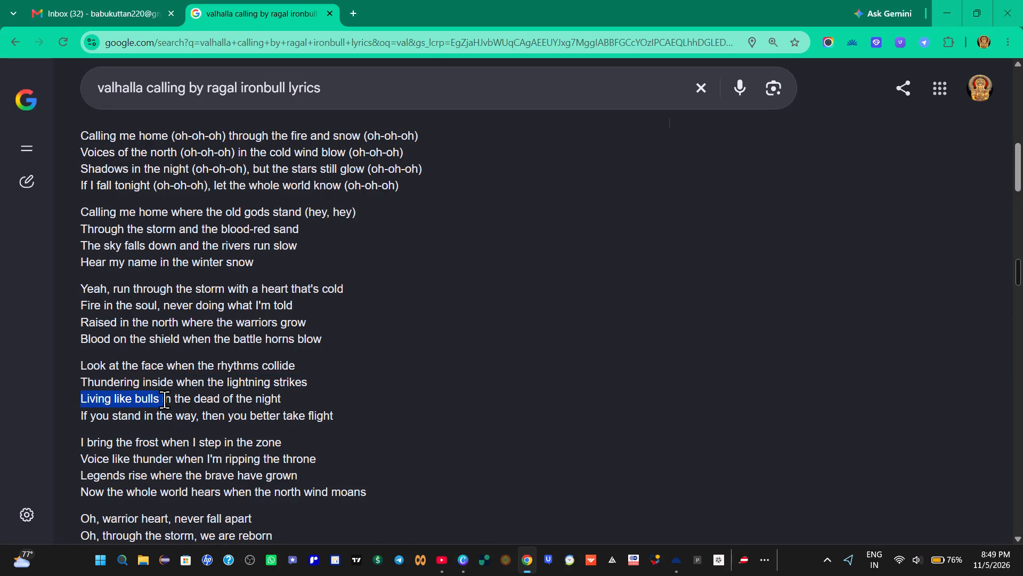
pyautogui.moveTo(164, 399); pyautogui.dragTo(158, 401)
pyautogui.rightClick(137, 396)
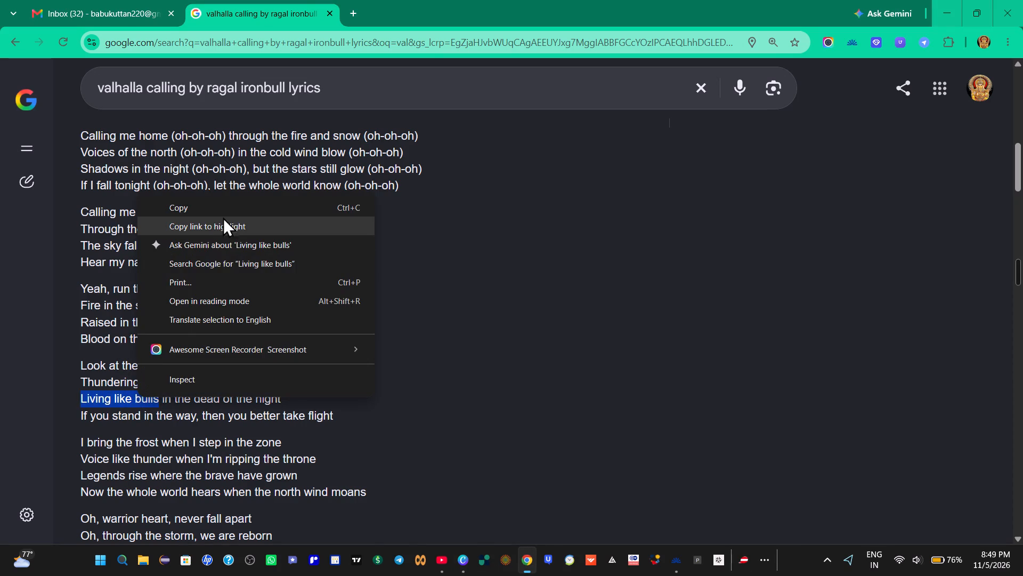
pyautogui.click(204, 206)
pyautogui.click(464, 556)
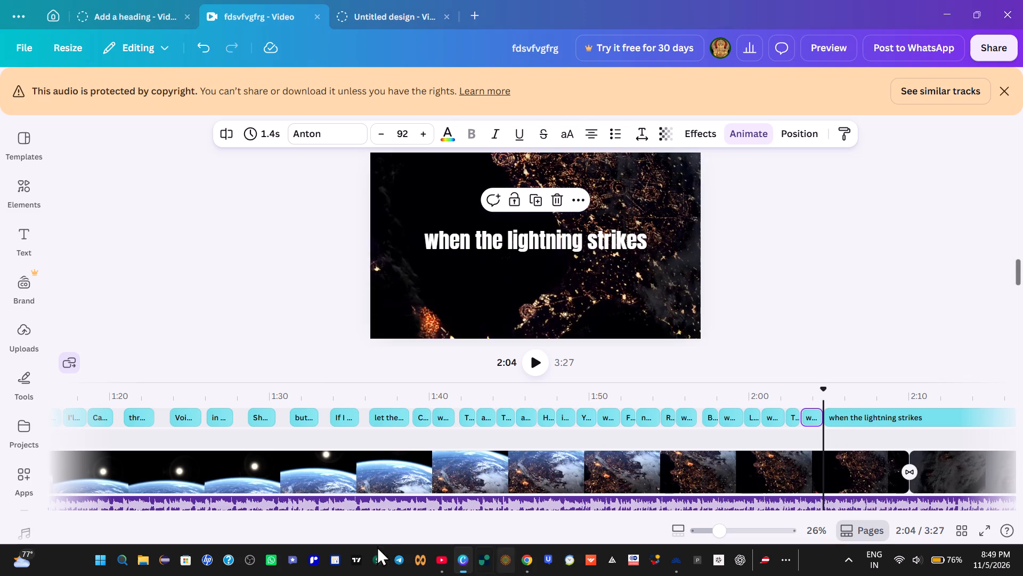
pyautogui.click(472, 247)
pyautogui.click(474, 242)
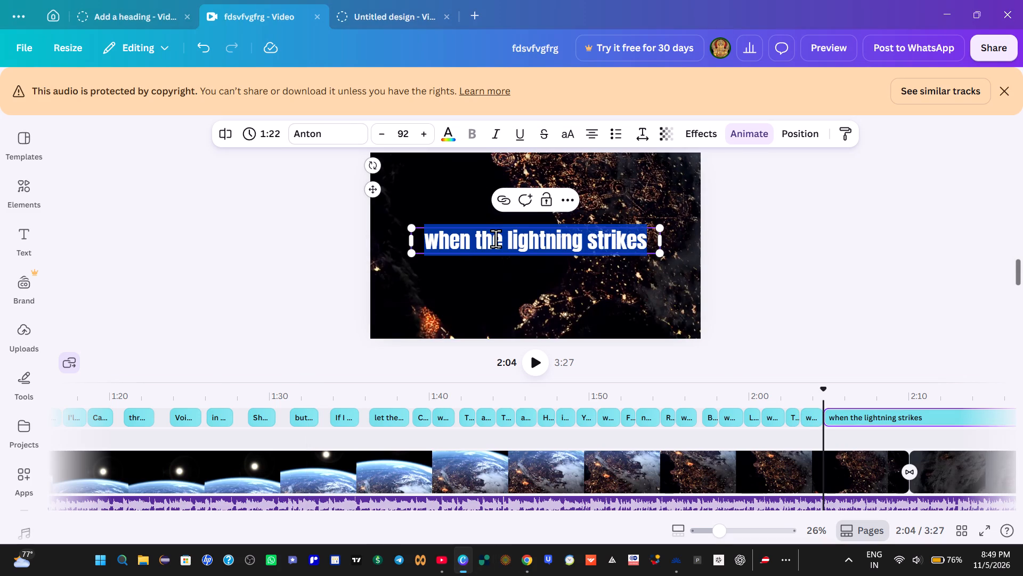
pyautogui.press('BackSpace')
pyautogui.hotkey('ctrl', 'v')
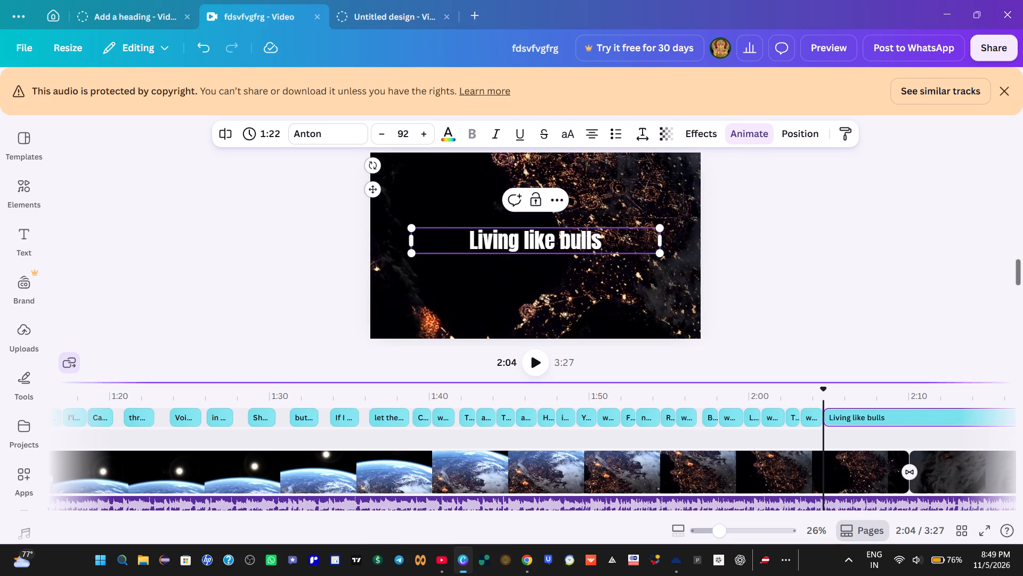
# Play back from about 2:02 to find where the lyric ends, and split the "Living like bulls" caption at about 2:05.
pyautogui.click(798, 399)
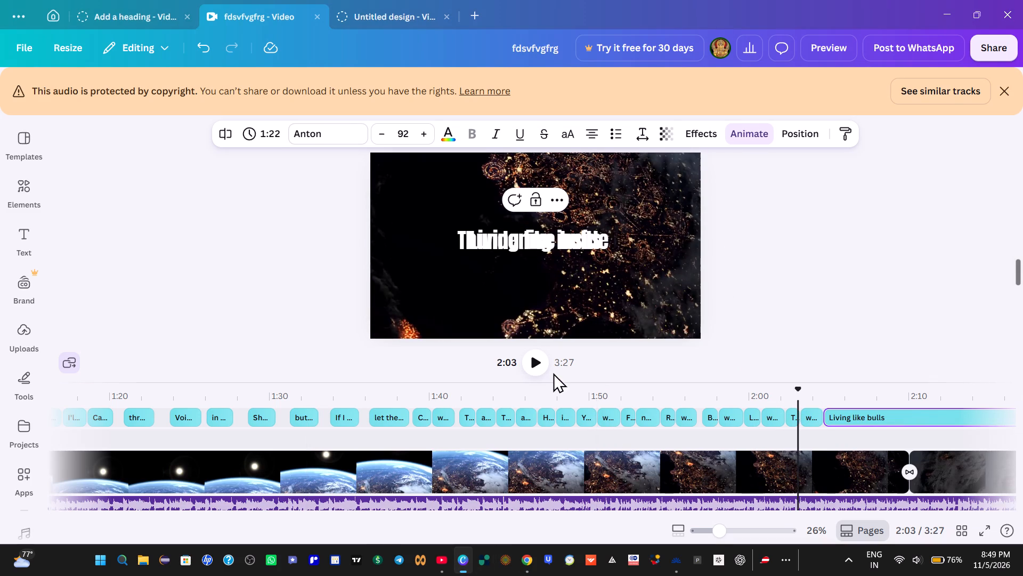
pyautogui.click(537, 369)
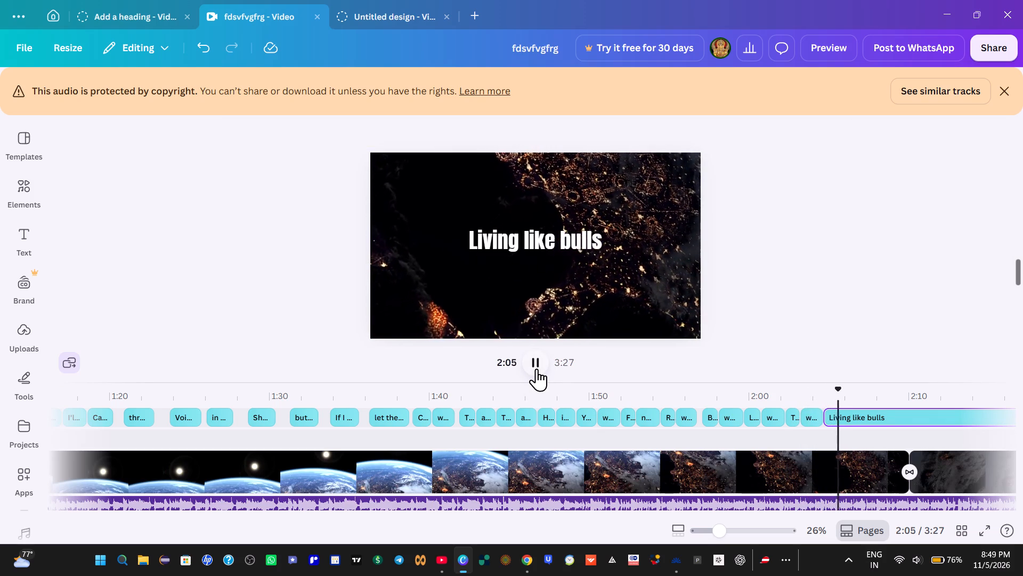
pyautogui.click(537, 369)
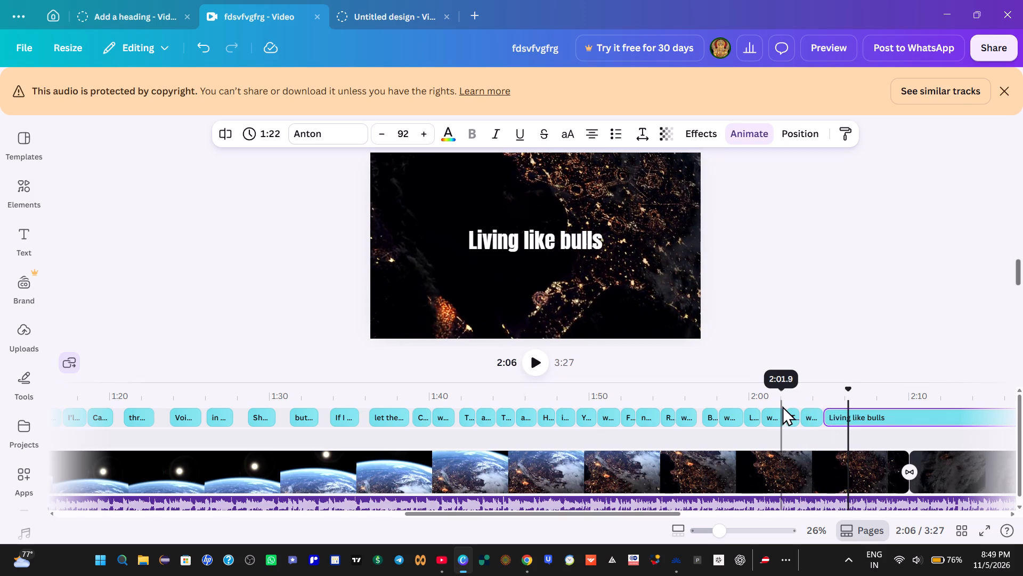
pyautogui.click(782, 406)
pyautogui.click(537, 366)
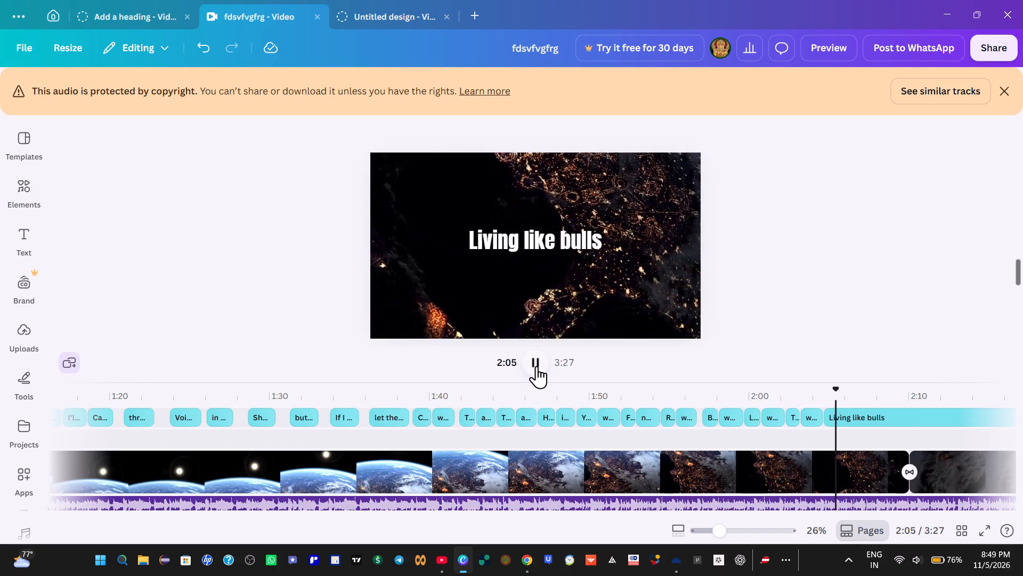
pyautogui.click(537, 366)
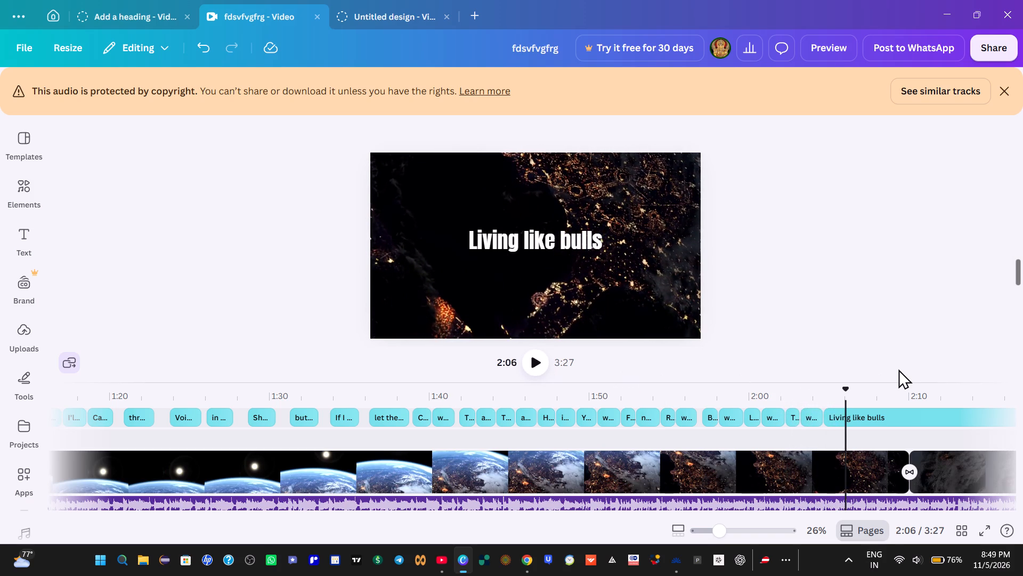
pyautogui.press('Left')
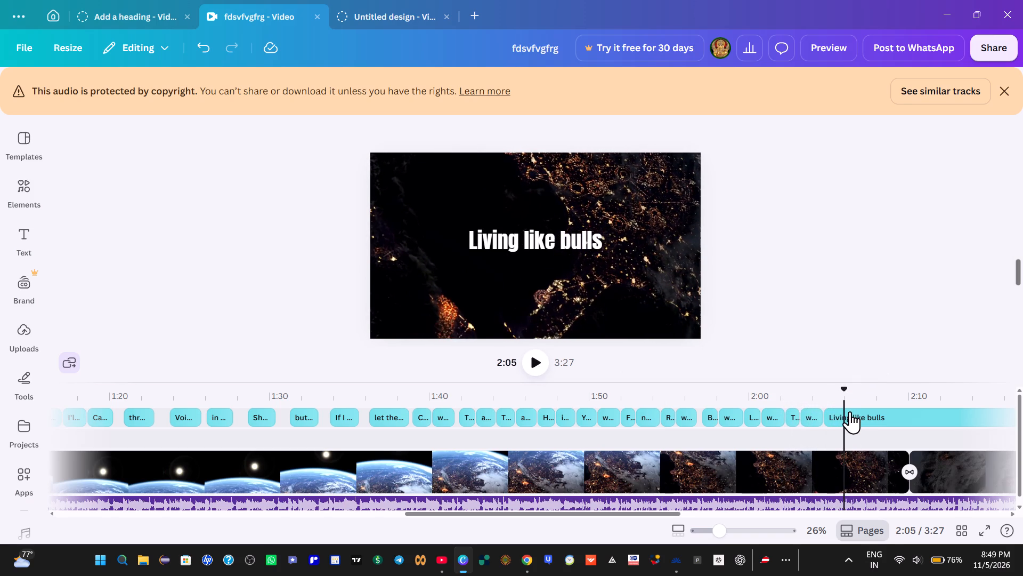
pyautogui.rightClick(847, 414)
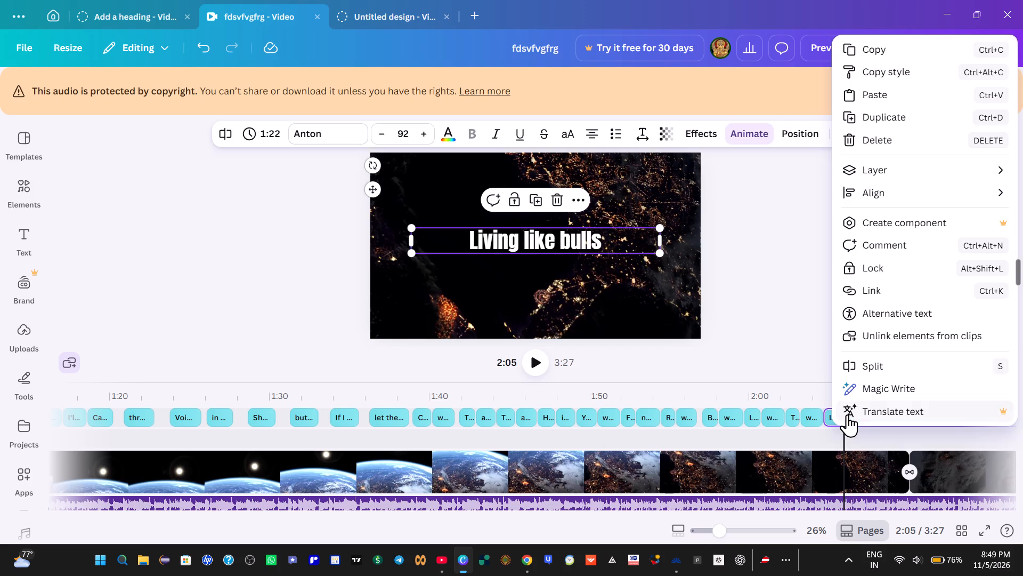
pyautogui.click(860, 365)
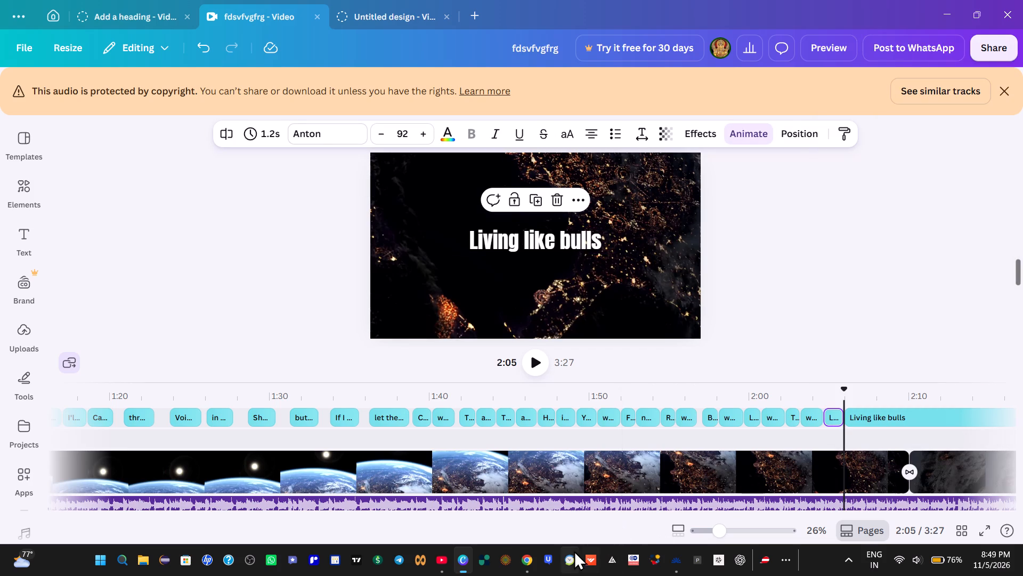
# Copy "in the dead of the night" from the lyrics in Chrome and replace the text of the Canva caption after the 2:05 split with it.
pyautogui.click(528, 562)
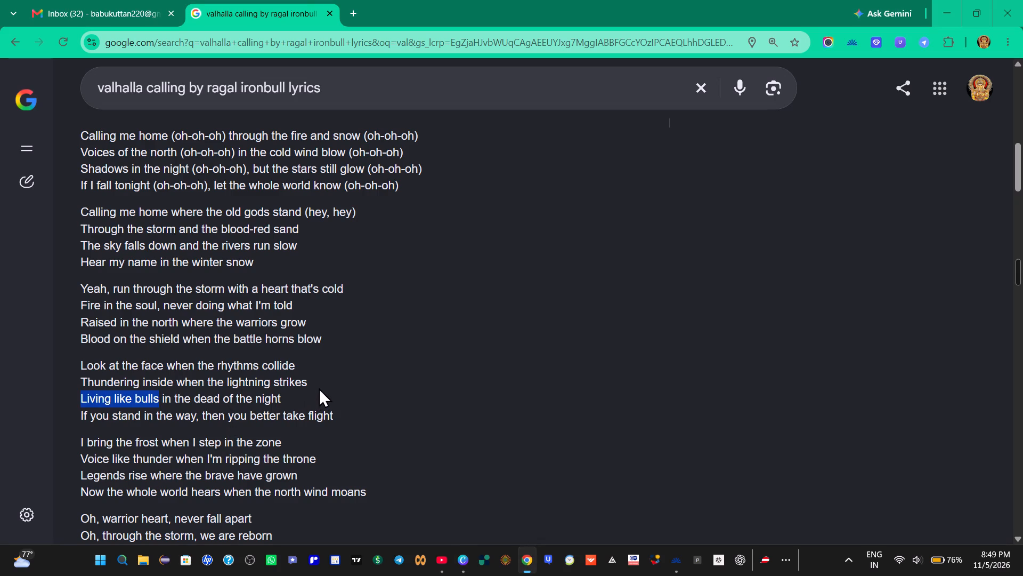
pyautogui.click(319, 388)
pyautogui.moveTo(158, 401); pyautogui.dragTo(293, 396)
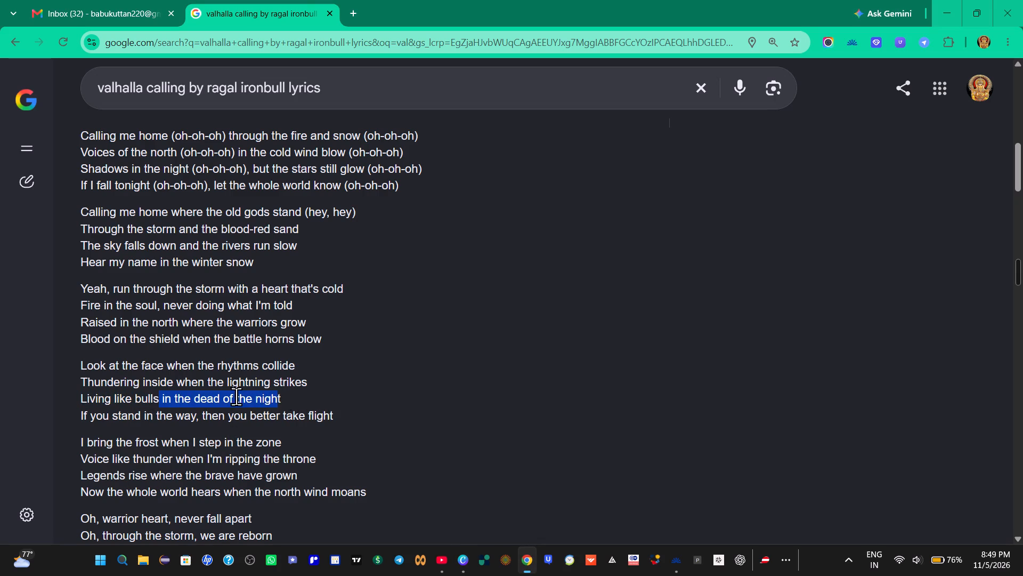
pyautogui.rightClick(234, 397)
pyautogui.click(281, 214)
pyautogui.click(461, 558)
pyautogui.click(529, 249)
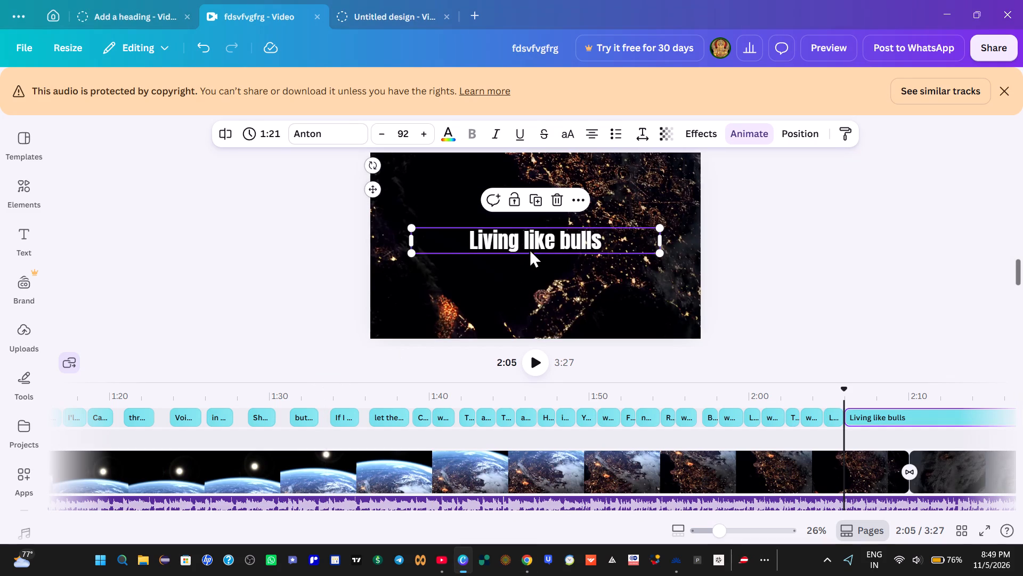
pyautogui.click(529, 249)
pyautogui.press('BackSpace')
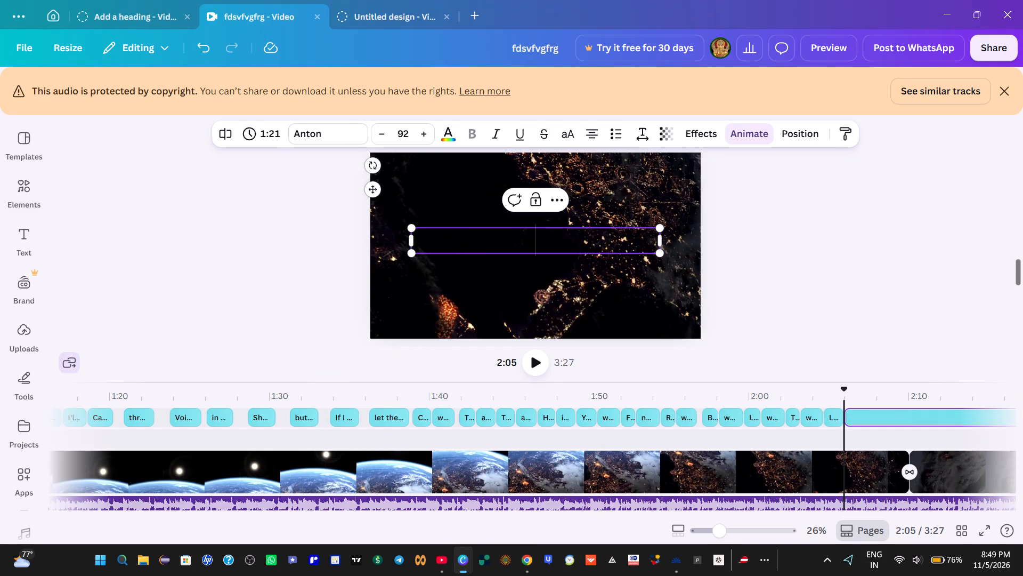
pyautogui.hotkey('ctrl', 'v')
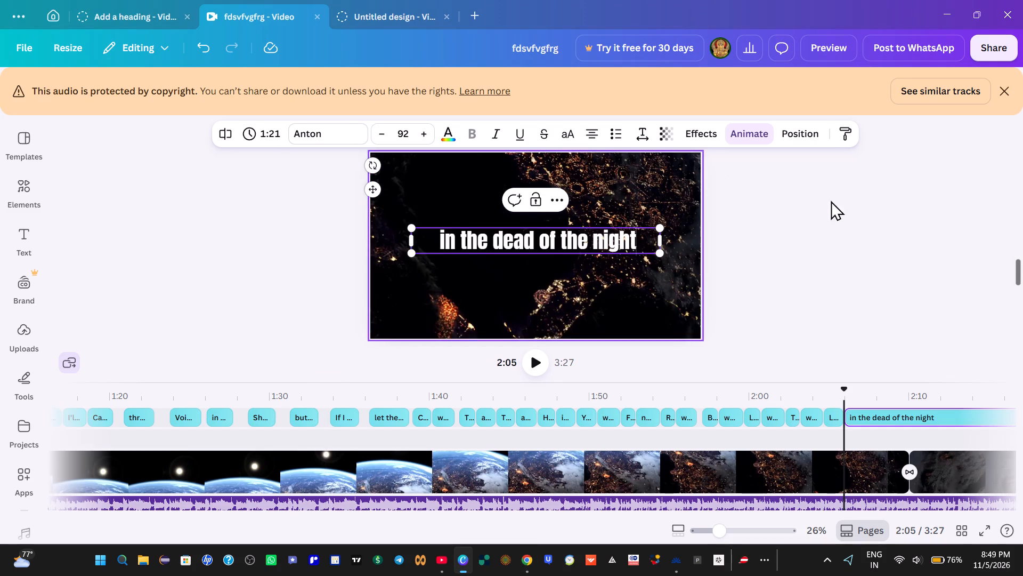
# Play back from about 2:04 to find where the lyric ends, and split the "in the dead of the night" caption at about 2:07.
pyautogui.click(813, 403)
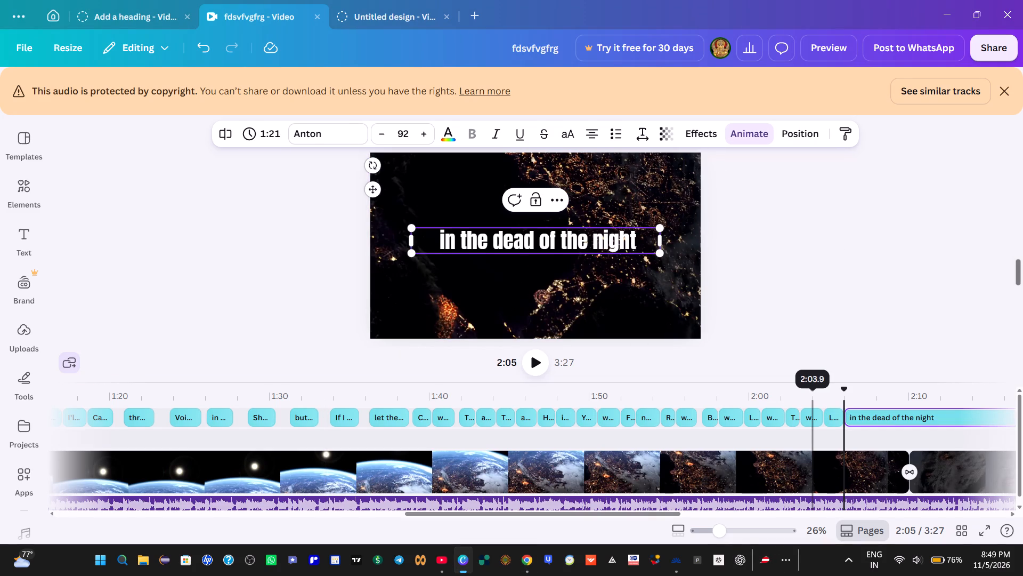
pyautogui.click(535, 364)
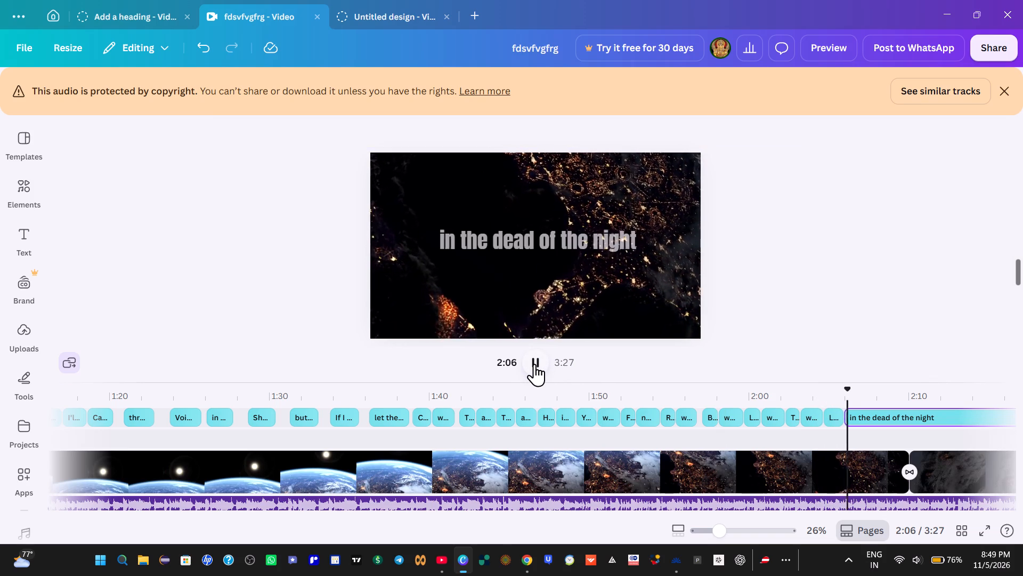
pyautogui.click(536, 363)
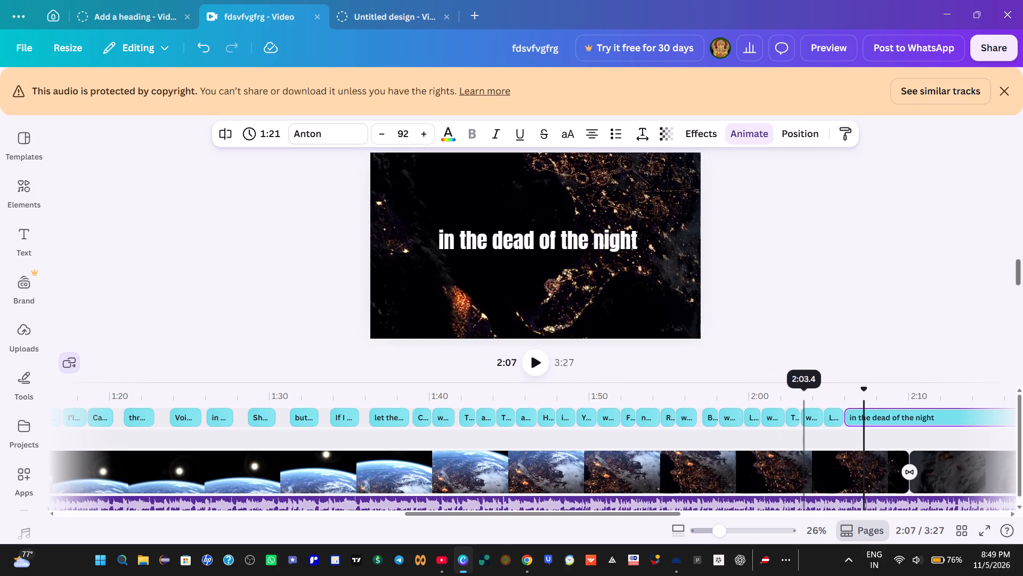
pyautogui.press('Left')
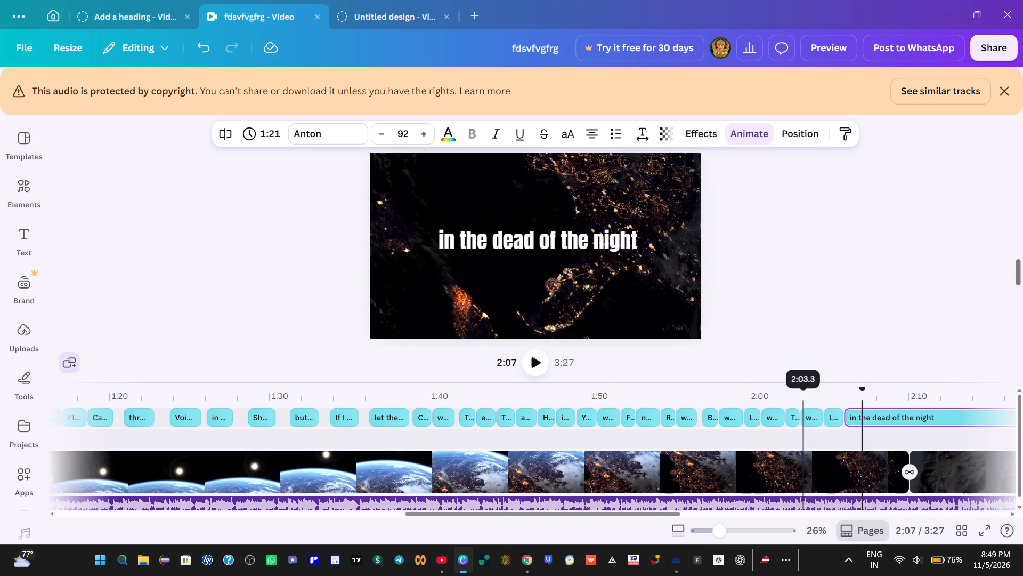
pyautogui.rightClick(863, 411)
pyautogui.click(871, 347)
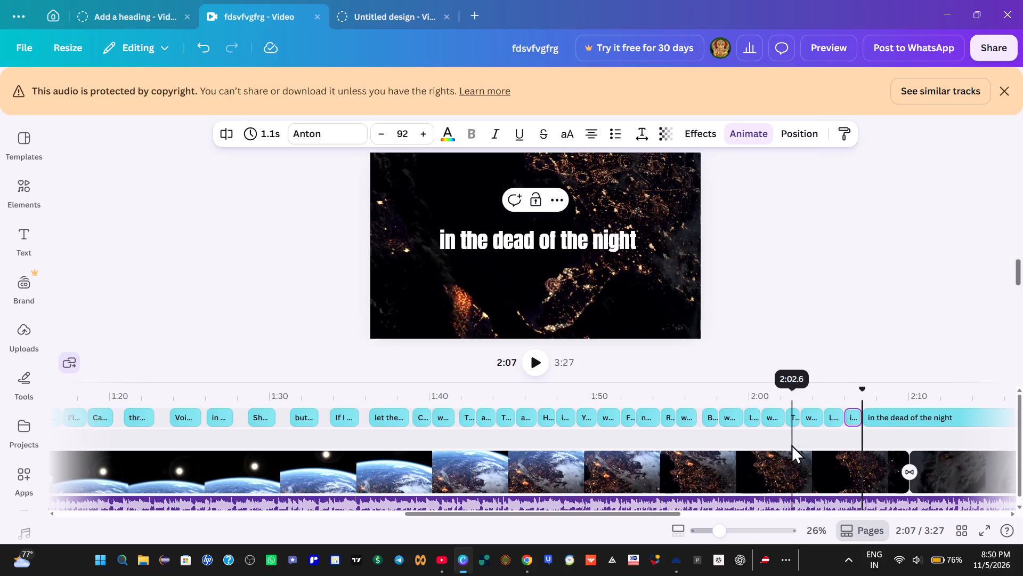
# Play back the audio from about 2:05 to check the caption timing around the 2:07 split.
pyautogui.moveTo(622, 514); pyautogui.dragTo(688, 515)
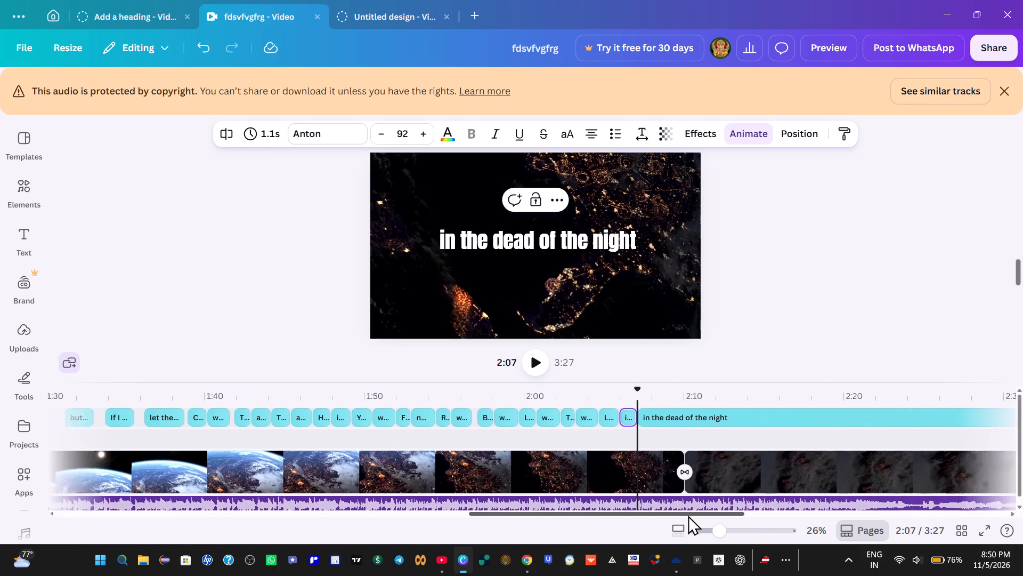
pyautogui.moveTo(688, 515); pyautogui.dragTo(690, 515)
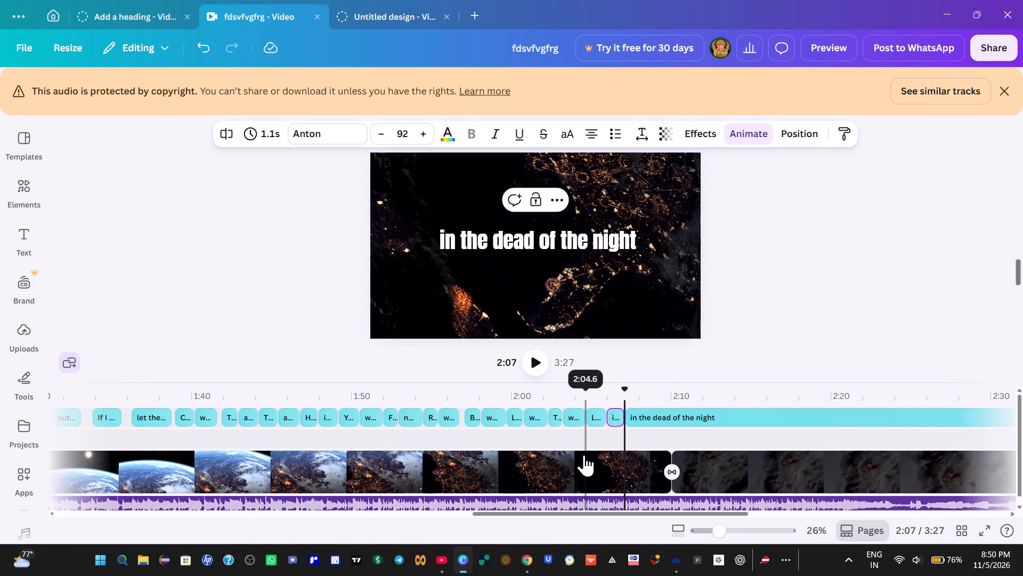
pyautogui.click(596, 390)
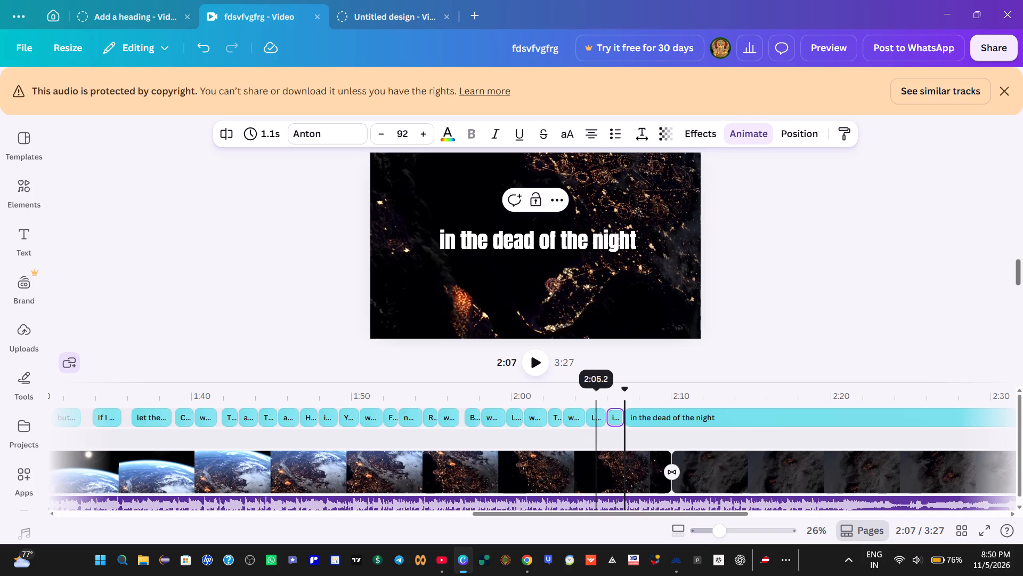
pyautogui.click(537, 359)
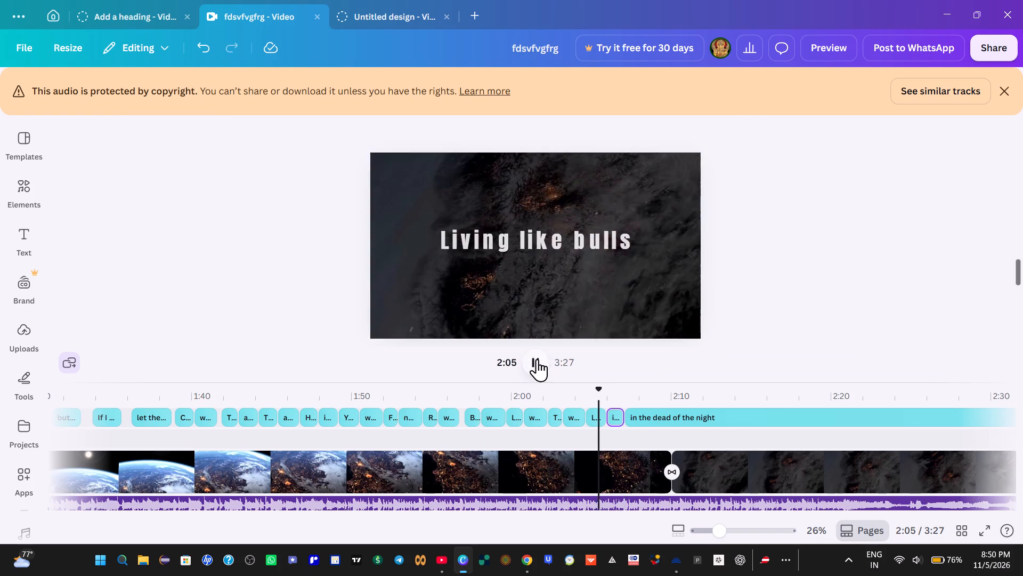
pyautogui.click(537, 359)
pyautogui.click(537, 359)
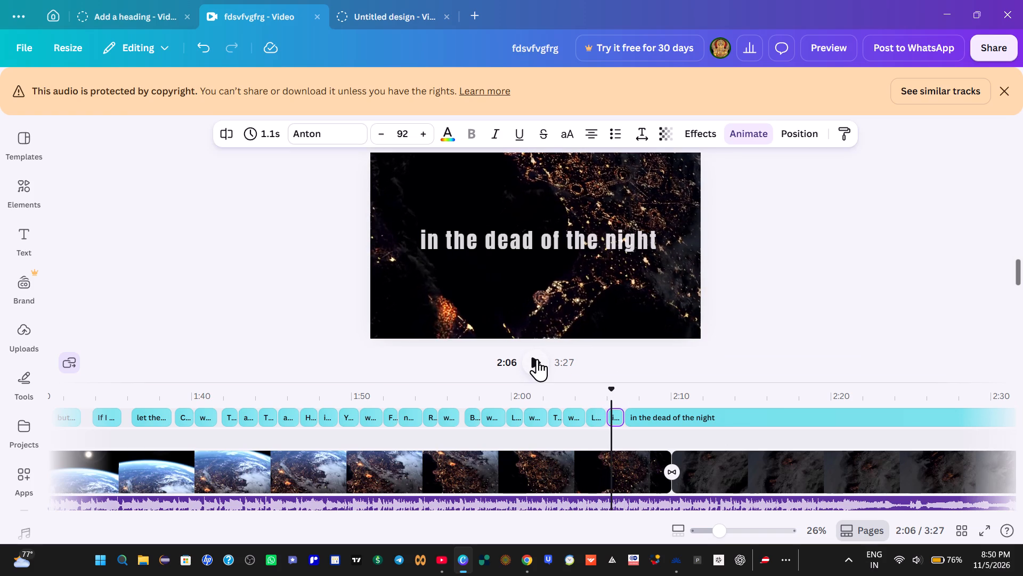